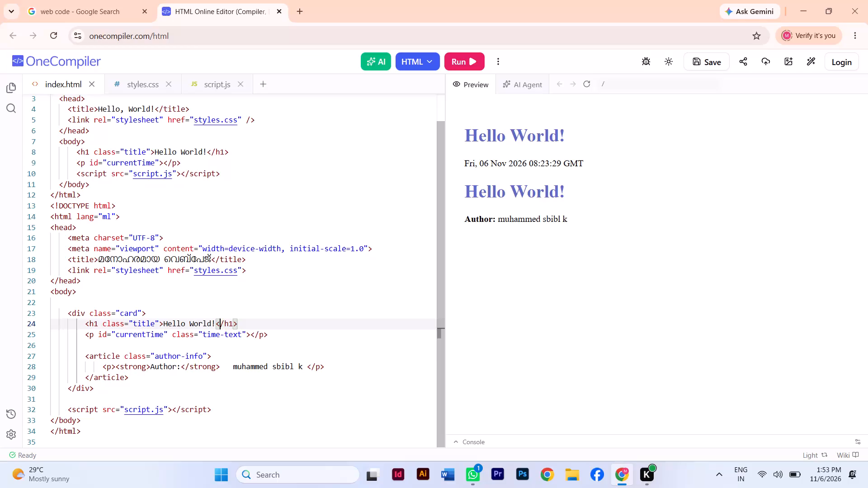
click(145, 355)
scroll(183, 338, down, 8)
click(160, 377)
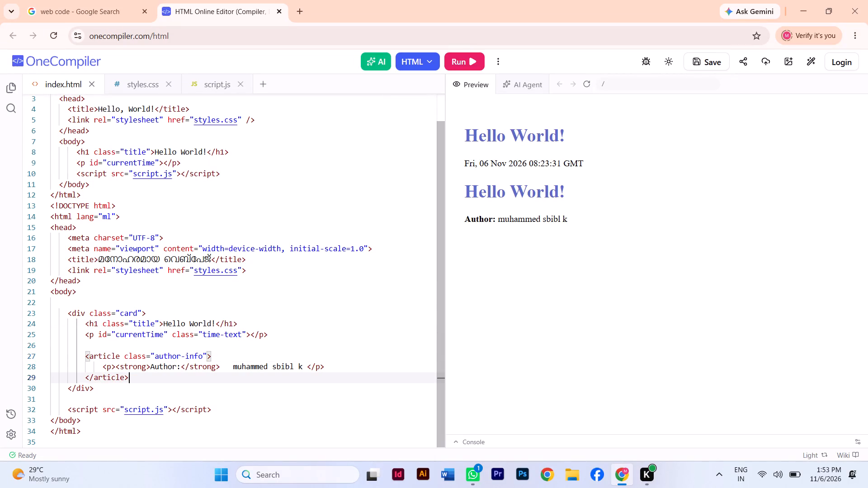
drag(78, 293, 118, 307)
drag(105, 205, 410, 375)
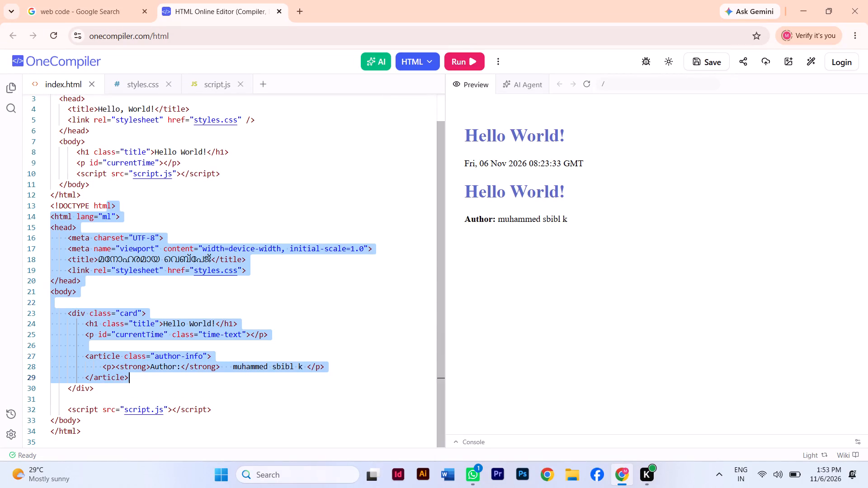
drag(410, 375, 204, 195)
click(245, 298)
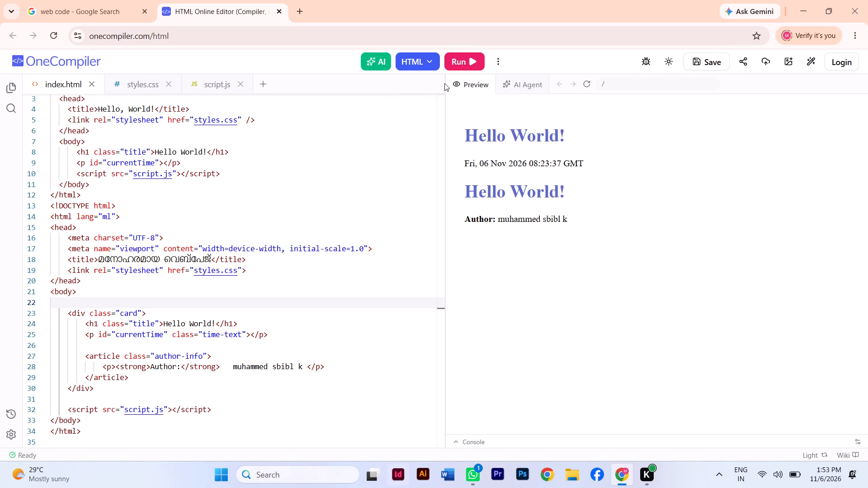
Open a new browser tab and close the web code search results tab.
click(295, 5)
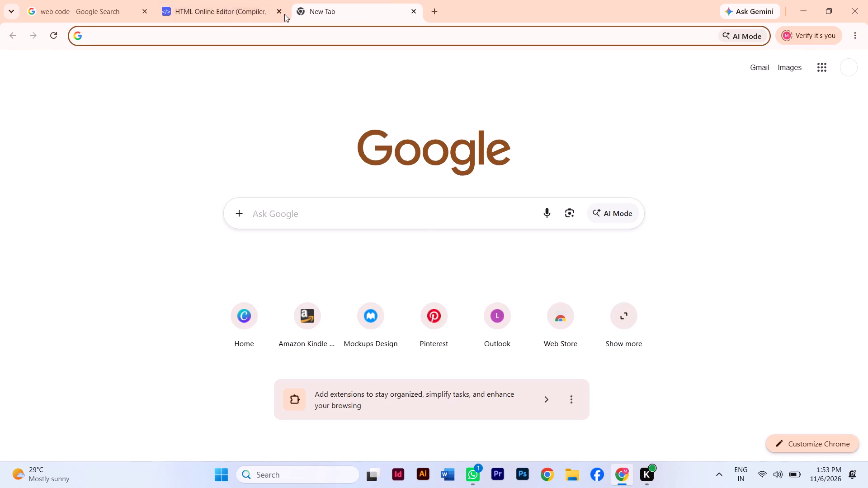
click(142, 8)
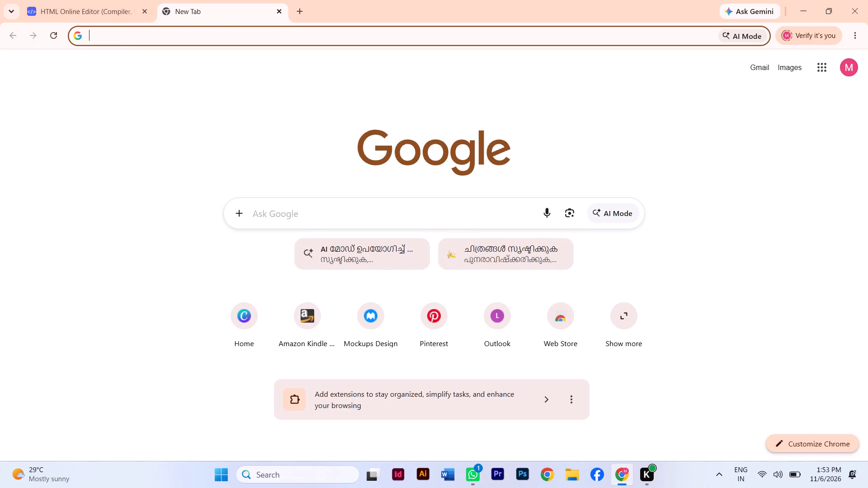
click(216, 9)
click(285, 202)
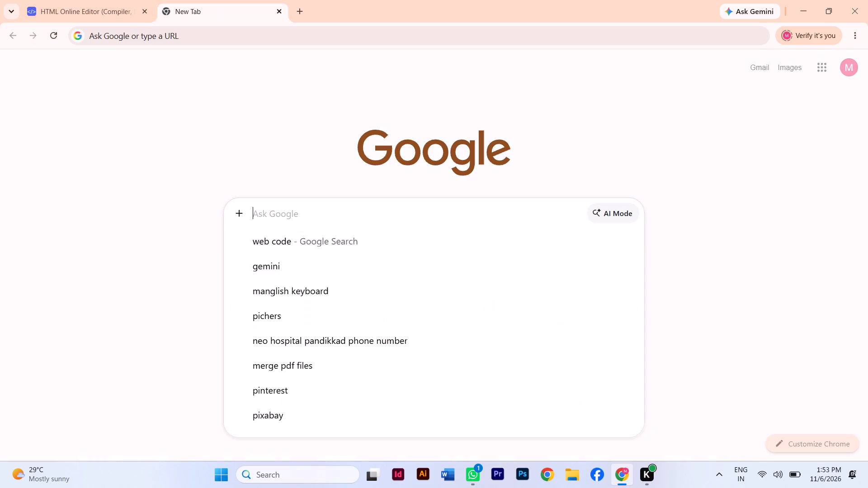
click(300, 127)
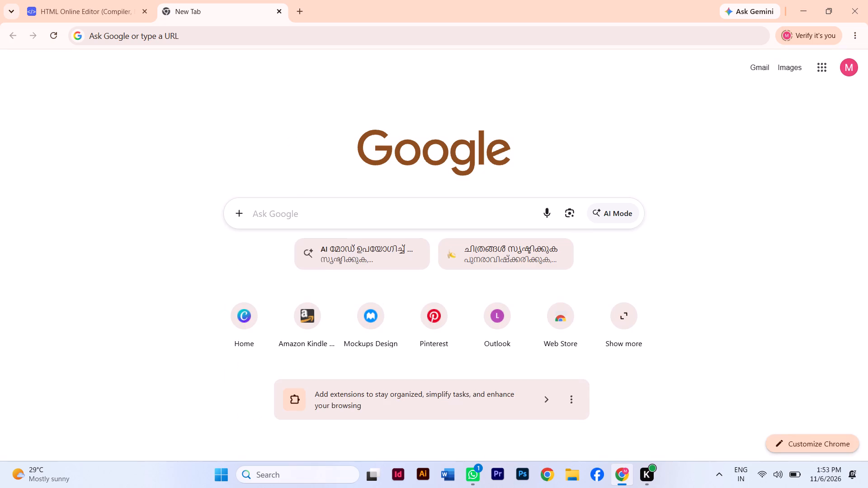
Launch Adobe InDesign and open the recent document jamadul.
double_click(400, 473)
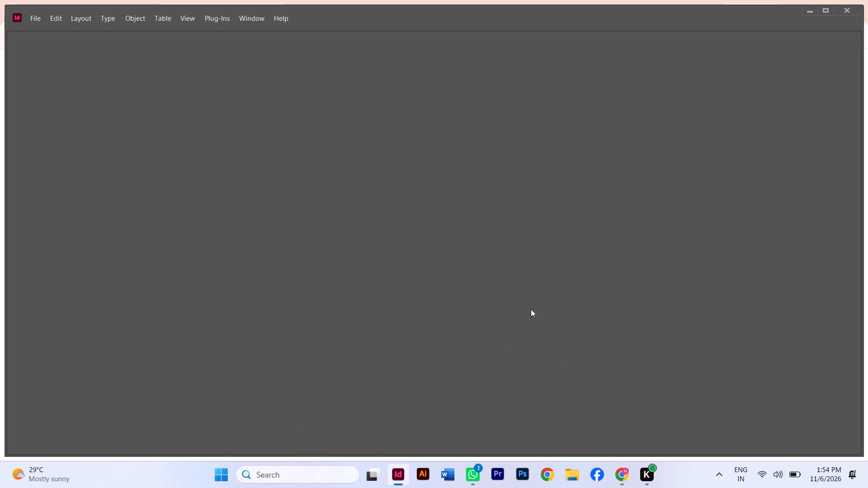
scroll(521, 309, down, 6)
scroll(437, 305, up, 5)
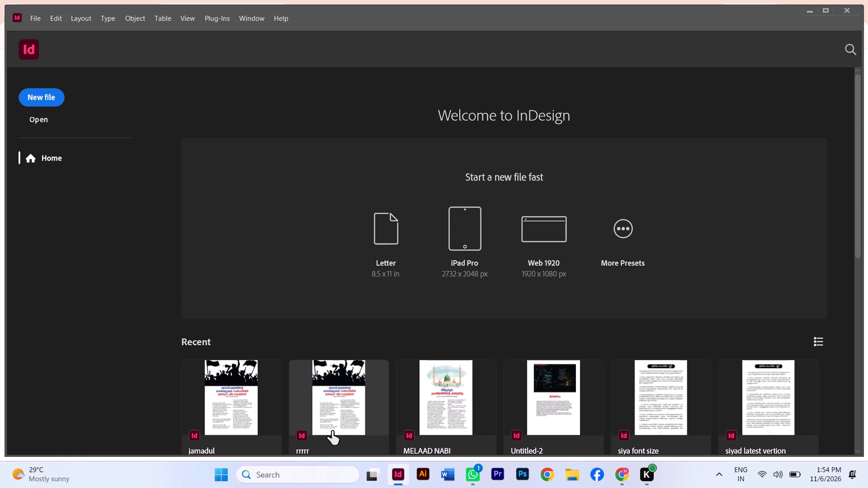
scroll(339, 430, down, 4)
double_click(250, 374)
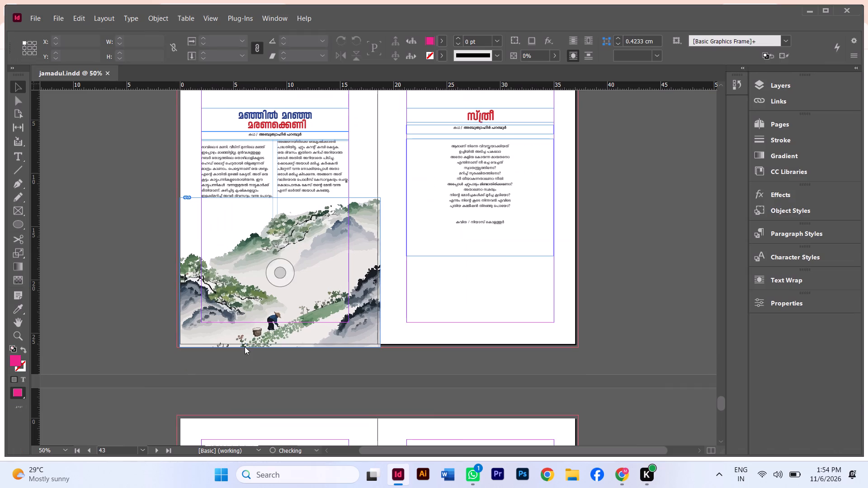
Look back through the document's spreads from page 43 to page 27, examining the article layouts and illustrations.
scroll(434, 258, up, 10)
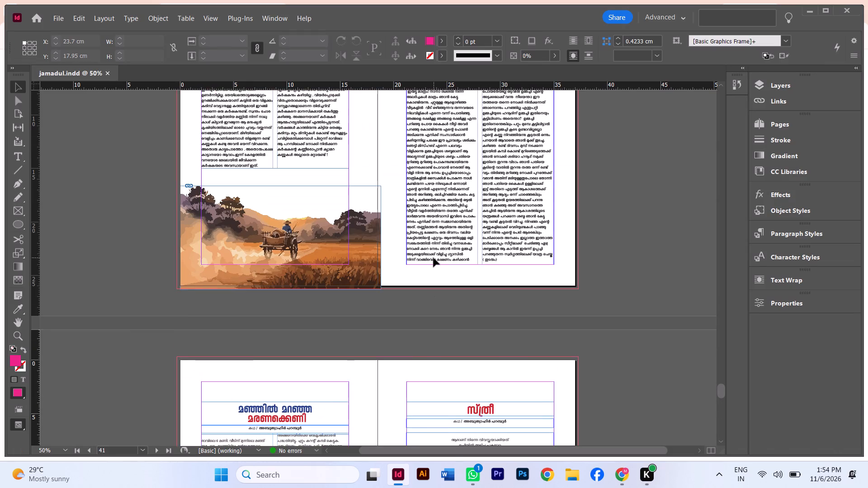
scroll(432, 258, down, 7)
scroll(432, 258, up, 6)
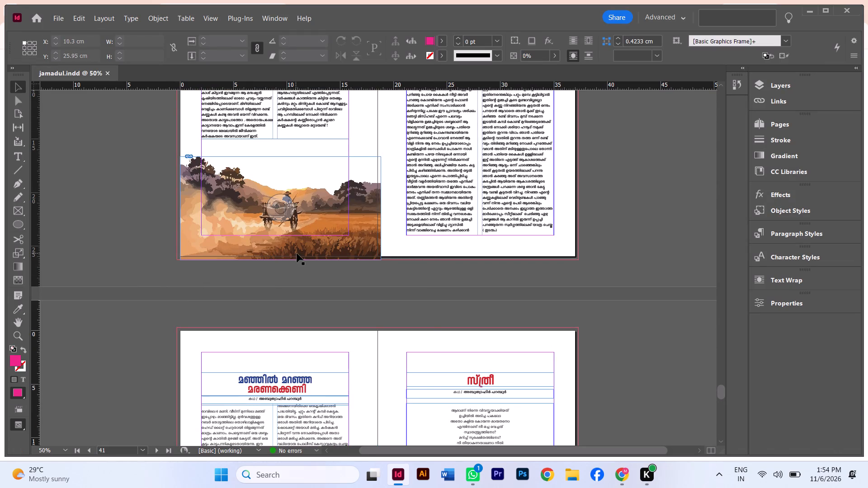
scroll(391, 280, up, 18)
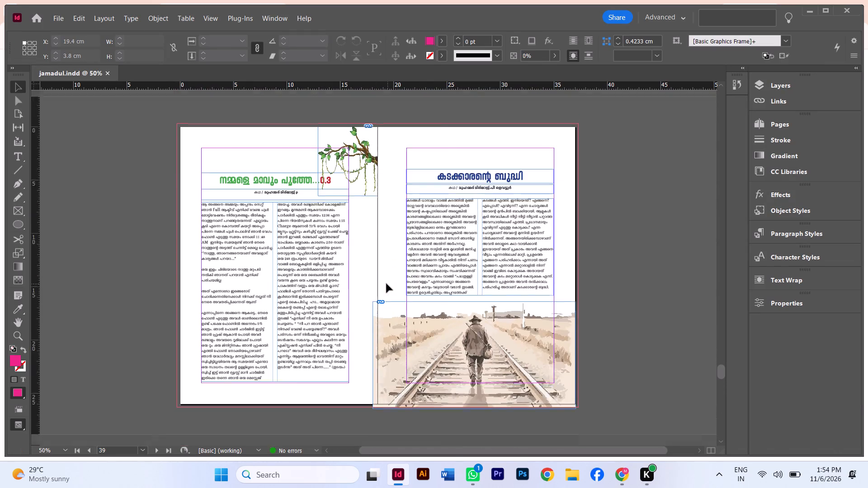
scroll(387, 284, up, 16)
click(367, 292)
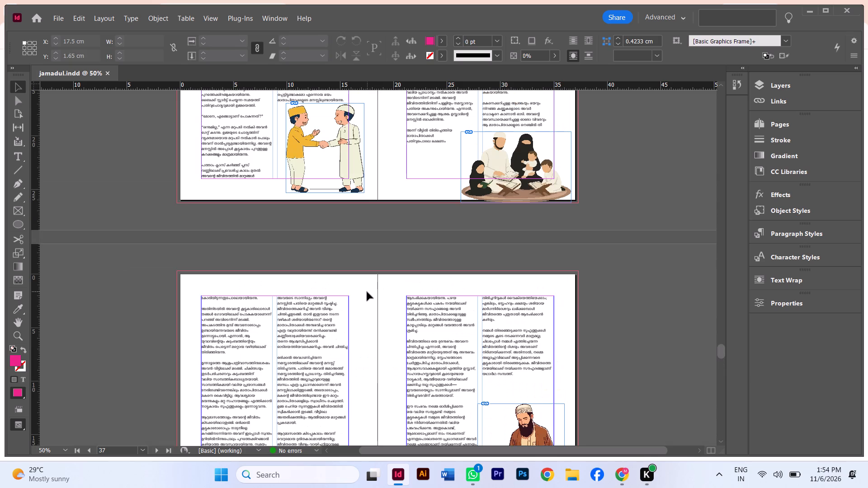
scroll(367, 292, up, 6)
scroll(367, 292, up, 19)
scroll(367, 292, up, 2)
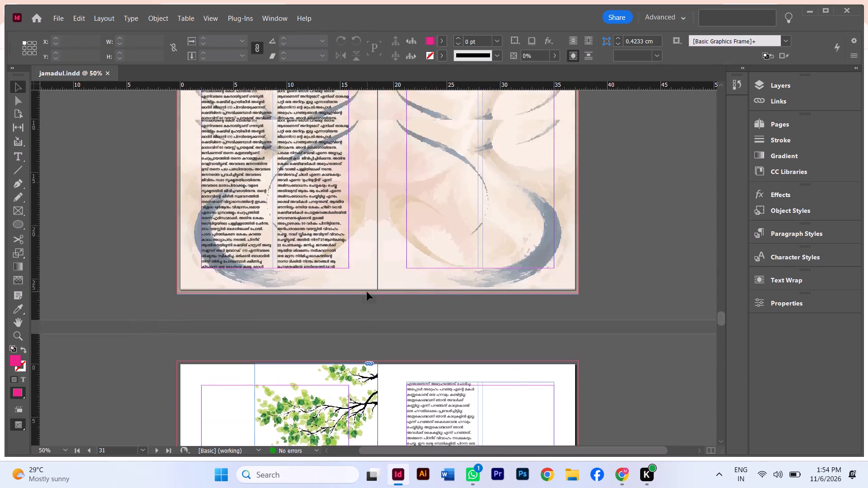
scroll(367, 292, up, 19)
scroll(366, 293, down, 7)
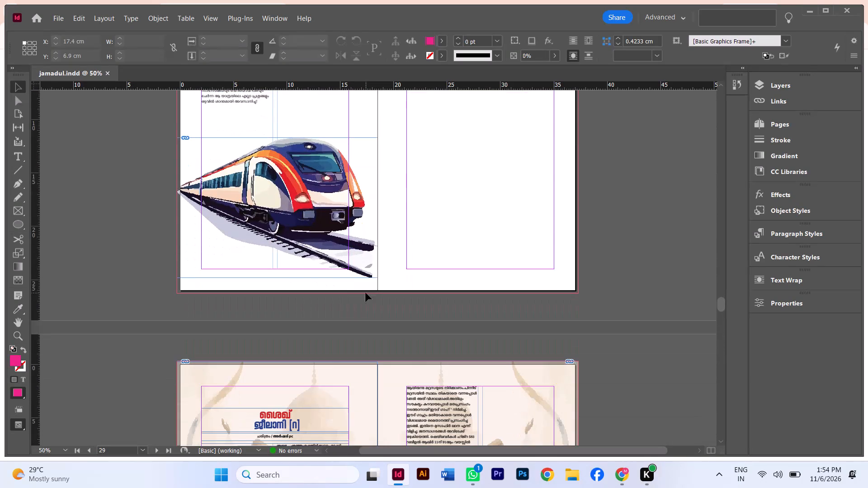
scroll(354, 265, up, 16)
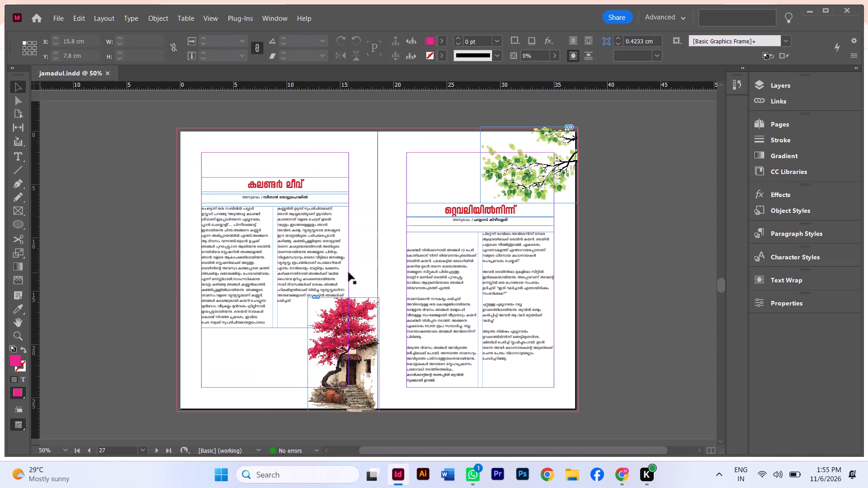
scroll(342, 281, down, 8)
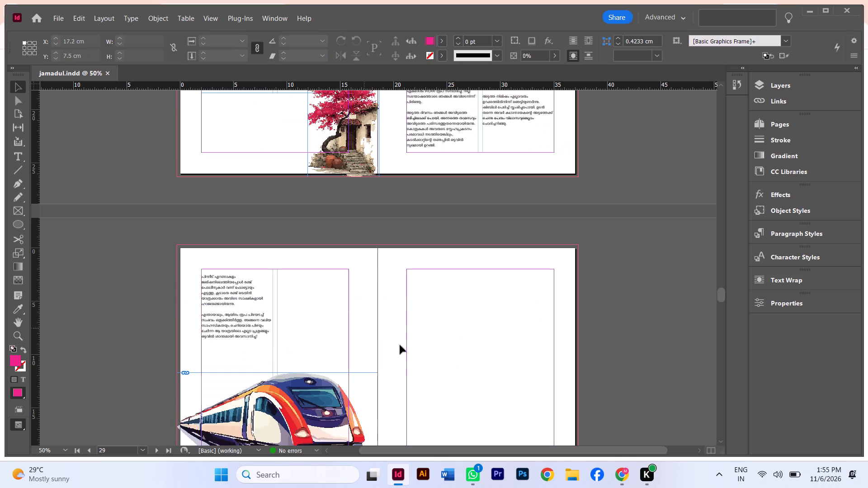
scroll(497, 333, up, 10)
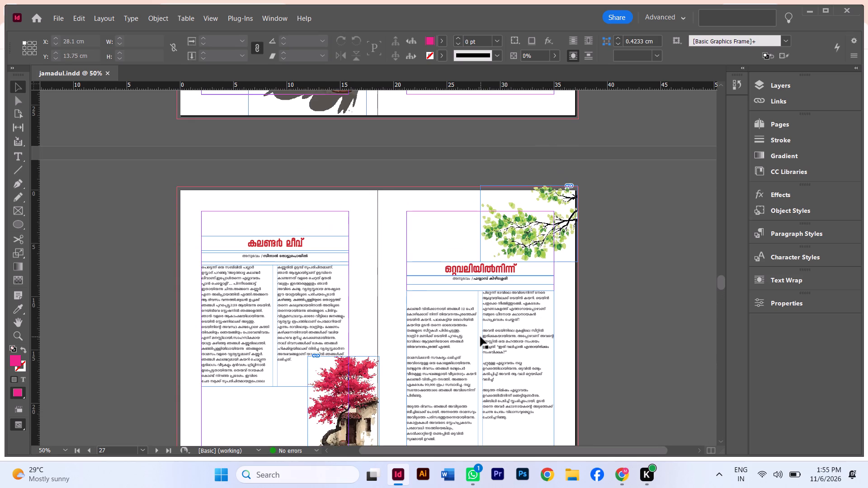
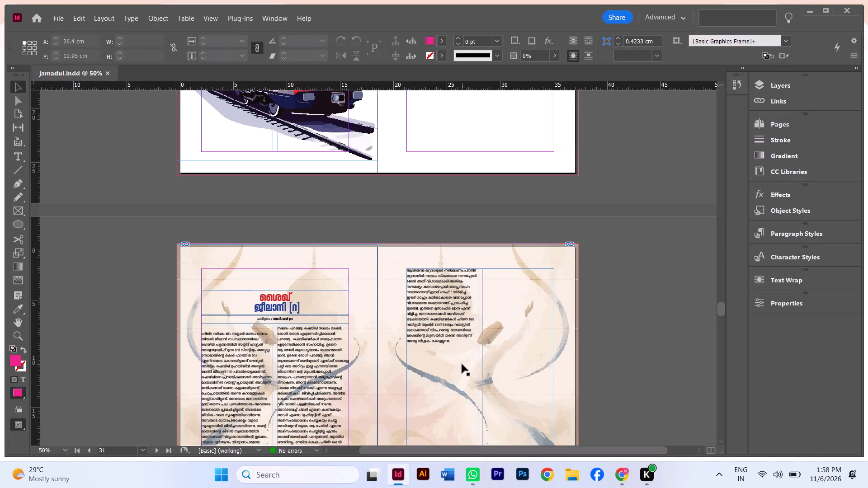
Look through the spreads between pages 24 and 41, examining the article layouts and illustrations.
scroll(462, 364, up, 7)
scroll(458, 365, up, 15)
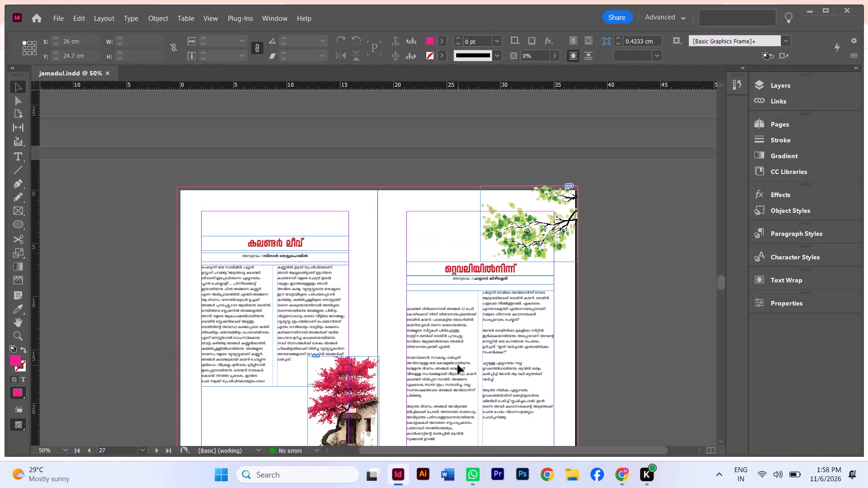
scroll(458, 365, up, 13)
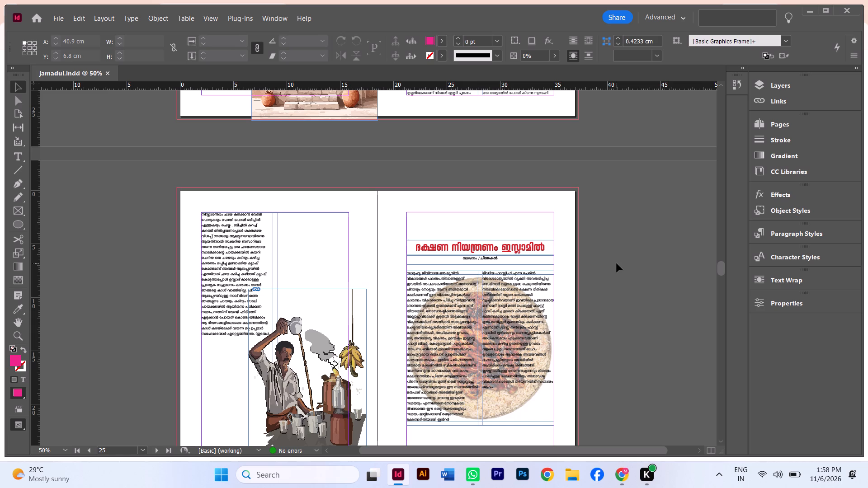
scroll(685, 150, down, 8)
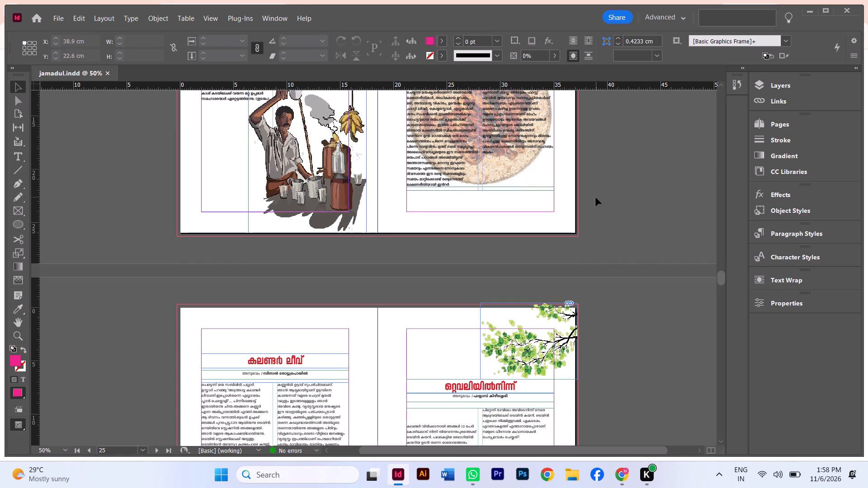
scroll(596, 197, down, 11)
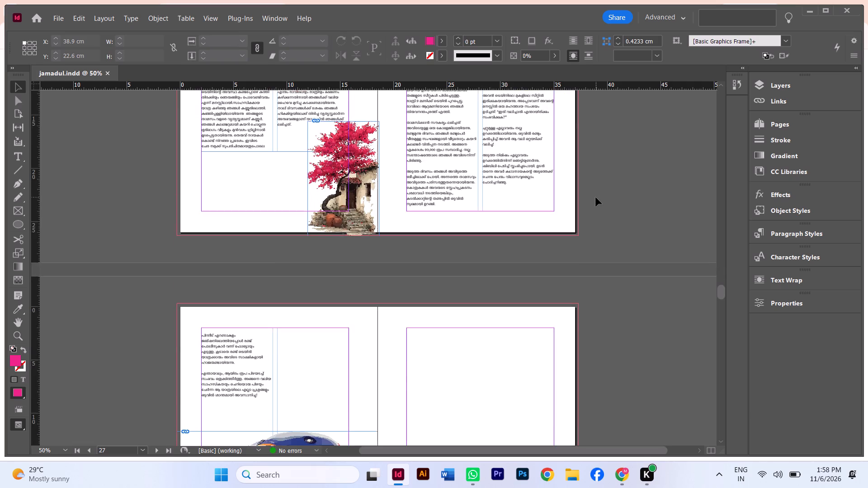
scroll(596, 197, down, 3)
scroll(595, 199, down, 20)
scroll(595, 199, down, 8)
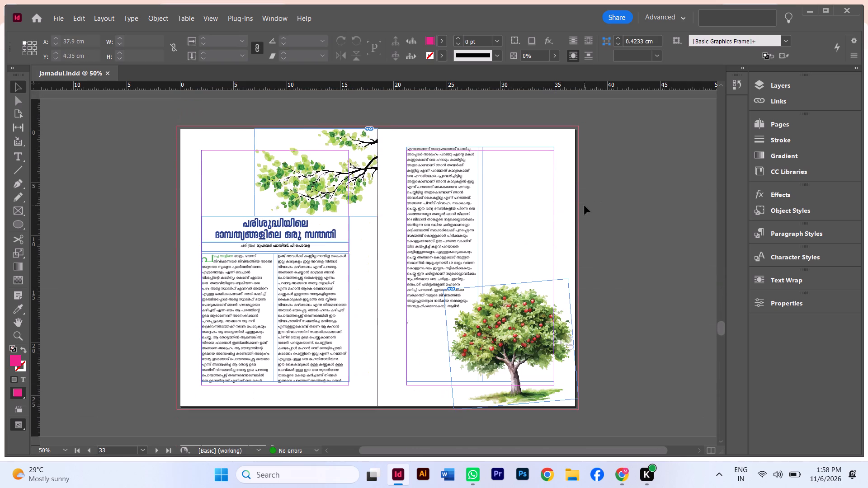
scroll(585, 206, down, 10)
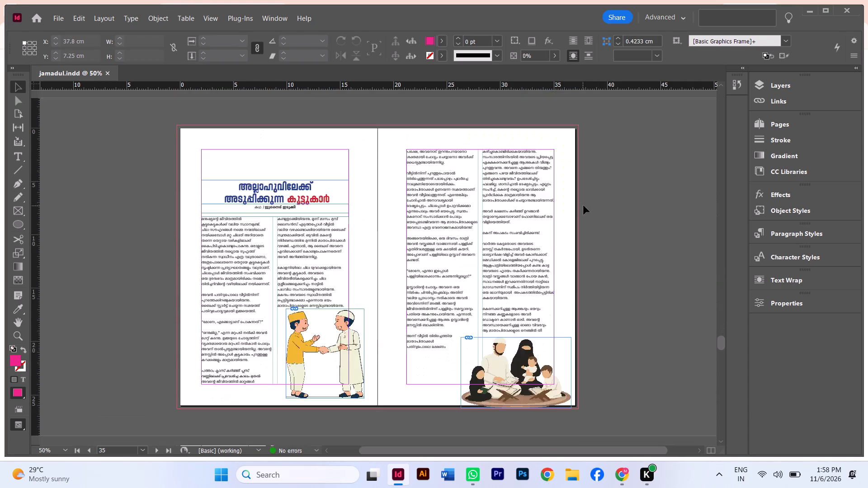
scroll(584, 206, down, 19)
scroll(582, 206, up, 4)
scroll(582, 206, down, 8)
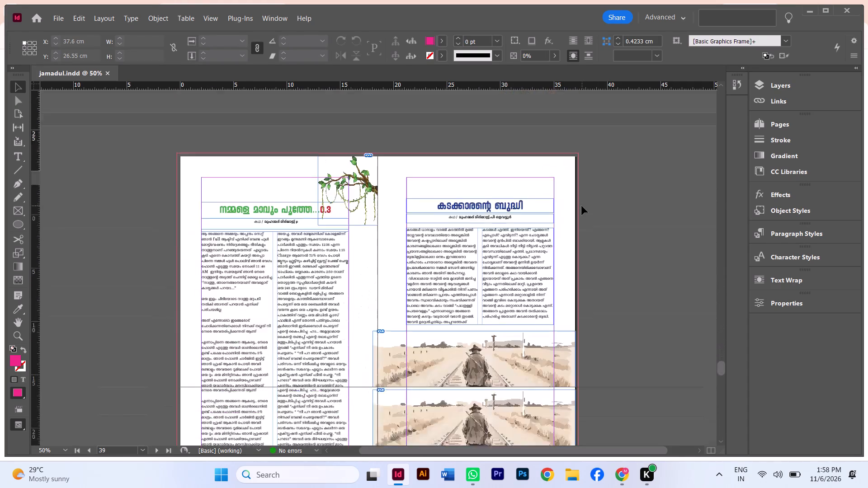
scroll(582, 206, down, 6)
scroll(582, 206, up, 4)
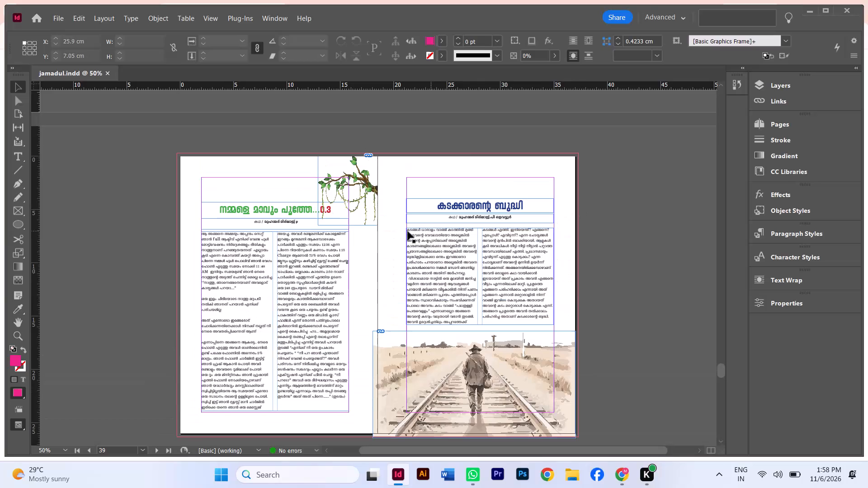
scroll(394, 231, down, 5)
scroll(391, 225, up, 4)
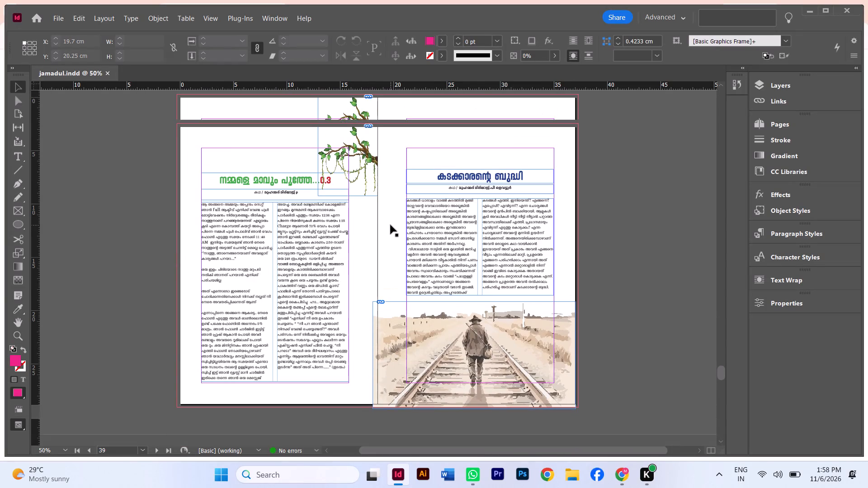
Review the spreads between pages 26 and 35 again, comparing the order of the articles around pages 30-33.
scroll(391, 224, up, 20)
scroll(391, 224, up, 16)
scroll(391, 223, up, 15)
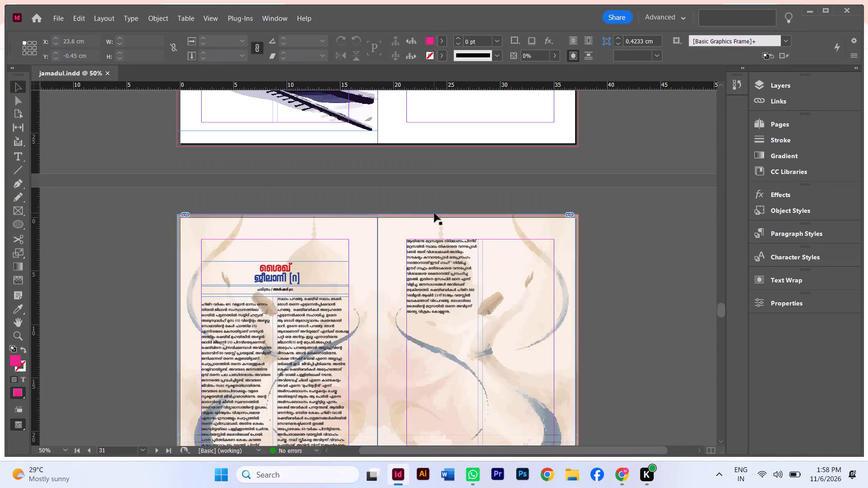
scroll(352, 240, down, 16)
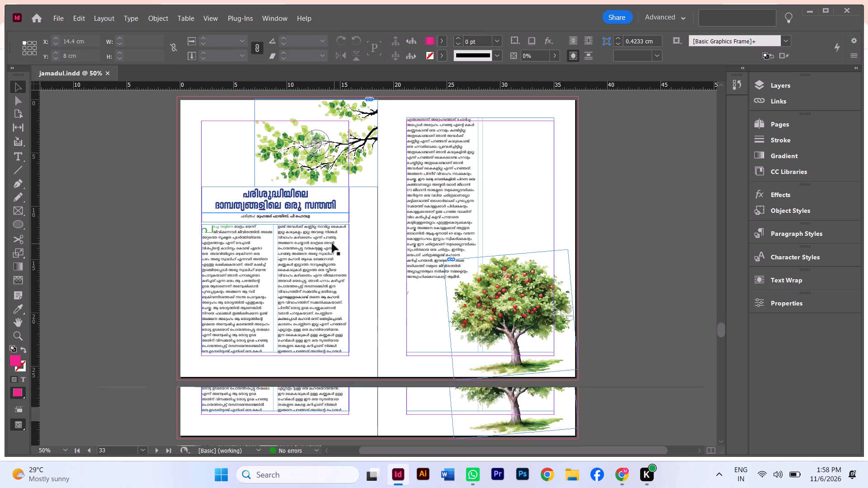
scroll(329, 244, down, 13)
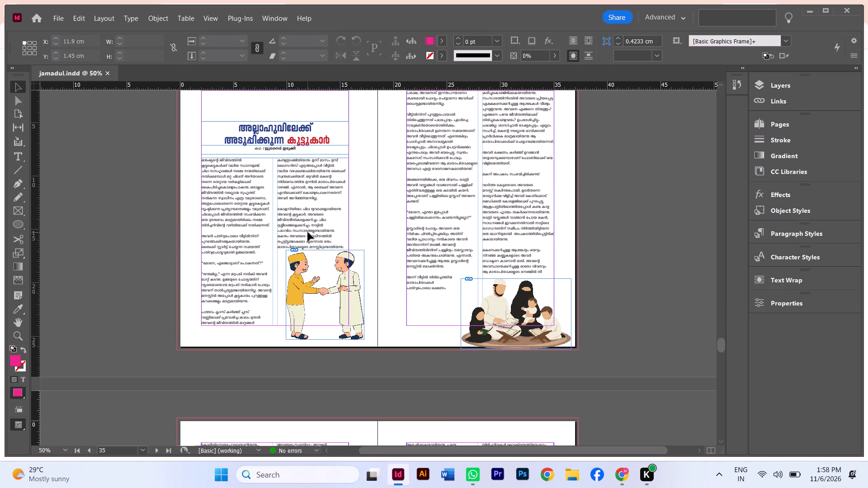
scroll(308, 232, up, 15)
scroll(307, 231, up, 6)
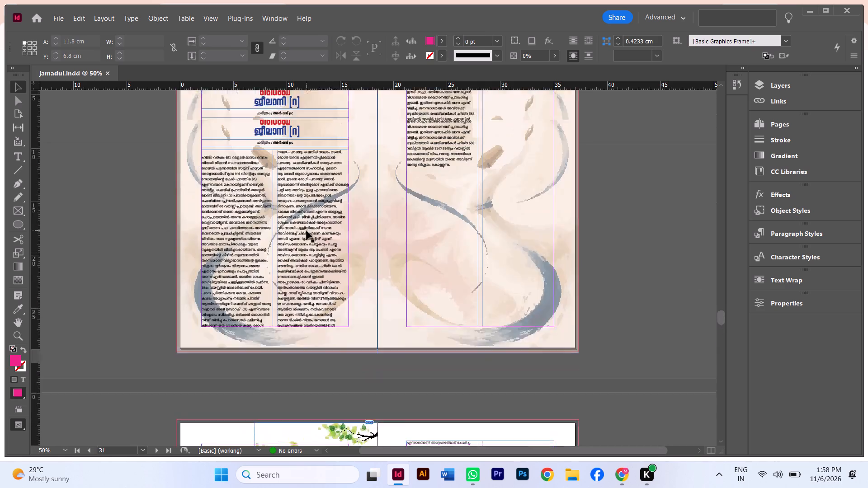
scroll(307, 231, up, 20)
scroll(307, 231, up, 6)
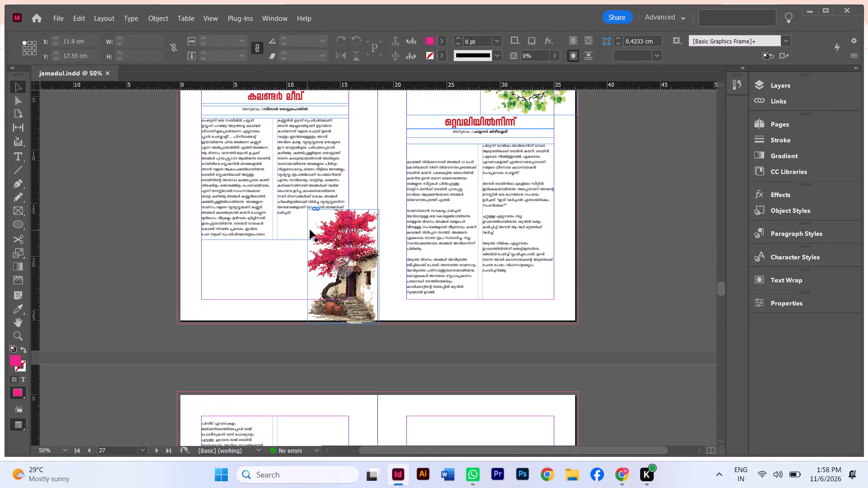
scroll(333, 228, down, 17)
scroll(339, 231, down, 5)
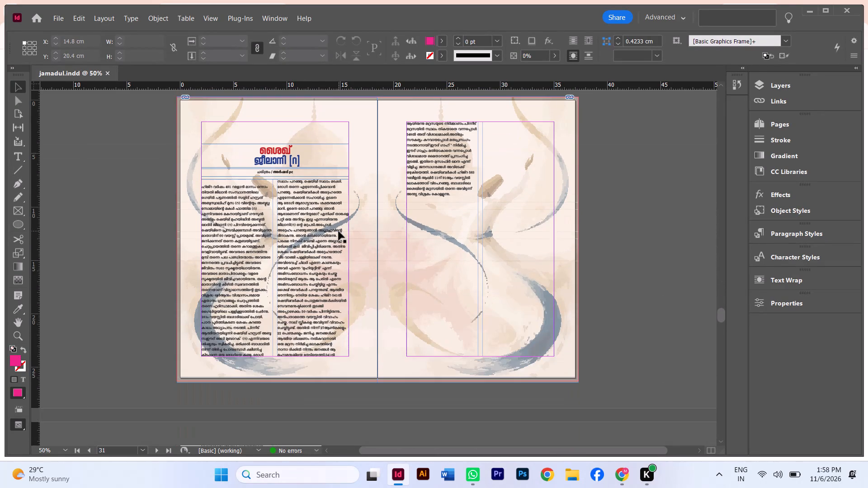
Move all content of spread 30-31, including the beige background artwork, onto the blank spread 44-45 by cutting and pasting.
alt+scroll(339, 231, down, 2)
drag(305, 228, 439, 271)
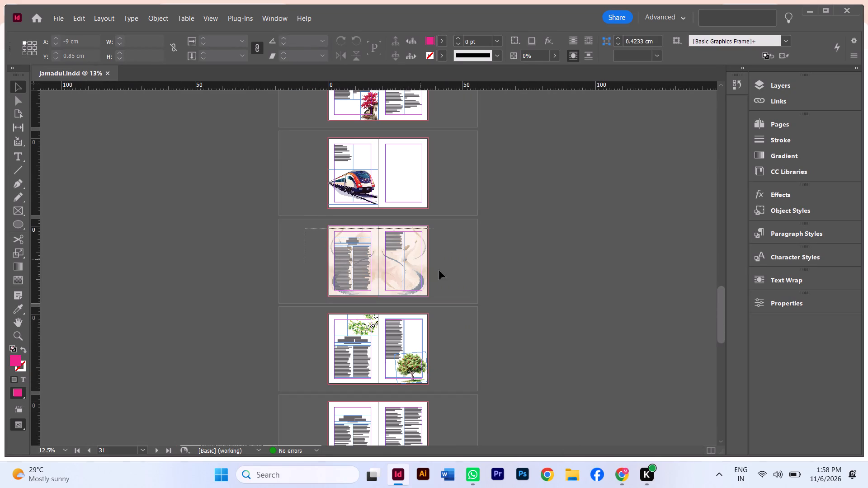
drag(439, 271, 456, 393)
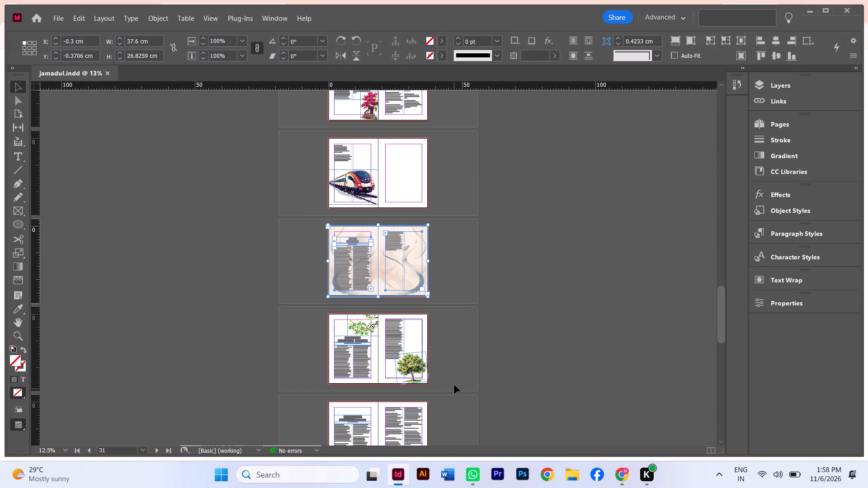
click(459, 351)
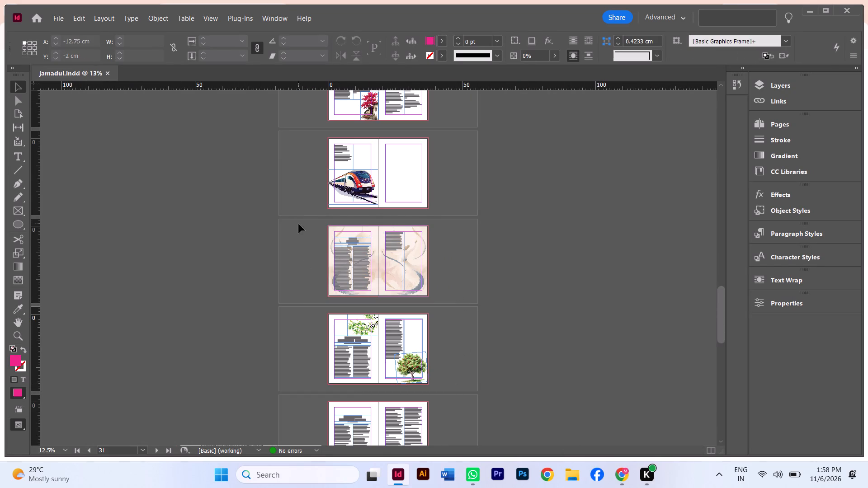
drag(299, 222, 462, 394)
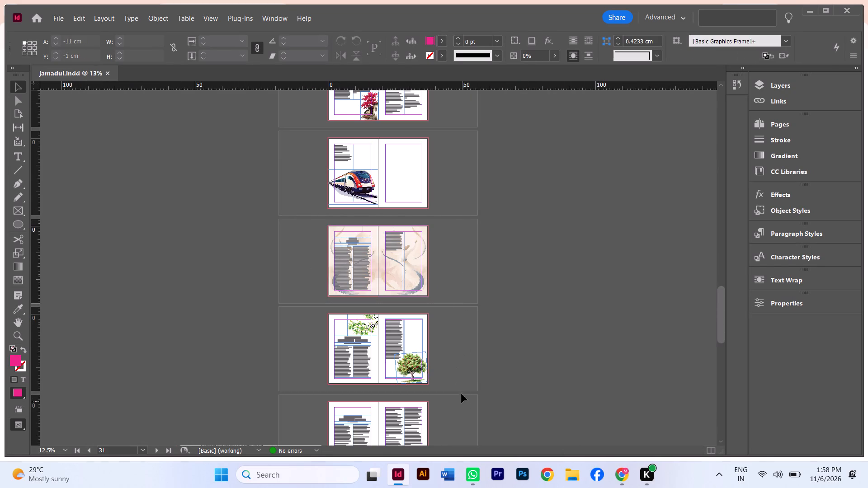
drag(462, 394, 458, 300)
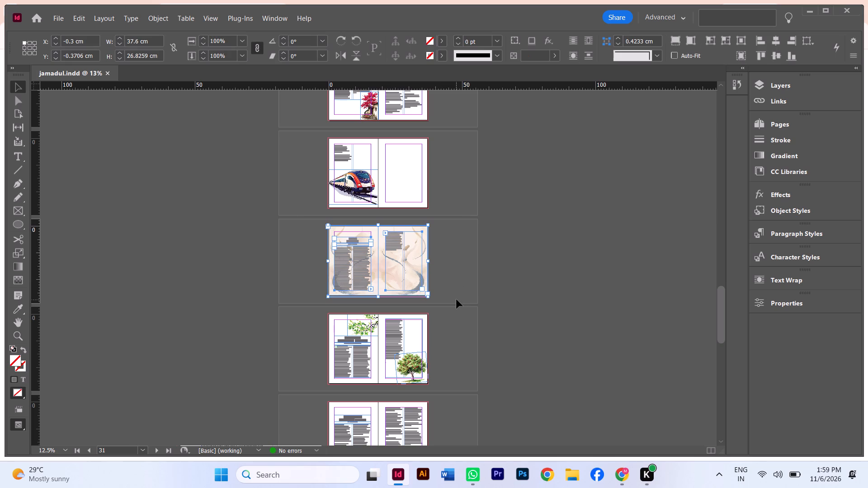
key(ctrl+x)
scroll(450, 293, down, 16)
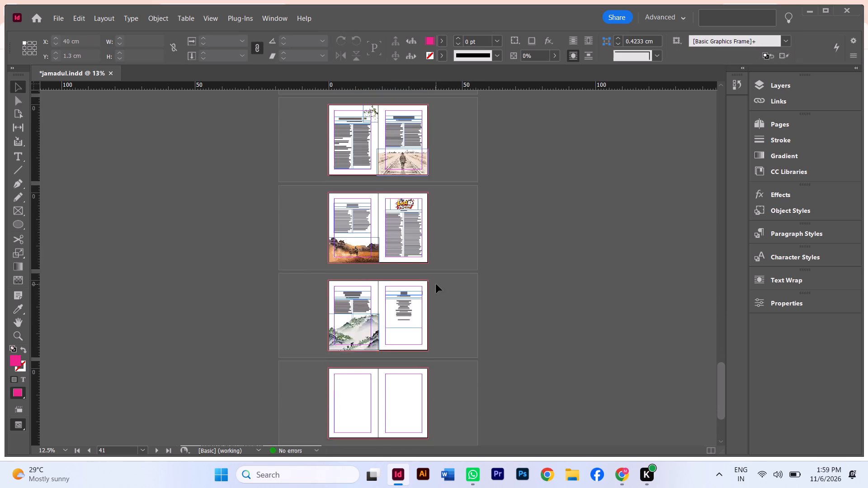
scroll(436, 284, down, 7)
click(332, 301)
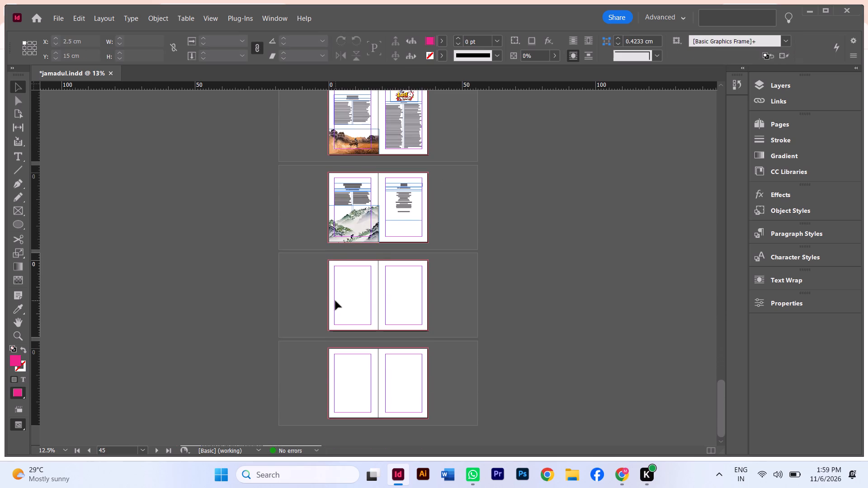
key(ctrl+v)
Cut all content of spread 32-33, the article with the leafy branch and fruit tree, and paste it onto the blank last spread.
scroll(467, 258, up, 7)
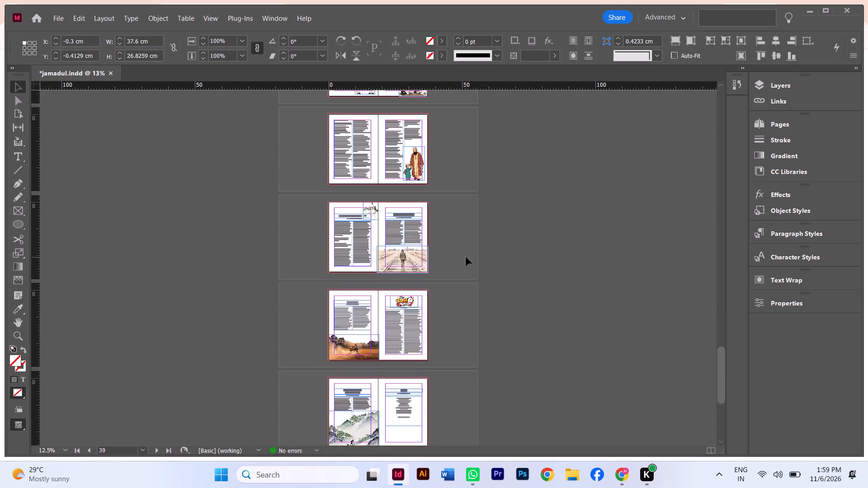
scroll(466, 257, up, 10)
click(318, 238)
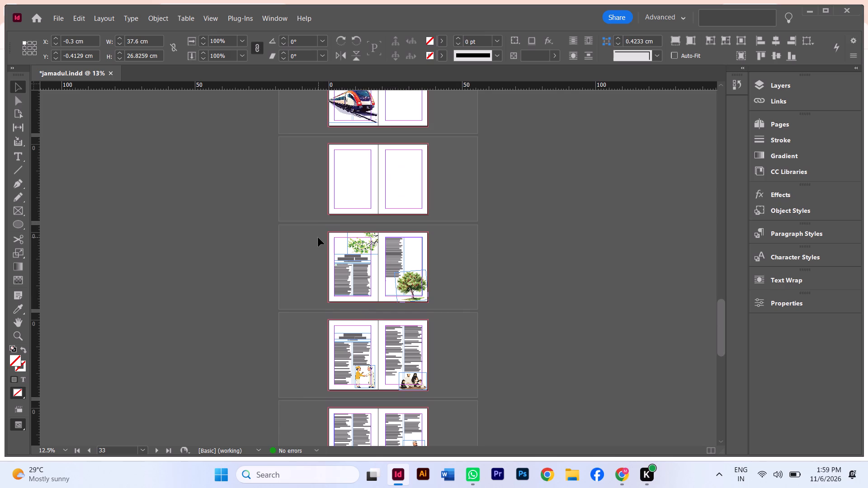
drag(320, 223, 469, 319)
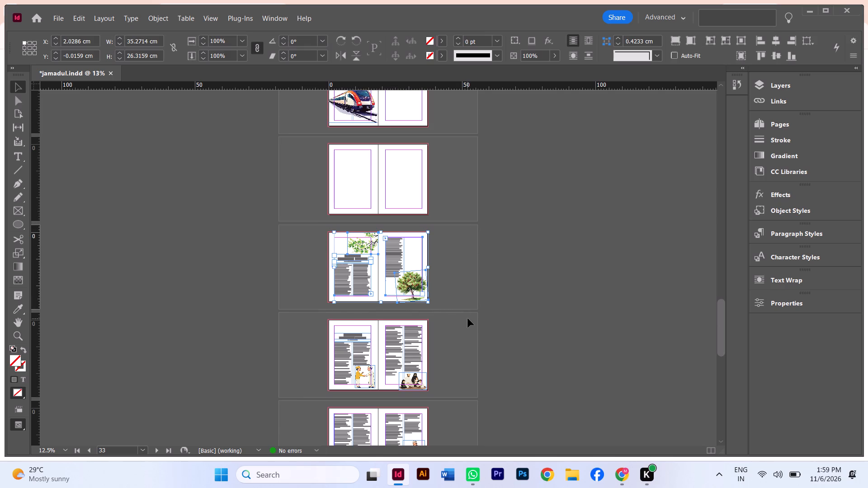
key(ctrl+x)
scroll(447, 315, down, 20)
scroll(447, 315, down, 1)
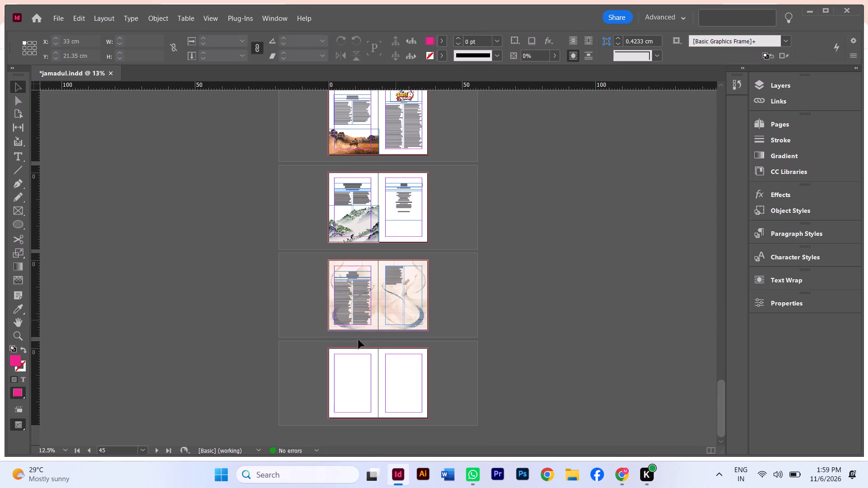
click(330, 376)
key(ctrl+v)
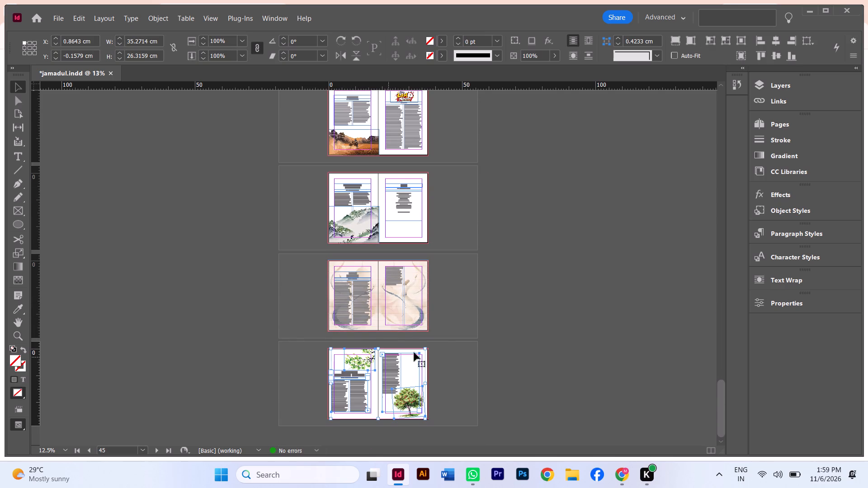
click(459, 339)
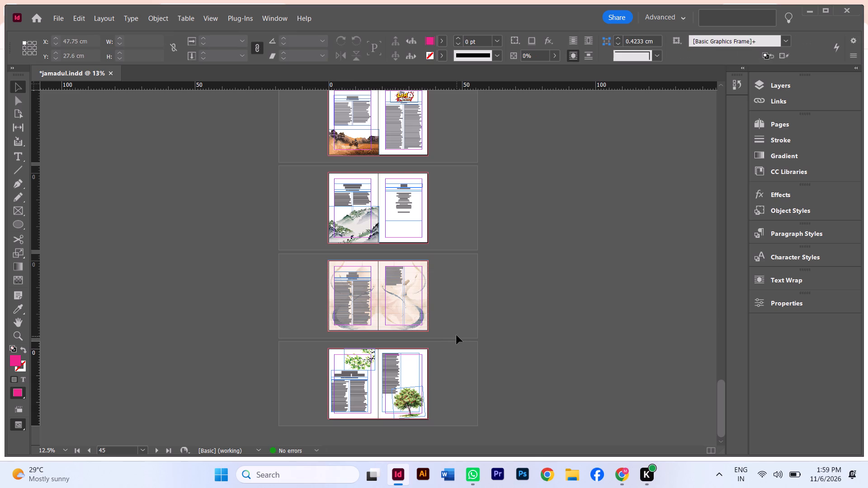
Delete the emptied spread 32-33 from the document.
scroll(448, 329, up, 17)
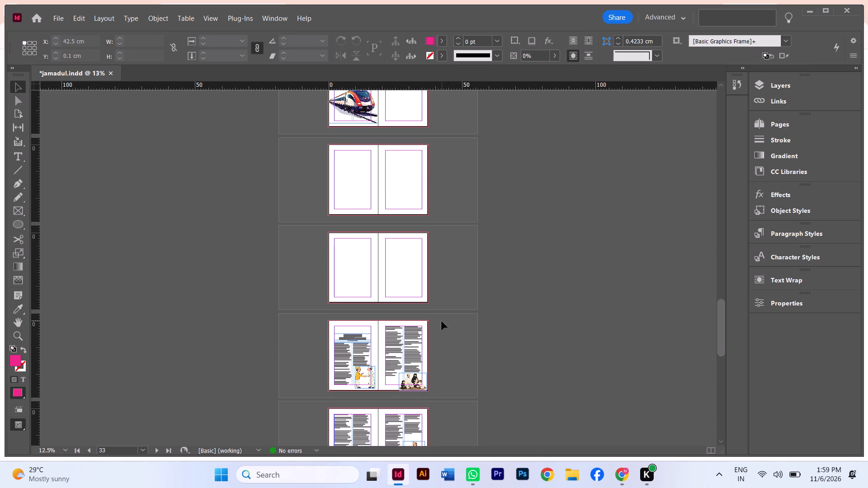
scroll(433, 304, up, 1)
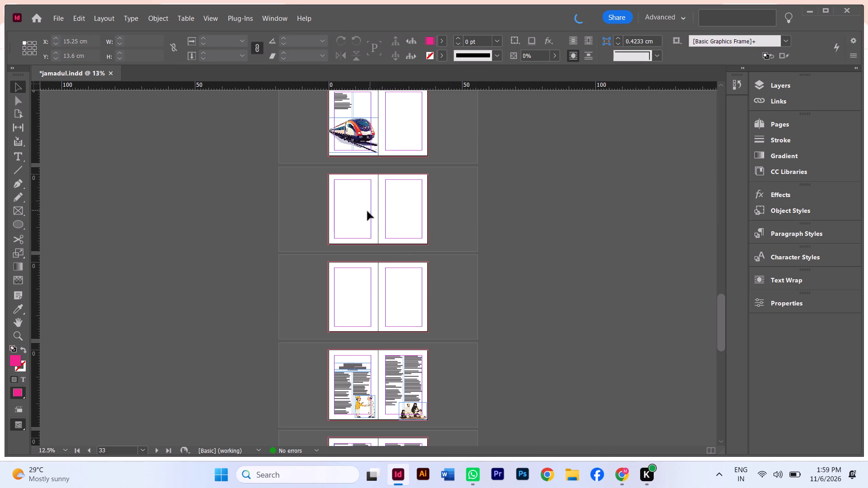
scroll(373, 209, up, 1)
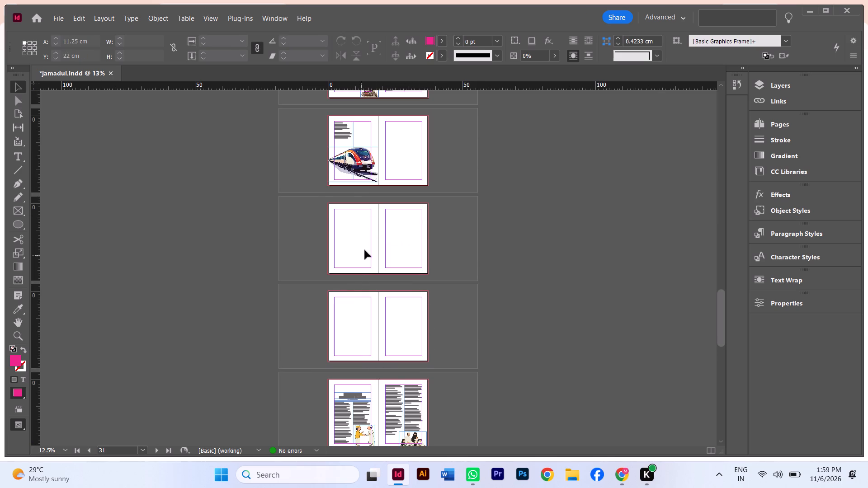
click(411, 328)
click(797, 126)
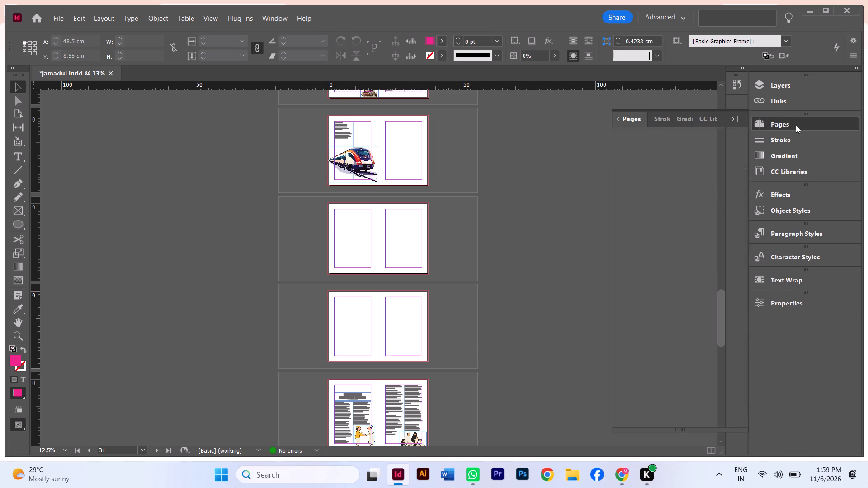
scroll(632, 349, down, 2)
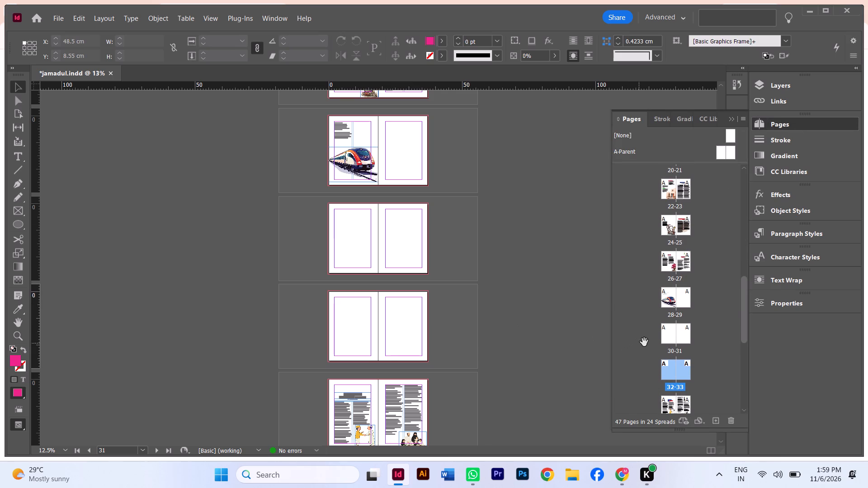
click(736, 418)
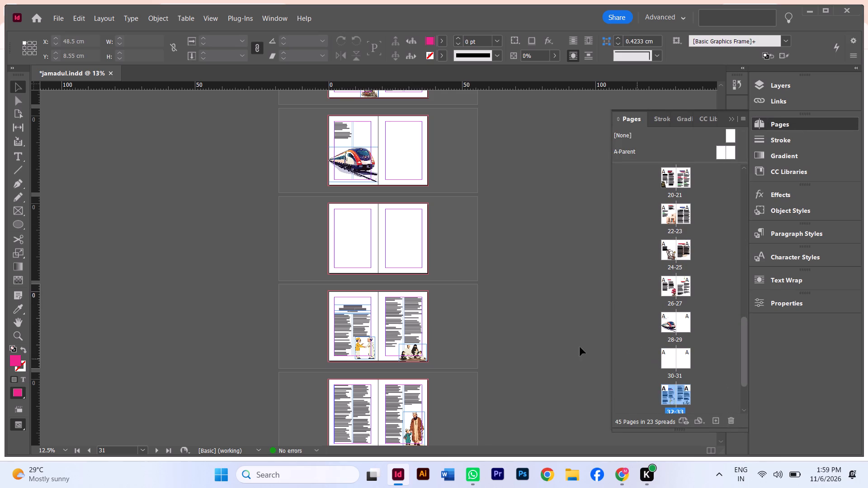
Delete the blank spread 30-31 that follows the train illustration spread.
click(380, 218)
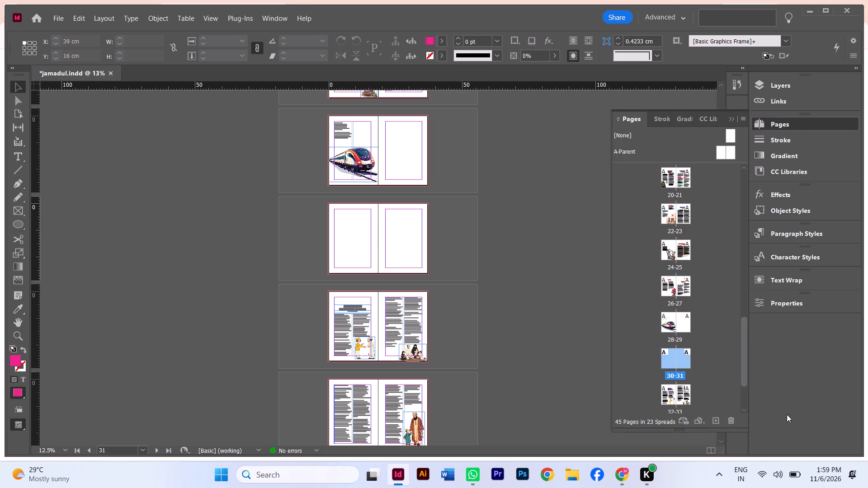
click(730, 425)
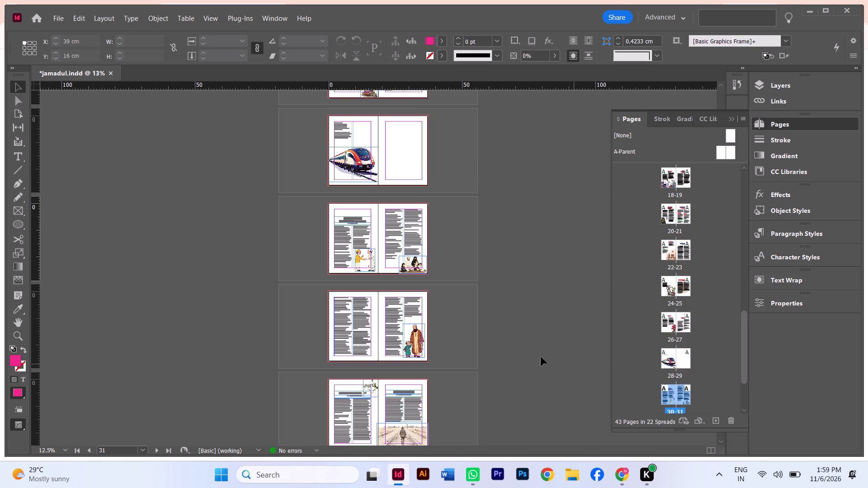
Copy the headline, byline and two-column body text frame from page 30 onto blank page 29, at about X 21.2 cm, Y 3.4 cm.
click(440, 238)
alt+scroll(390, 197, up, 2)
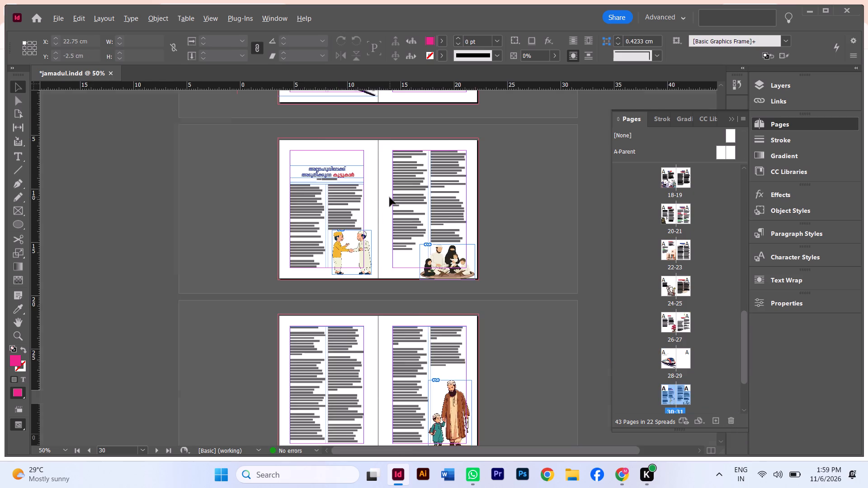
alt+scroll(390, 197, up, 3)
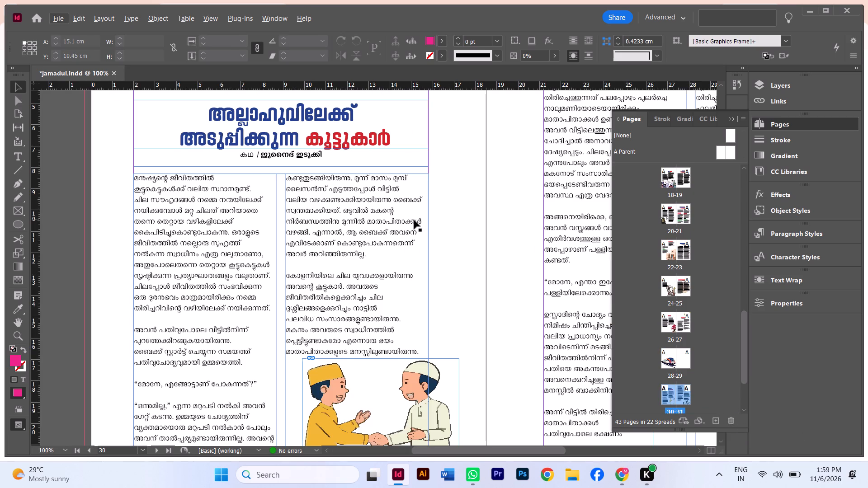
alt+scroll(454, 150, down, 4)
scroll(457, 204, up, 5)
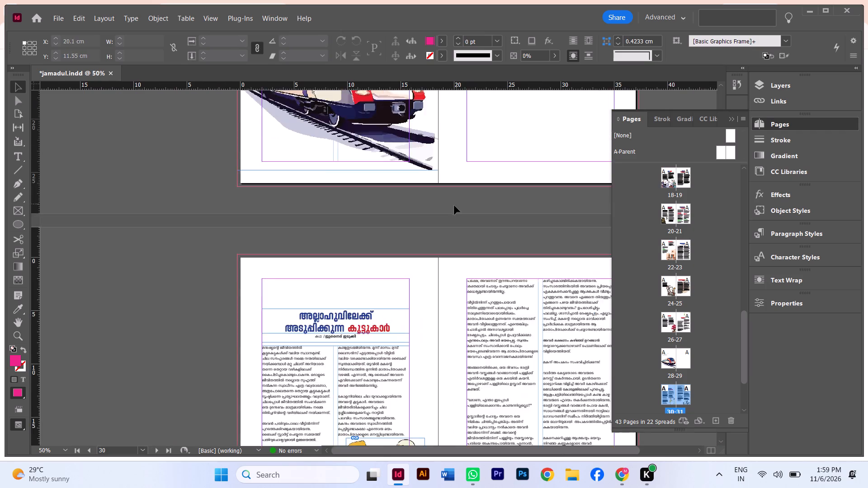
scroll(454, 206, up, 12)
scroll(451, 208, down, 15)
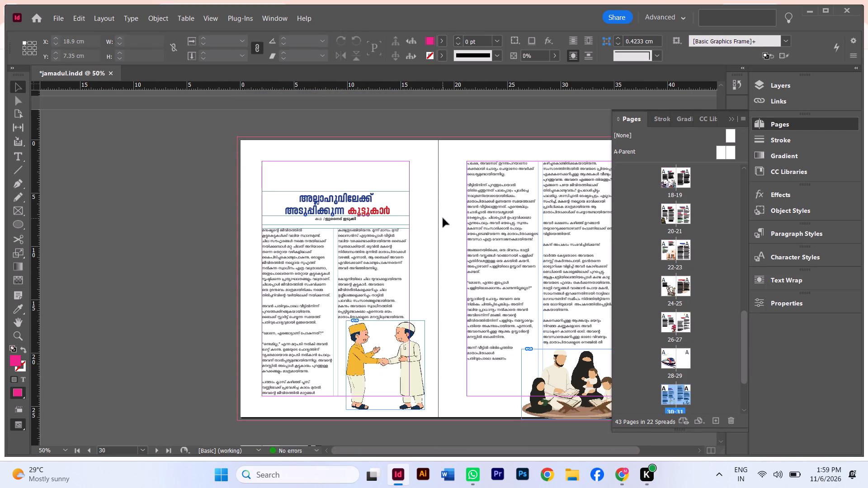
scroll(441, 220, down, 5)
scroll(439, 221, up, 8)
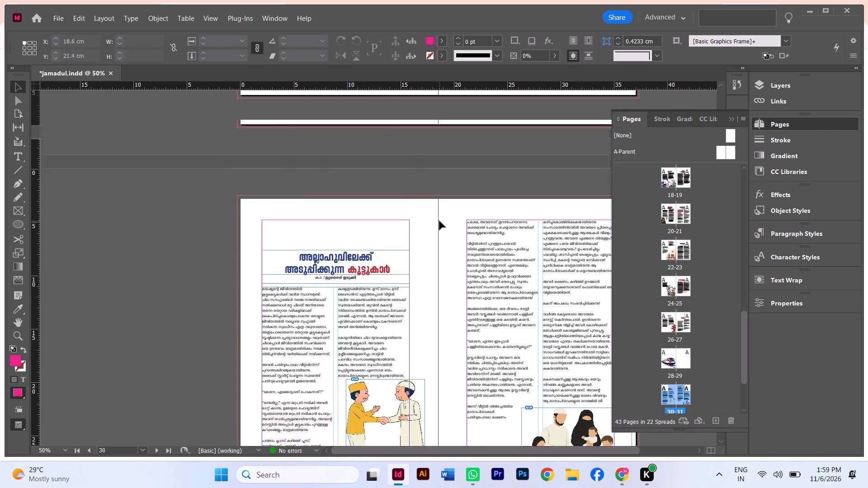
scroll(439, 221, up, 9)
scroll(422, 228, down, 8)
scroll(223, 325, down, 3)
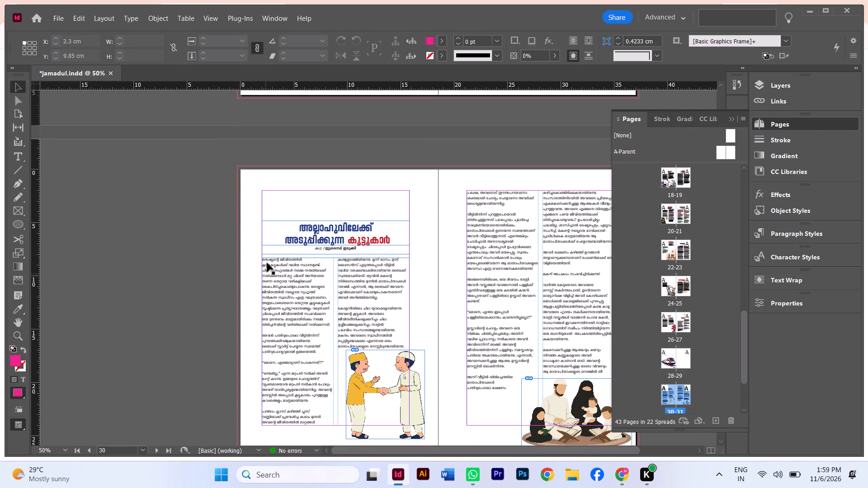
drag(252, 205, 369, 336)
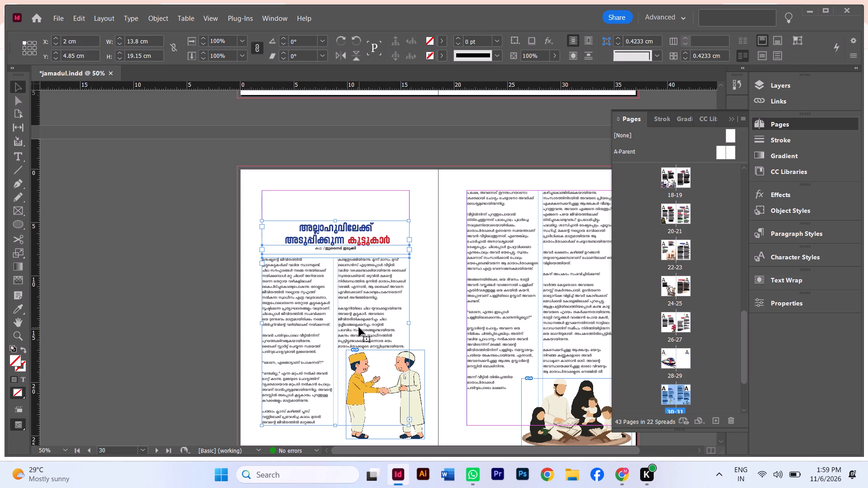
key(ctrl+c)
scroll(419, 270, up, 7)
scroll(476, 246, up, 4)
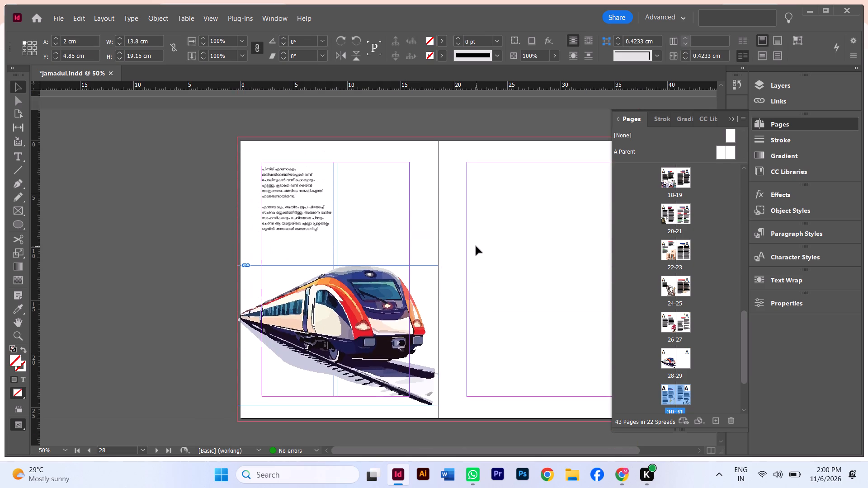
key(ctrl+v)
drag(430, 312, 519, 331)
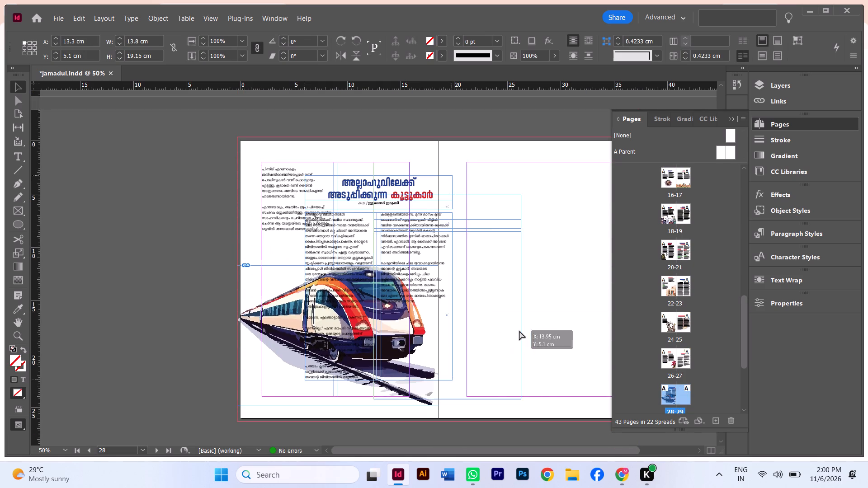
drag(519, 331, 595, 314)
ctrl+scroll(563, 319, down, 3)
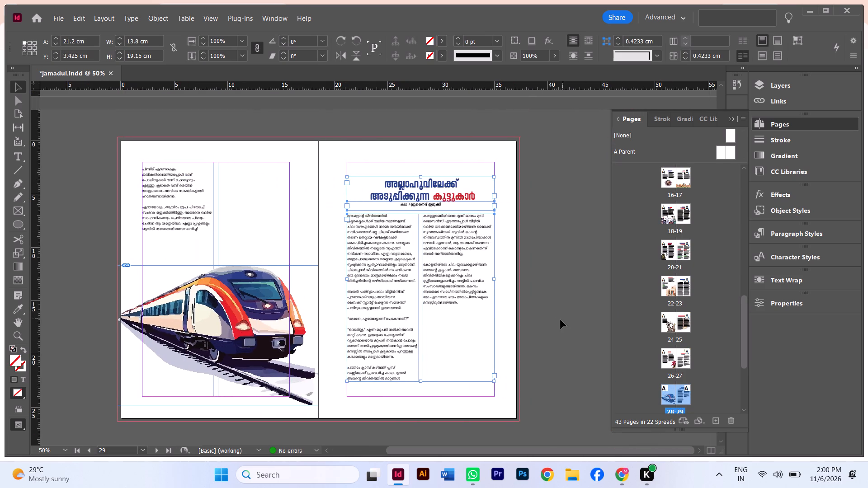
click(550, 316)
Extend the copied body text frame on page 29 down to the bottom margin, making it about 17.1 cm high.
scroll(495, 308, down, 9)
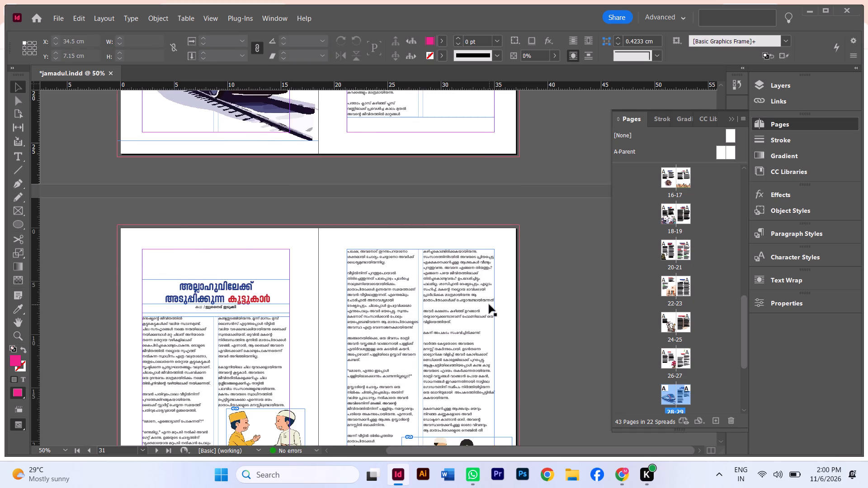
scroll(486, 302, up, 8)
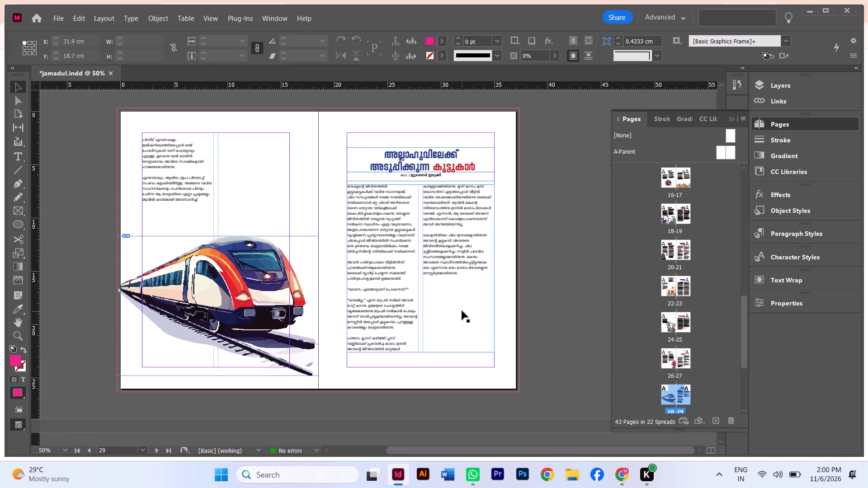
scroll(462, 311, down, 6)
scroll(460, 304, up, 7)
click(448, 357)
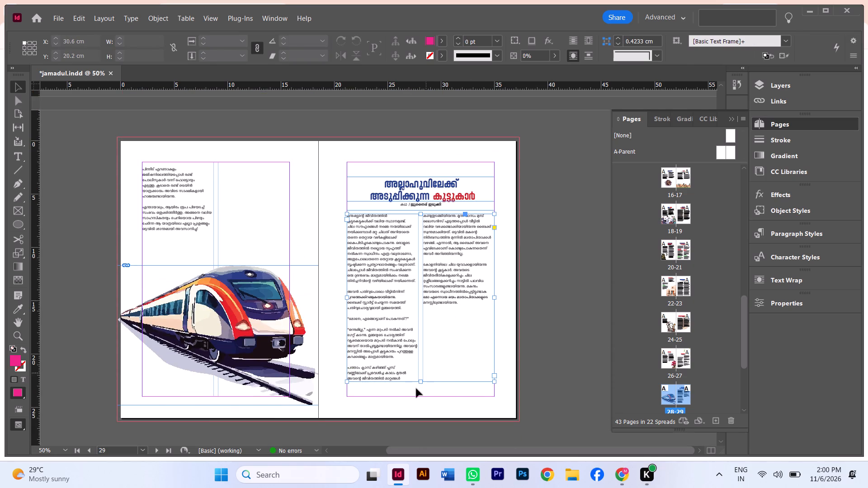
drag(421, 380, 425, 398)
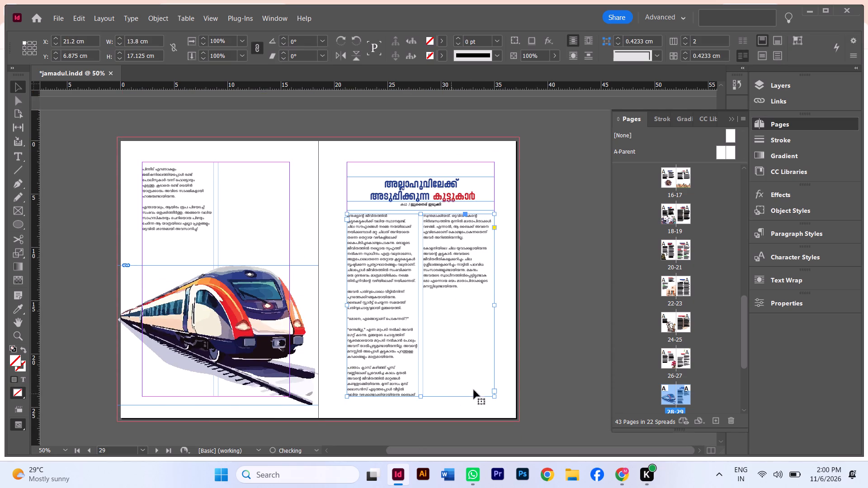
click(537, 364)
Review the article order and layout across the spreads from page 30 to the last pages, including the leafy branch article on page 42.
scroll(520, 410, down, 5)
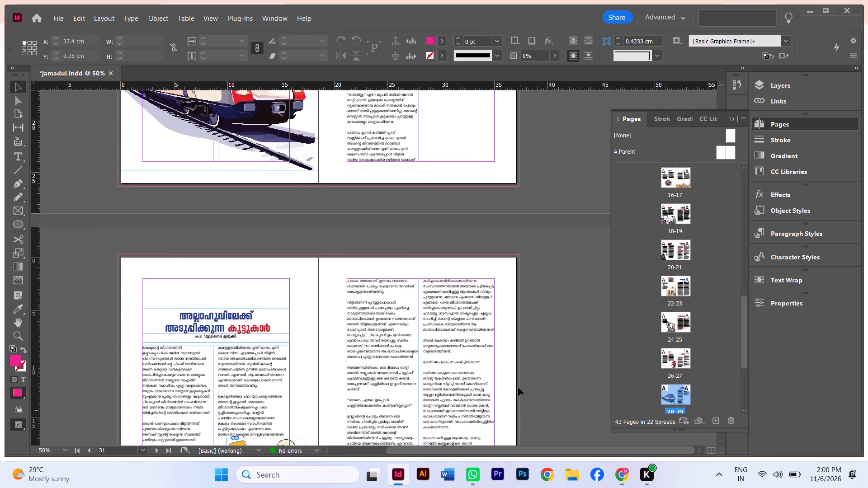
scroll(518, 387, down, 15)
scroll(512, 383, down, 12)
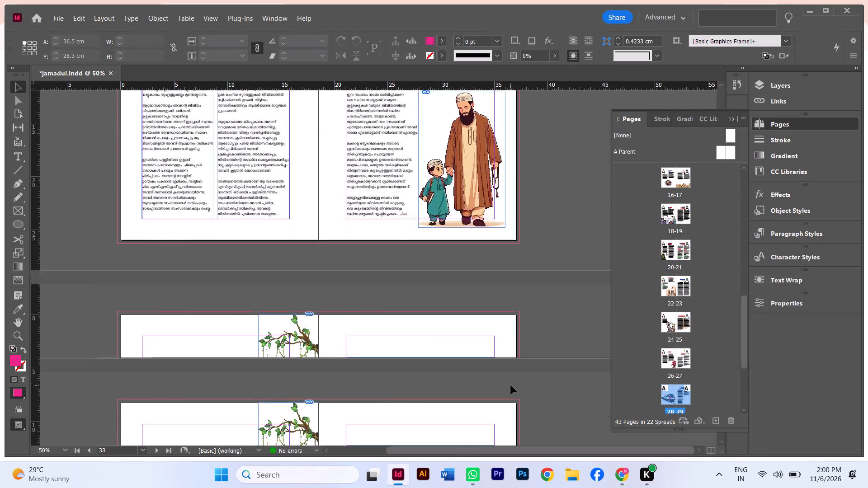
scroll(511, 385, down, 9)
alt+scroll(470, 356, down, 4)
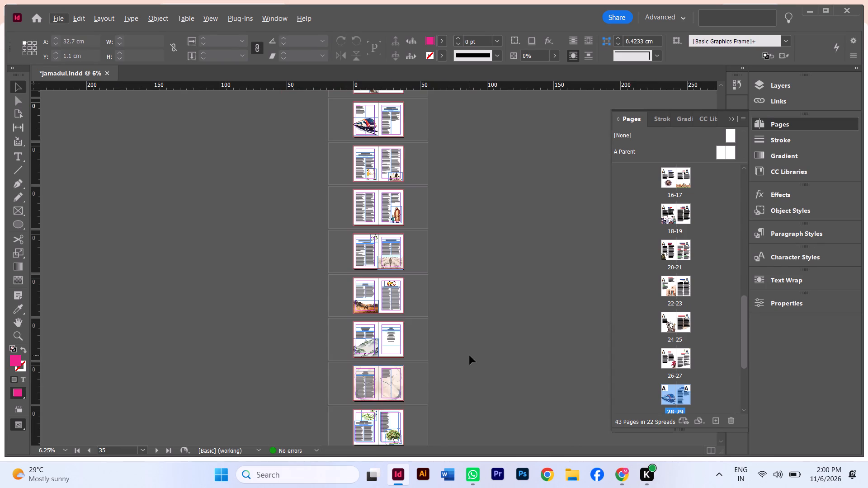
scroll(459, 360, down, 5)
alt+scroll(395, 385, up, 2)
scroll(395, 378, up, 2)
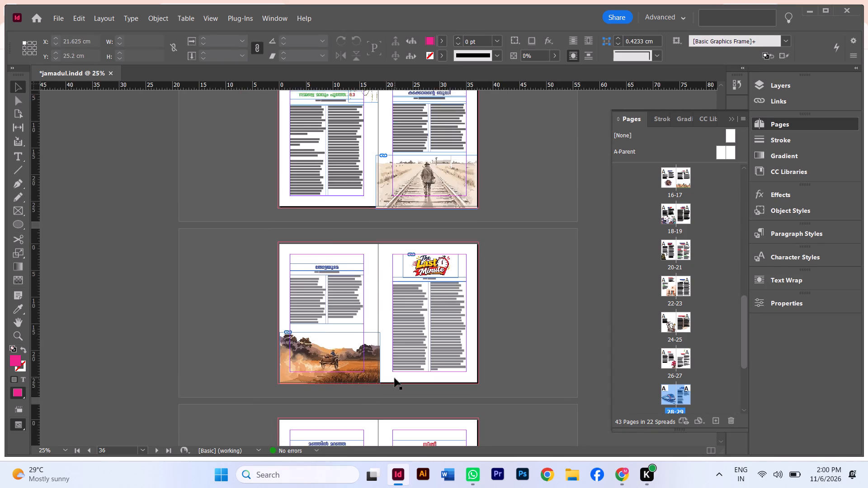
alt+scroll(395, 378, up, 3)
scroll(395, 378, down, 7)
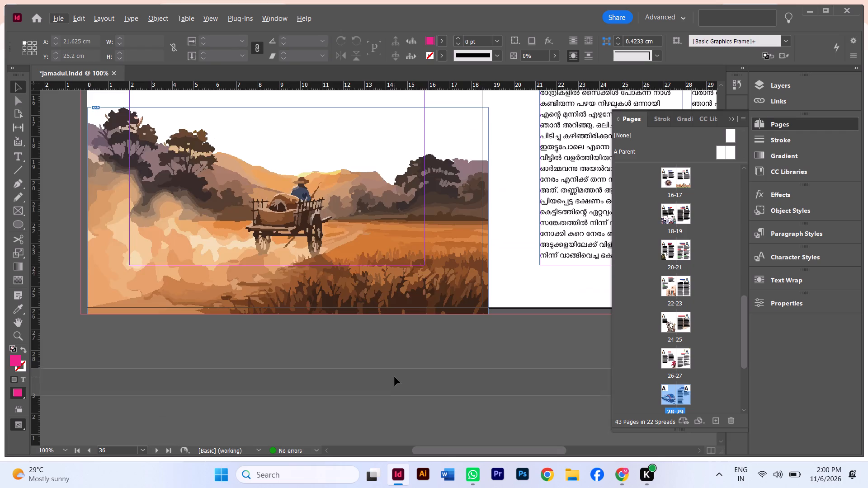
scroll(395, 377, down, 15)
scroll(395, 376, down, 13)
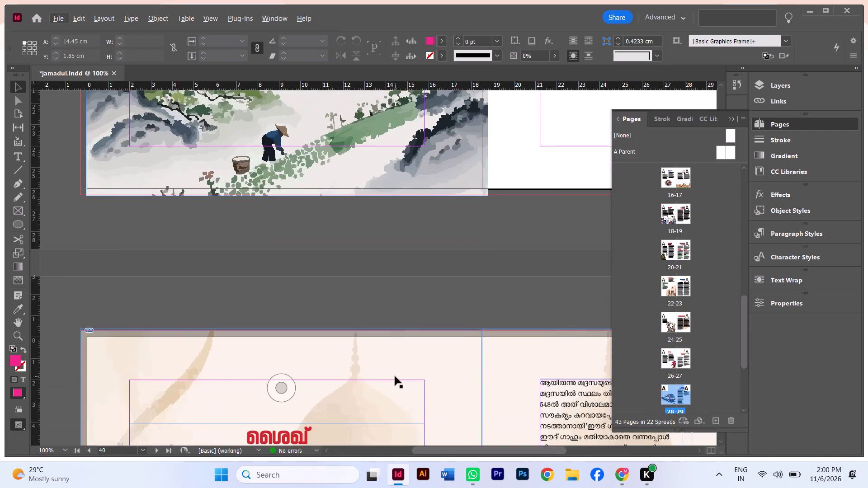
scroll(395, 376, down, 16)
scroll(395, 378, down, 7)
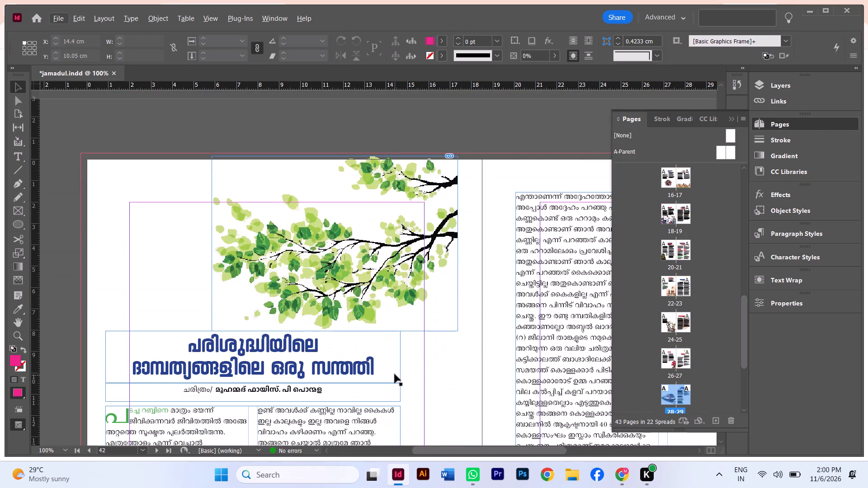
scroll(394, 375, down, 8)
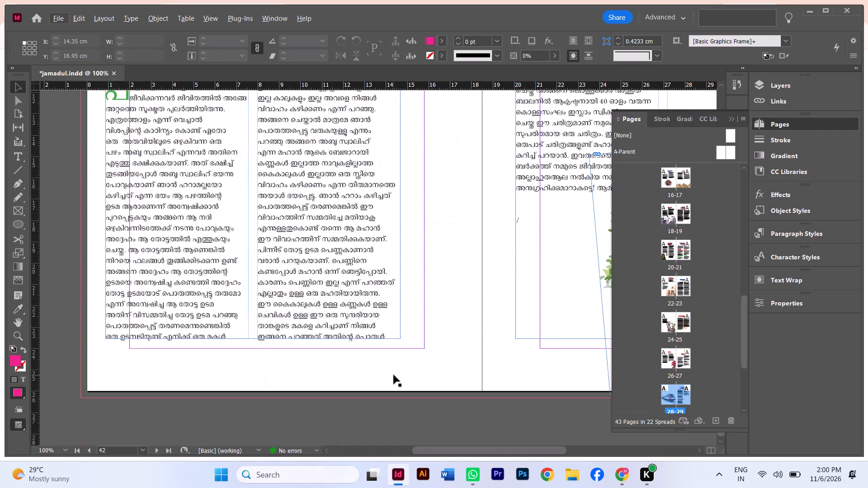
scroll(385, 361, up, 3)
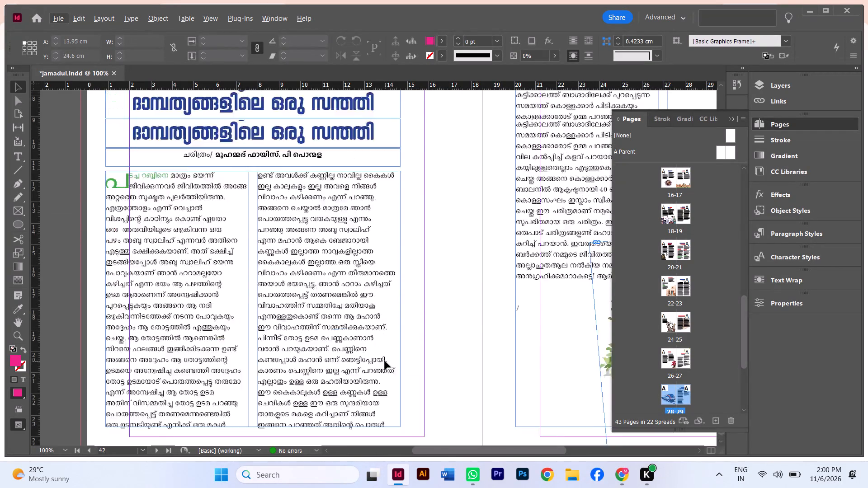
scroll(385, 361, up, 8)
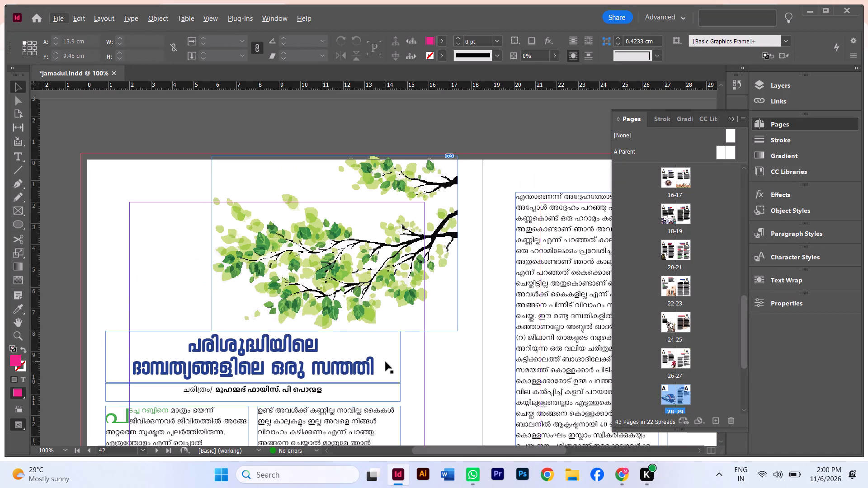
alt+scroll(386, 362, down, 4)
scroll(388, 361, up, 13)
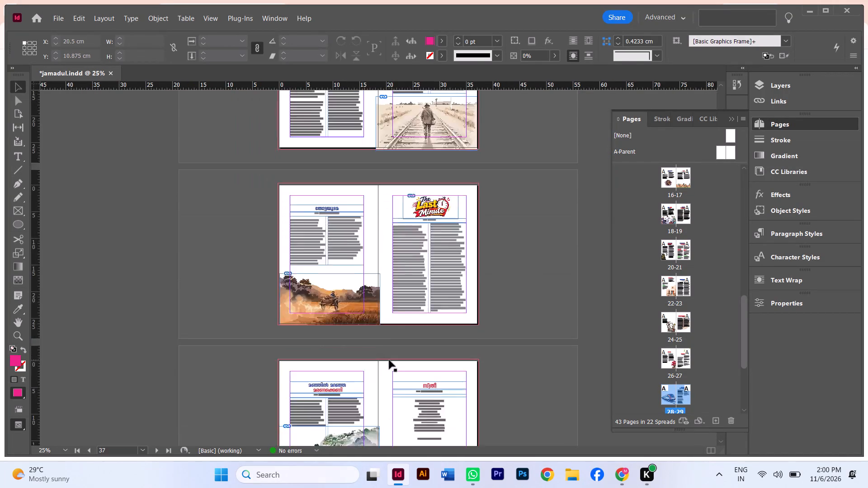
scroll(389, 360, up, 15)
scroll(393, 355, up, 10)
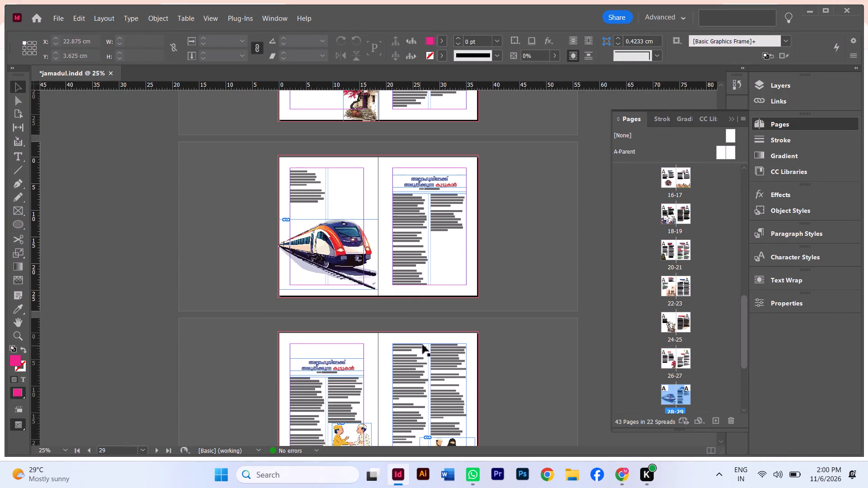
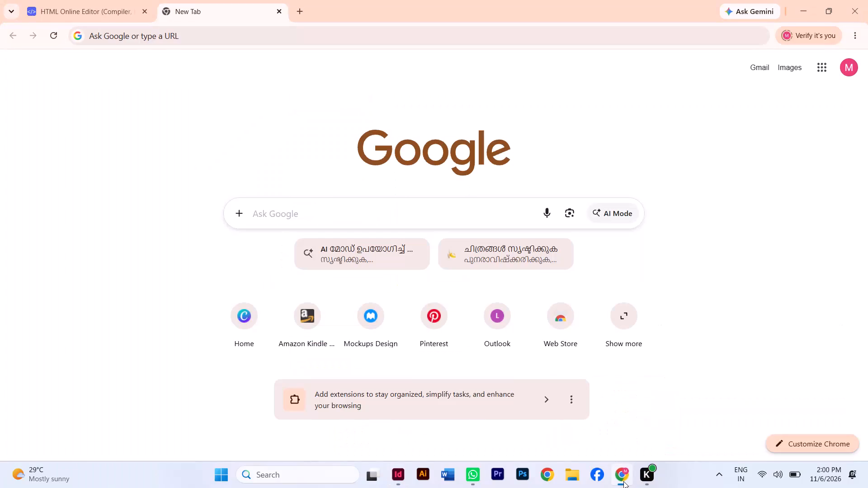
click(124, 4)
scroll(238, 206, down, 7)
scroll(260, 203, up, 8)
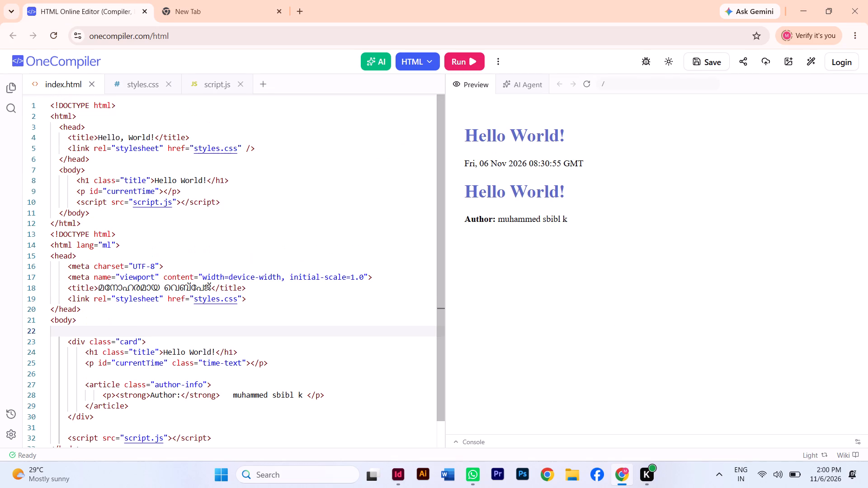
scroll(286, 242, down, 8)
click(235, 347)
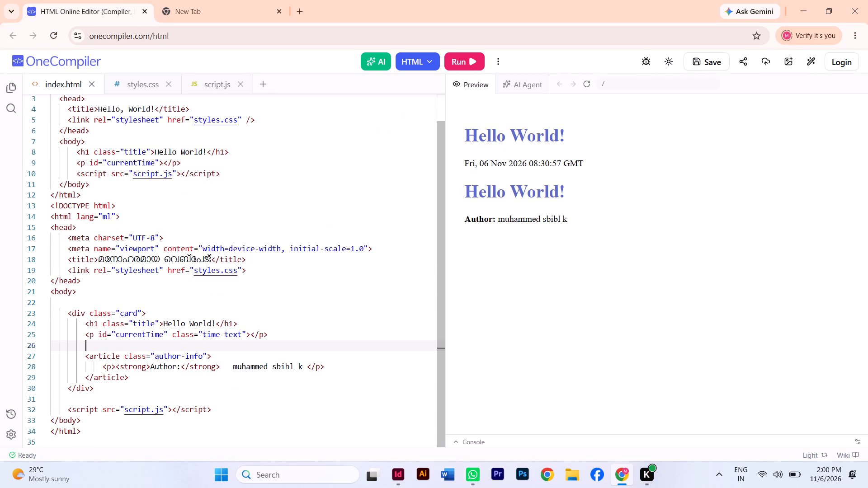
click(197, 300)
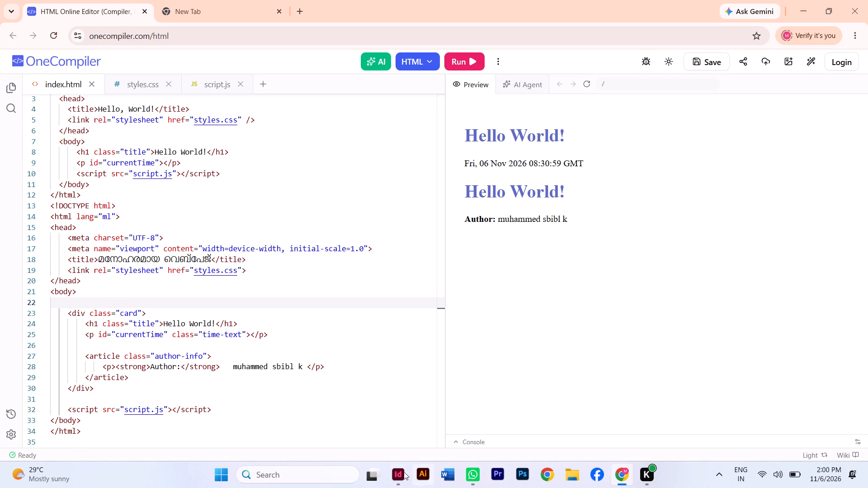
Switch back to InDesign and compare the copied article on page 29 with the original article on the following spread.
click(393, 472)
scroll(486, 339, down, 6)
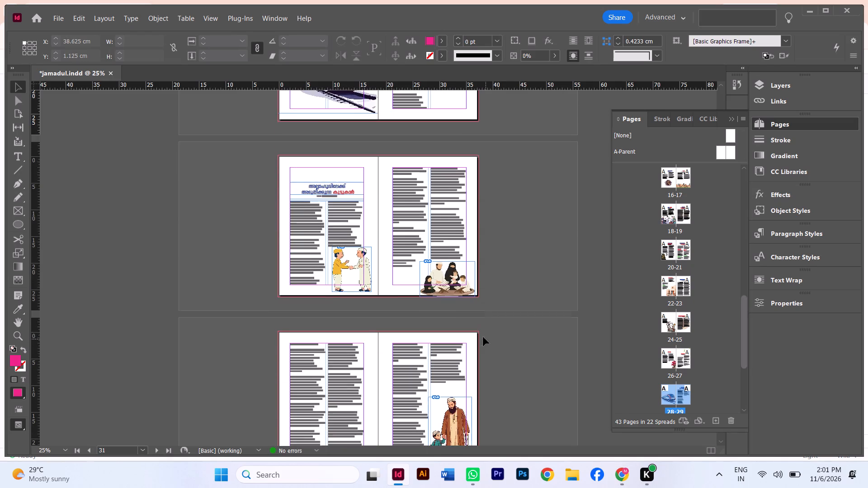
scroll(476, 329, up, 7)
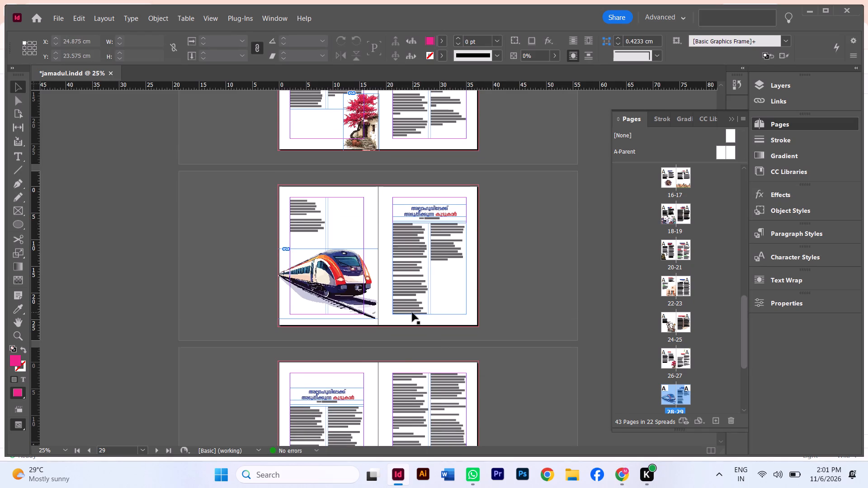
scroll(412, 313, down, 5)
scroll(423, 276, up, 4)
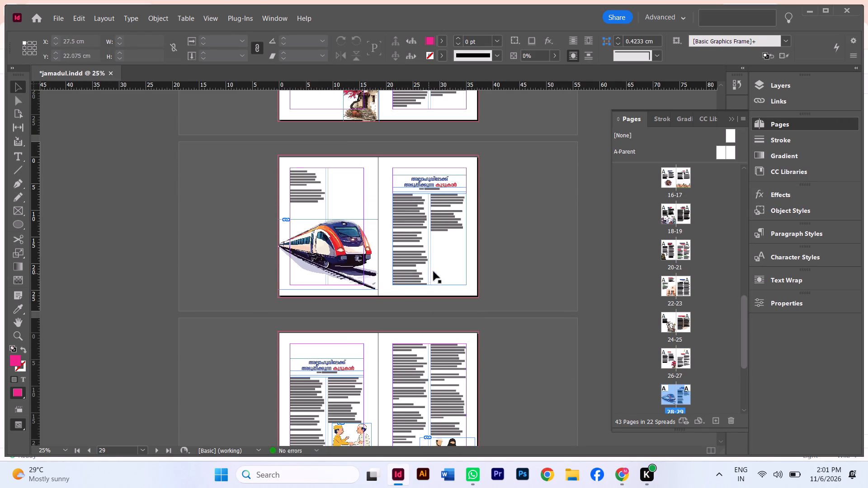
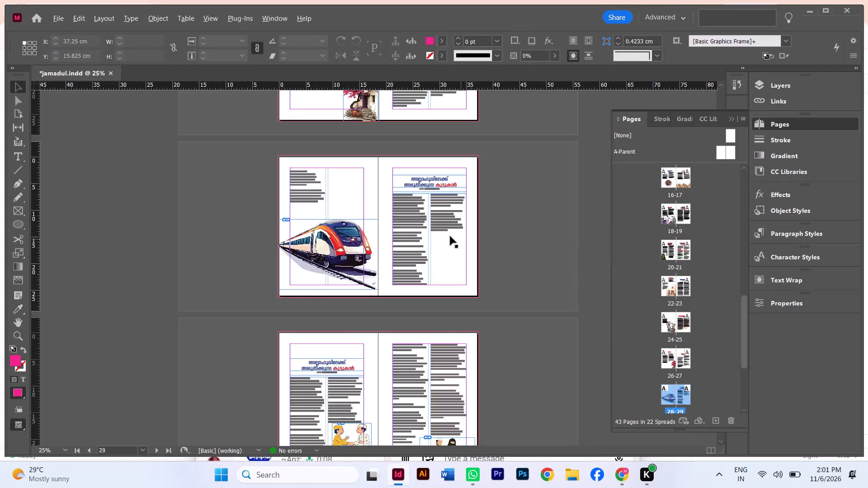
Replace all the body text in the two-column frame on page 29 with the new article text from the clipboard.
alt+scroll(448, 235, up, 2)
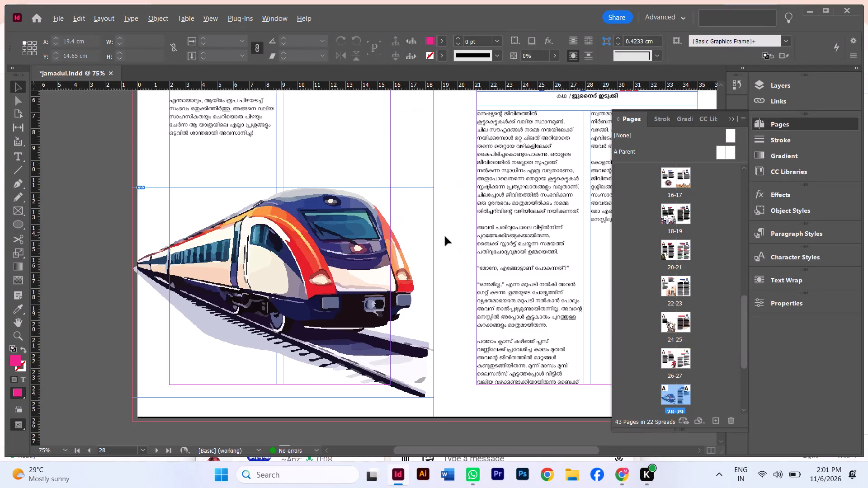
ctrl+scroll(491, 250, down, 3)
triple_click(354, 201)
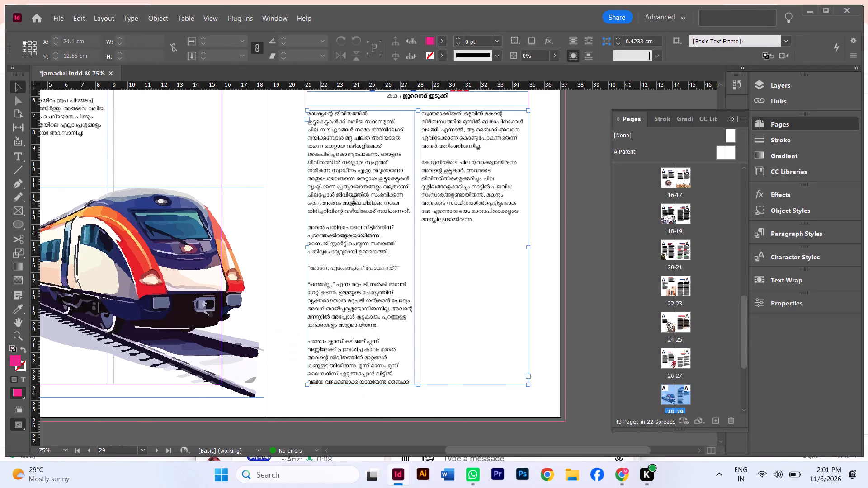
key(ctrl+a)
key(ctrl+v)
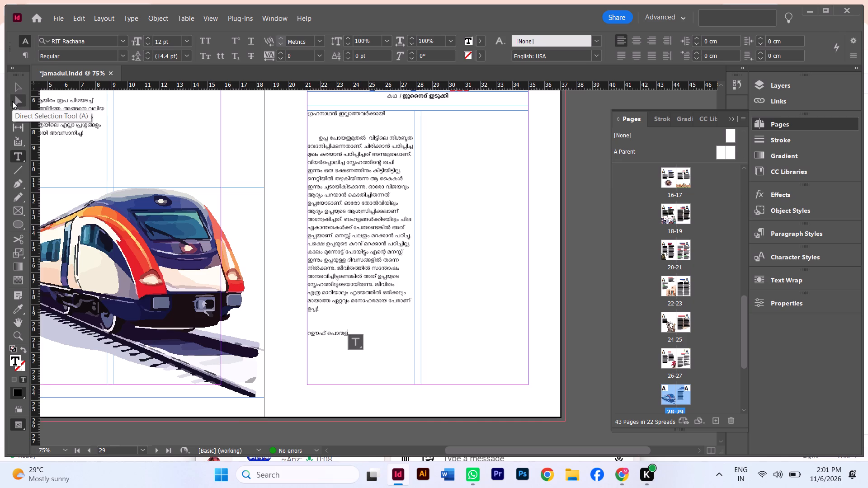
Cut the author's name line from the end of the body text on page 29.
click(354, 336)
click(374, 325)
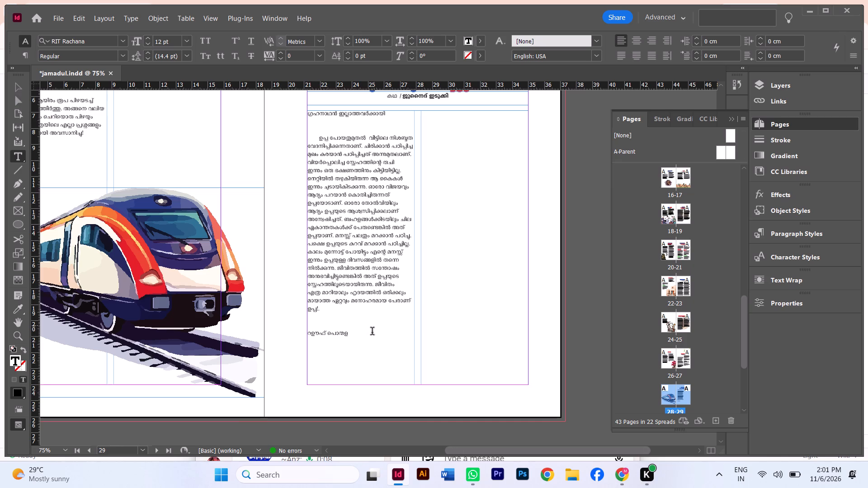
drag(368, 343, 263, 333)
key(ctrl+x)
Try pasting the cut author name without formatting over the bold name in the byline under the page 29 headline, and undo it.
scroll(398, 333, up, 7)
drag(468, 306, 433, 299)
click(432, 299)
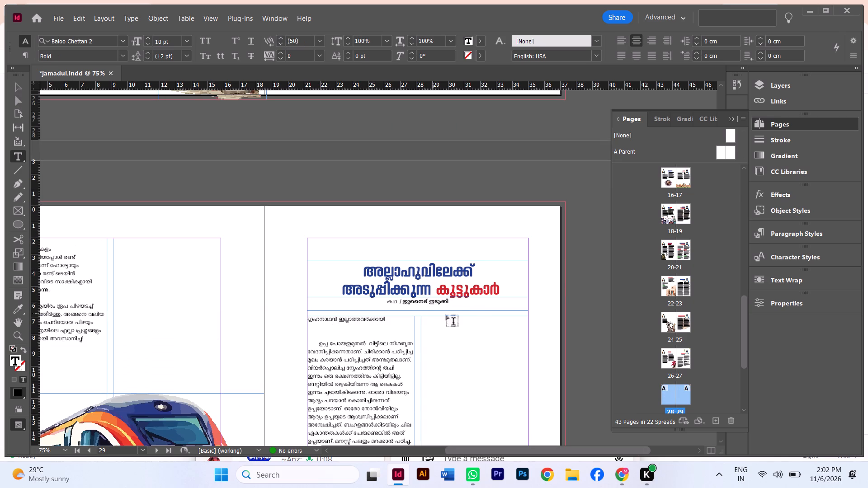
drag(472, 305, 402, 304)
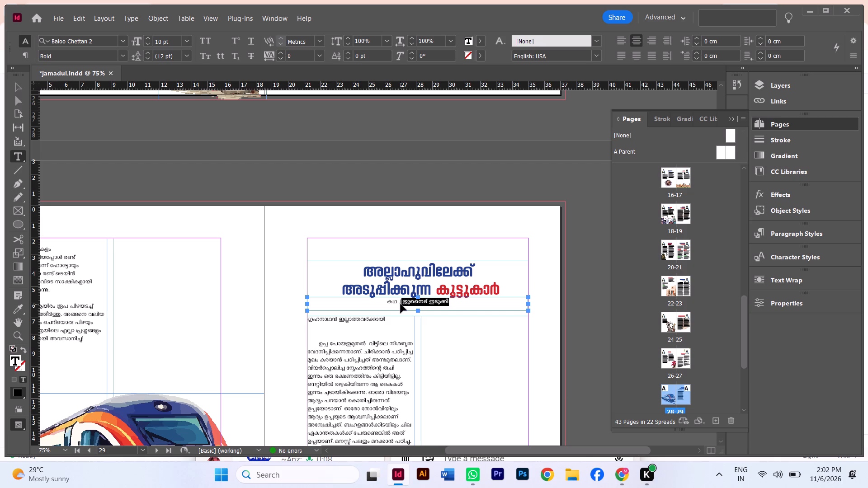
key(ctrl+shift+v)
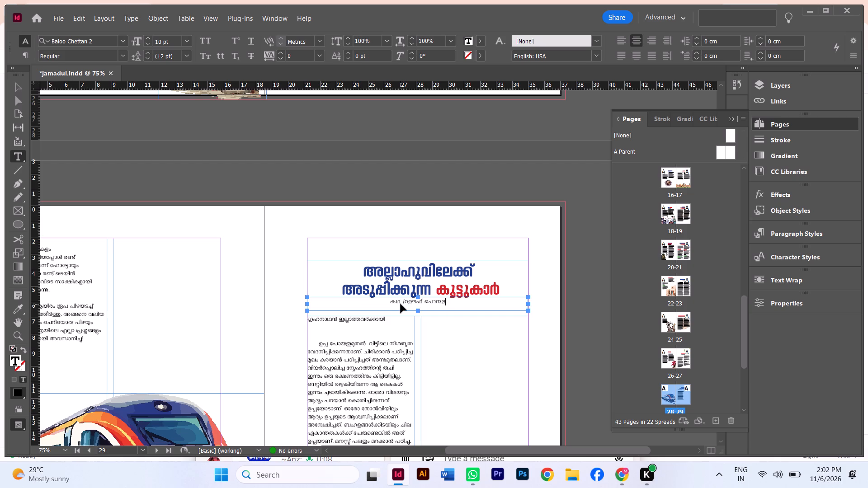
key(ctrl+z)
Replace only the bold name after the slash in the page 29 byline with the cut author name, keeping the byline's bold formatting.
alt+scroll(401, 304, up, 7)
ctrl+scroll(412, 309, down, 6)
click(483, 287)
drag(474, 286, 434, 286)
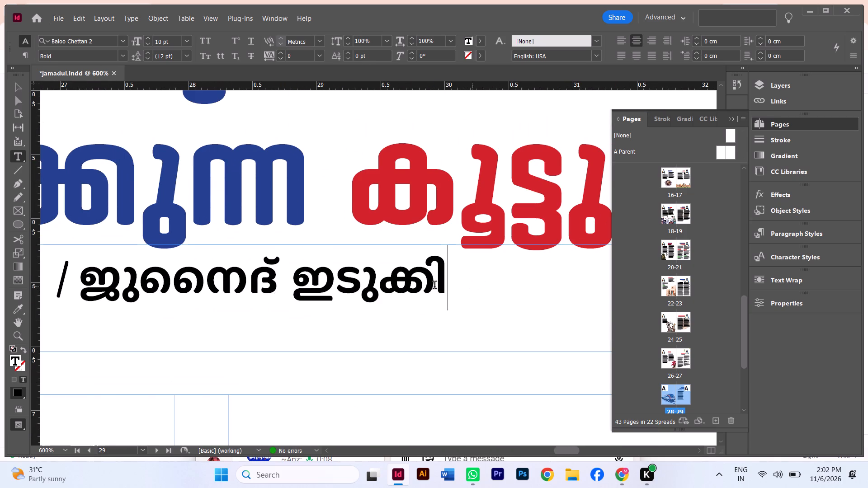
drag(434, 286, 87, 301)
key(ctrl+shift+v)
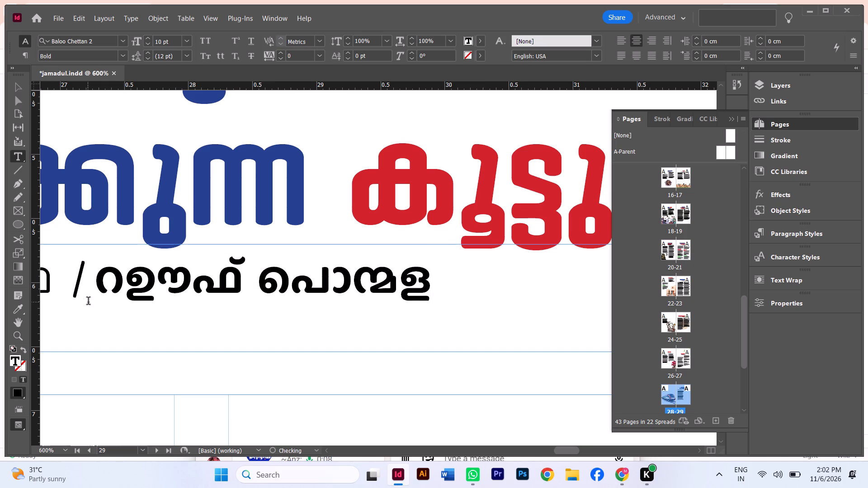
Cut the story title line "ഗ്രഹനാഥൻ ഇല്ലാത്തവർക്കായി" from the top of the body text on page 29.
ctrl+scroll(91, 303, up, 5)
alt+scroll(279, 349, down, 4)
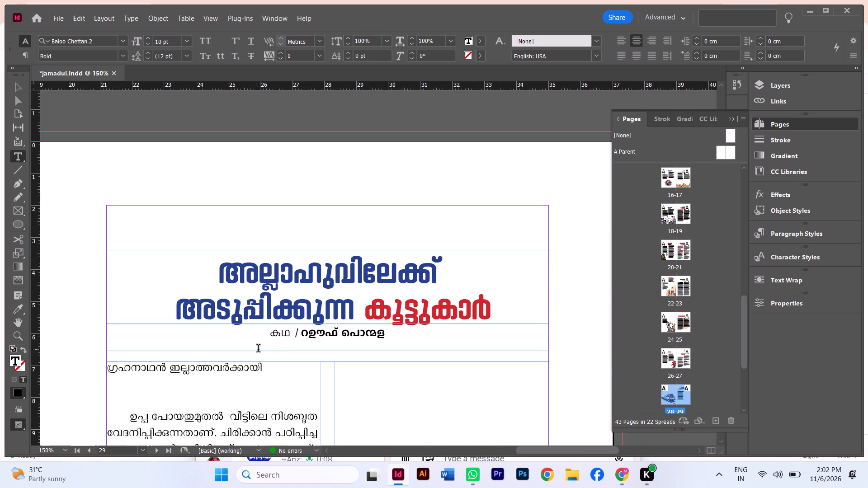
scroll(243, 385, down, 3)
drag(284, 290, 80, 276)
key(ctrl+x)
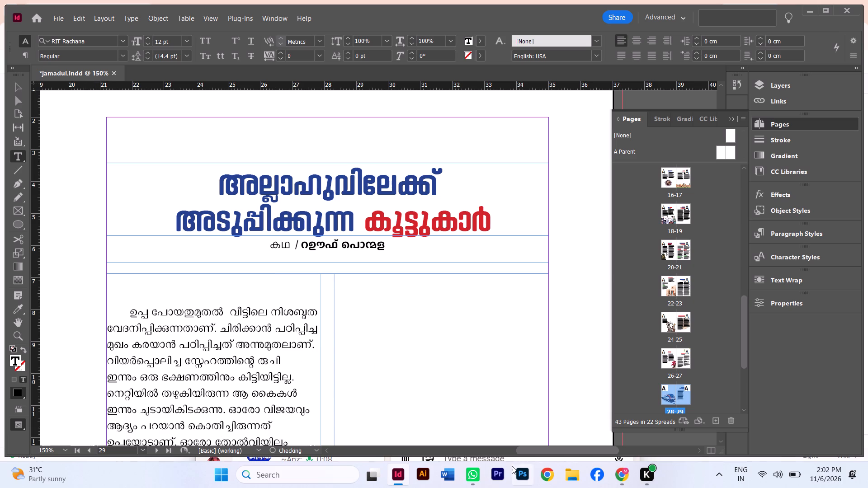
Switch to Chrome, search Google for "manglish keyboard" in the blank tab and open the Manglish Keyboard site's online editor.
click(622, 479)
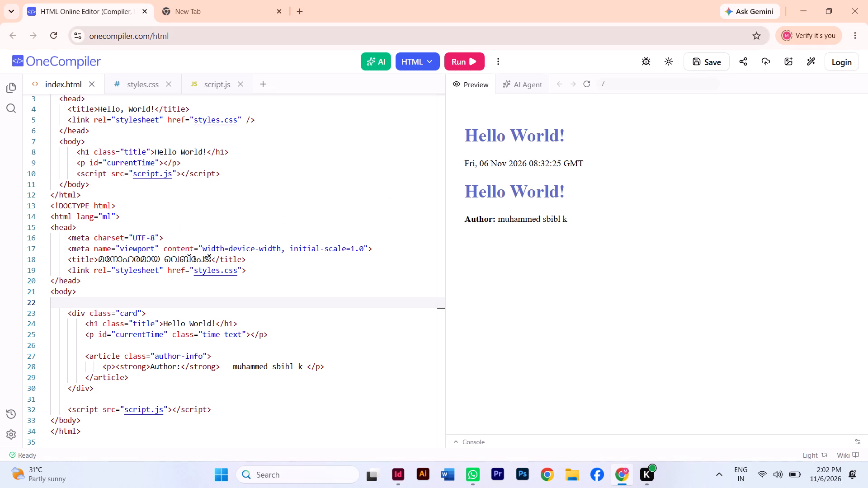
click(241, 15)
click(292, 218)
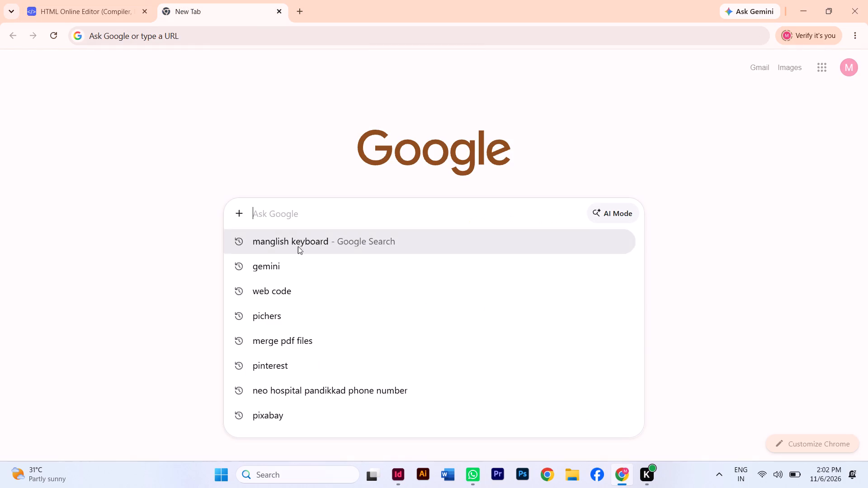
click(346, 247)
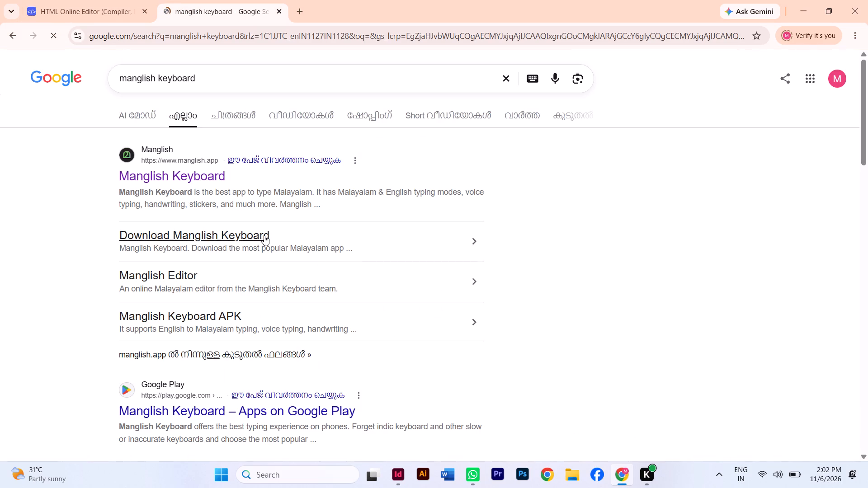
double_click(215, 182)
double_click(220, 177)
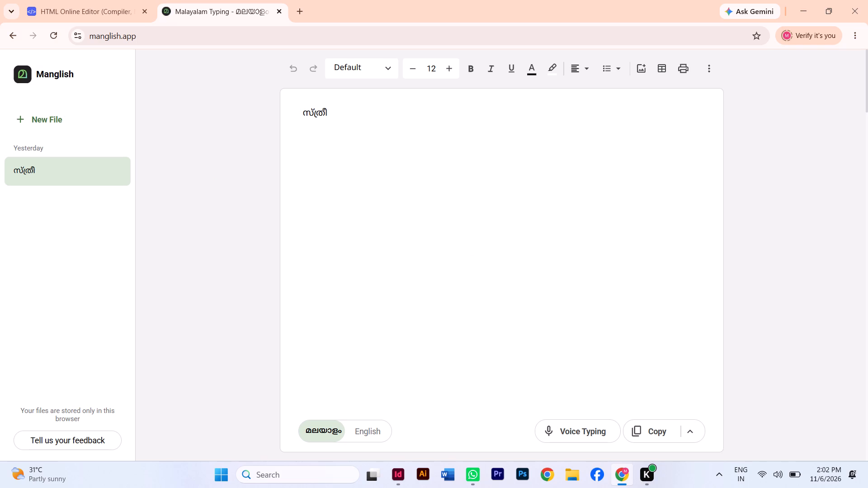
Replace the Manglish editor's existing text with the cut story title and copy it in FML format.
key(ctrl+a)
key(ctrl+v)
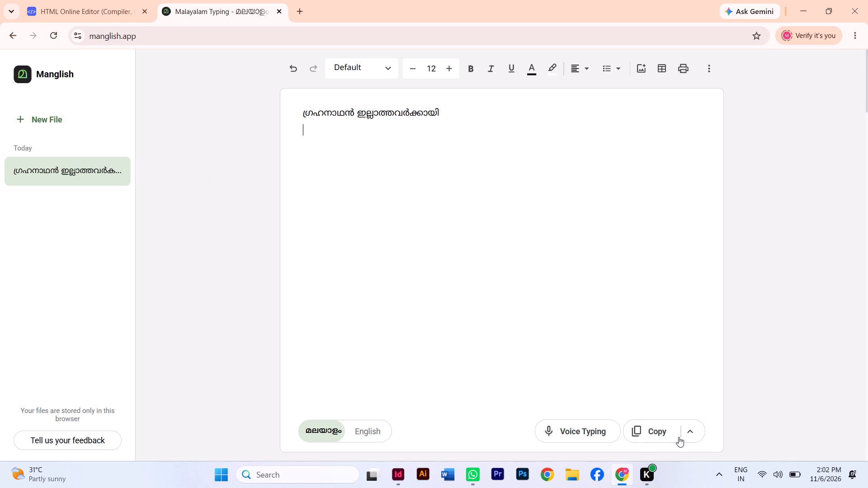
click(699, 431)
click(678, 349)
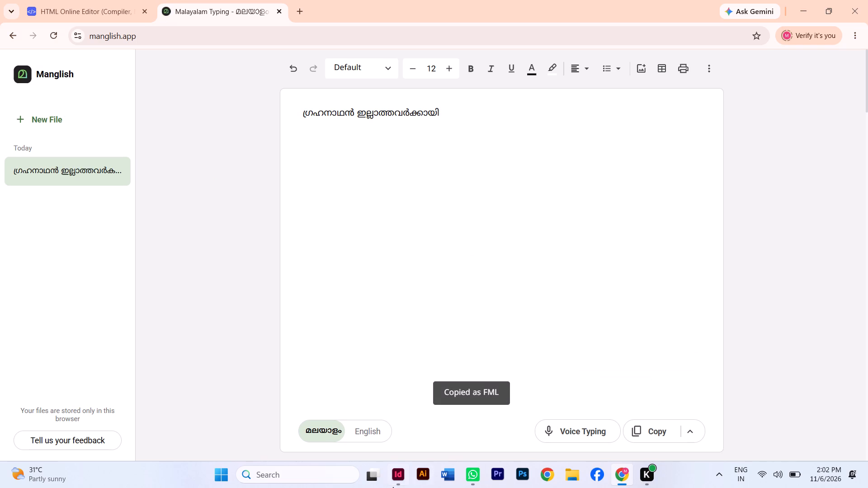
Switch to InDesign, replace the whole page 29 headline with the copied FML title, and break it into two lines before "ഇല്ലാത്തവർക്കായി".
click(405, 476)
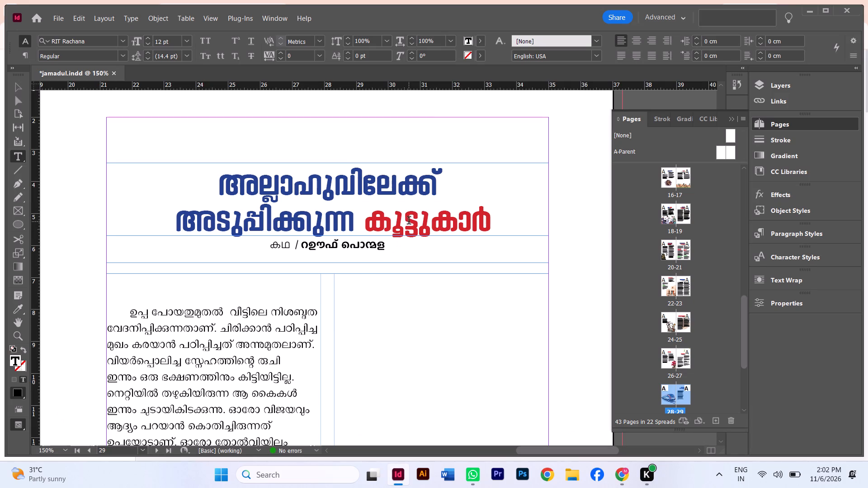
click(409, 221)
key(ctrl+a)
key(ctrl+v)
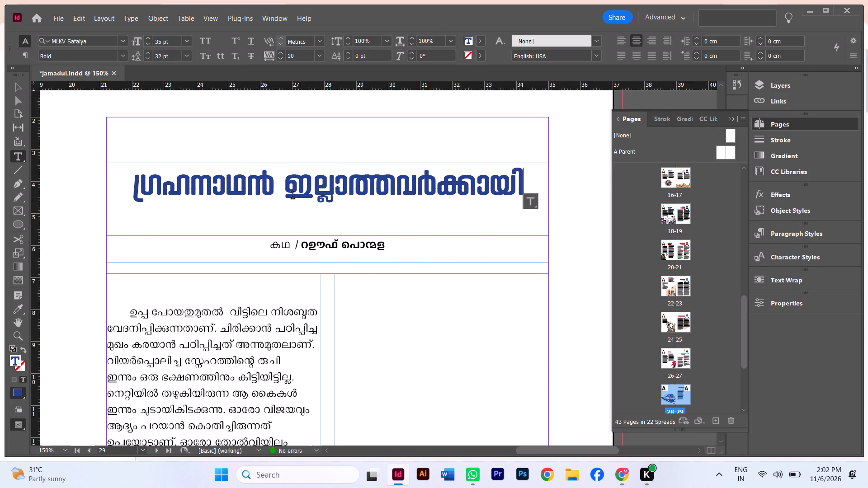
click(283, 182)
key(Return)
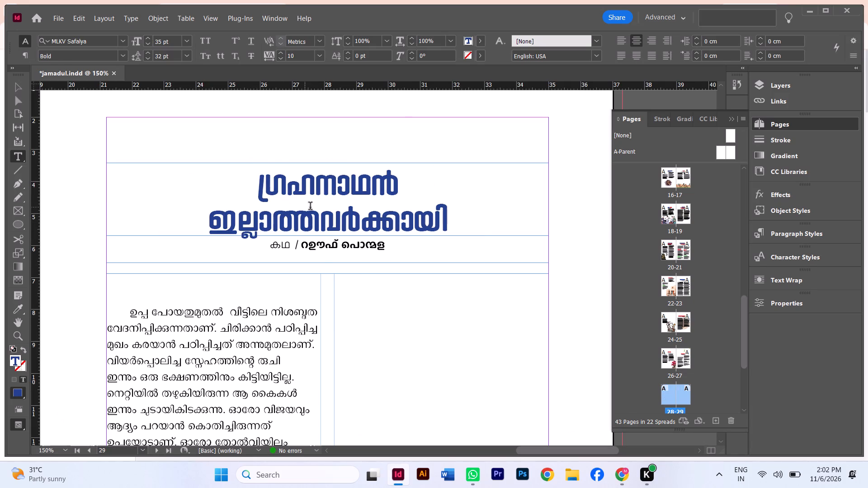
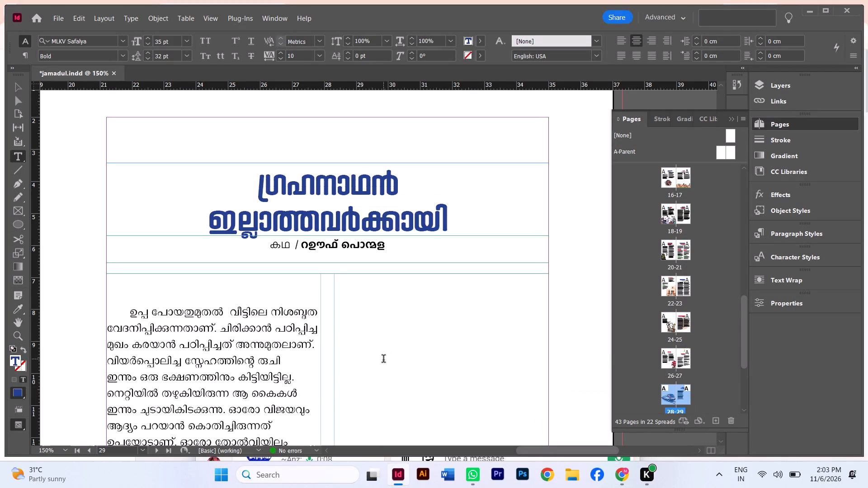
Set the fill colour of the headline's second line, "ഇല്ലാത്തവർക്കായി", on page 29 to the red C=15 M=100 Y=100 swatch.
drag(461, 224, 156, 210)
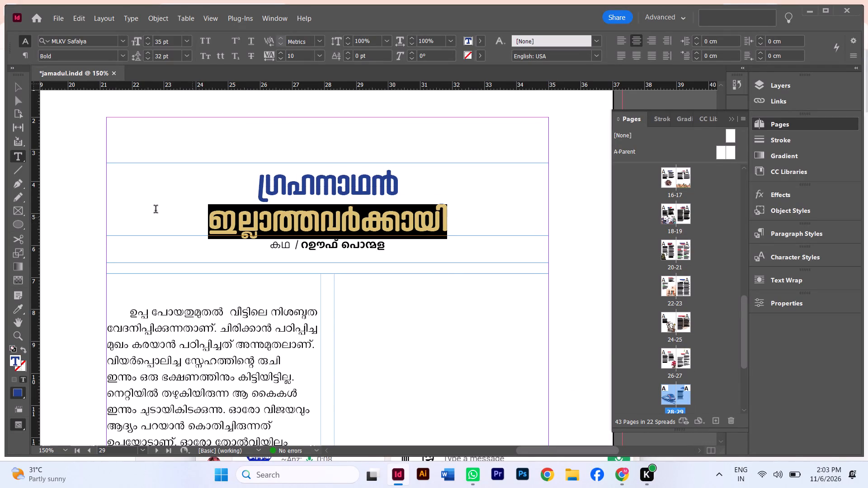
drag(156, 210, 150, 209)
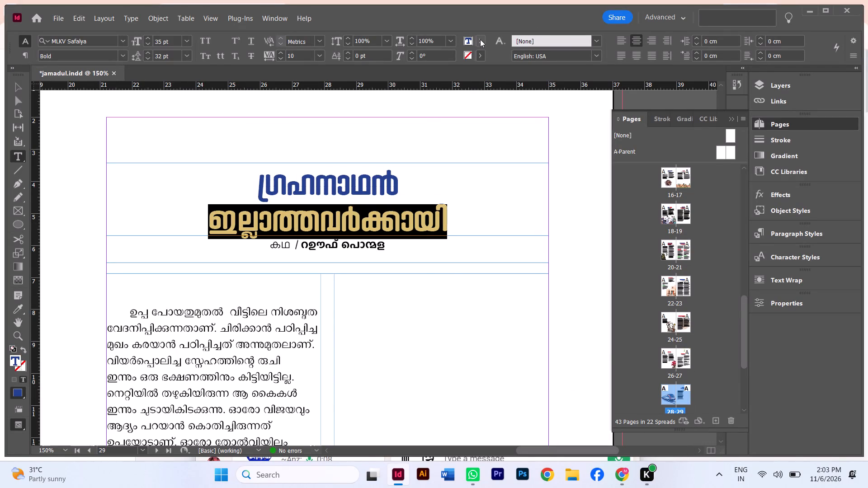
click(480, 39)
click(417, 153)
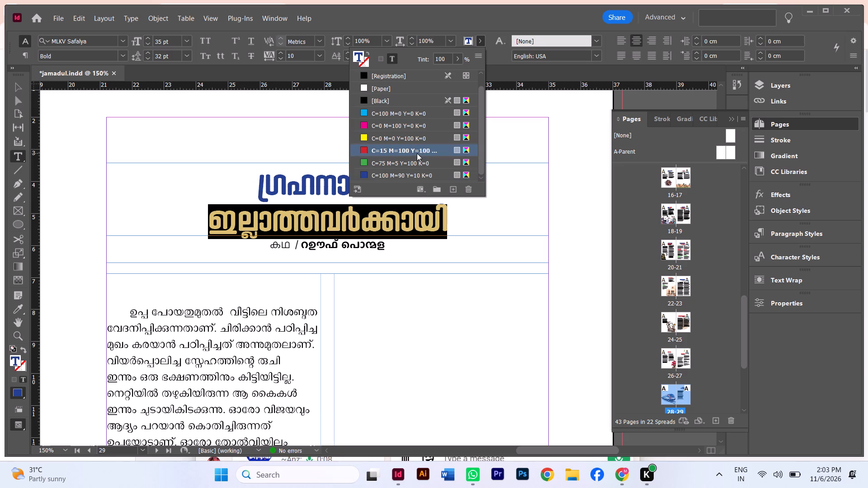
Finish colouring the second line of the page 29 headline with the red swatch C=15 M=100 Y=100.
click(566, 168)
alt+scroll(448, 180, down, 1)
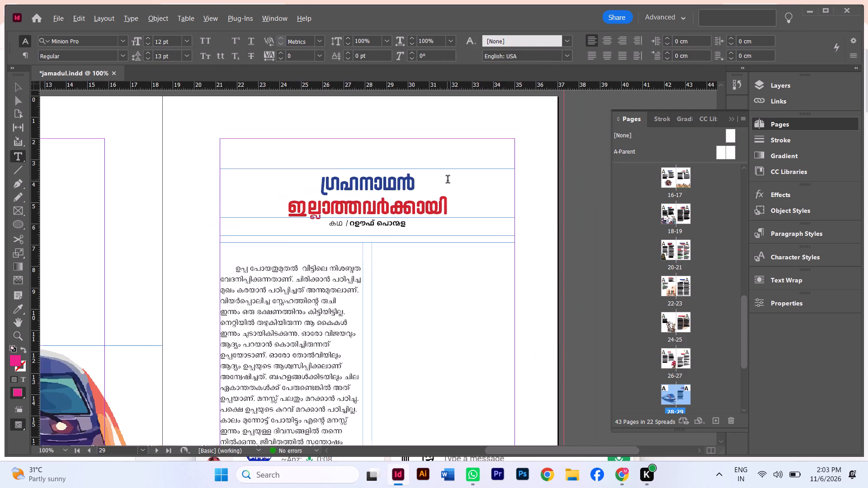
alt+scroll(448, 180, down, 3)
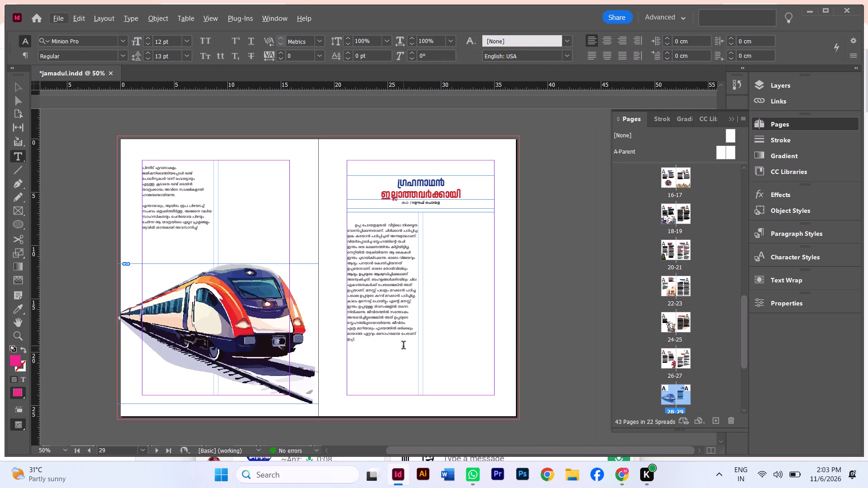
alt+scroll(364, 359, up, 3)
alt+scroll(357, 360, down, 3)
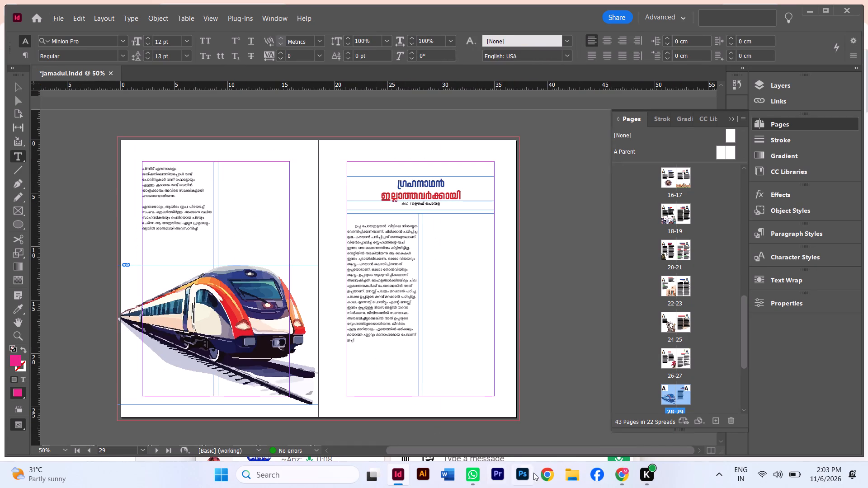
Switch to Chrome, search Google for "pichers" in a new tab and open the Pinterest board from the results.
click(624, 473)
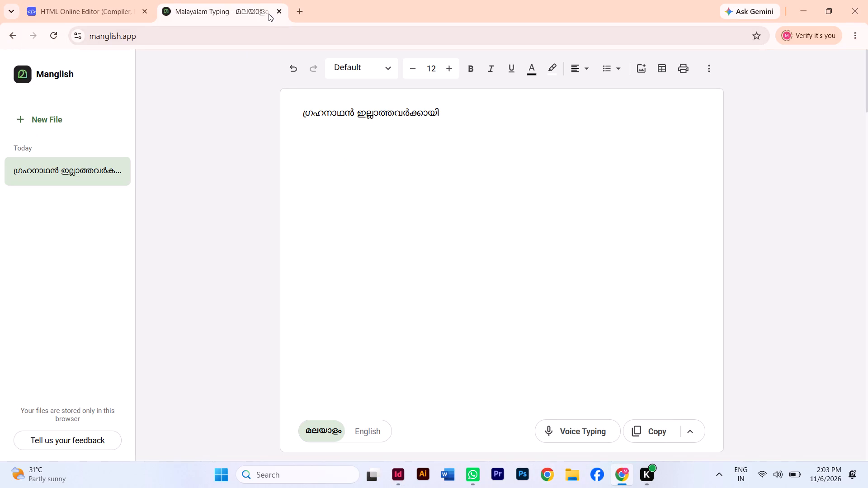
click(301, 9)
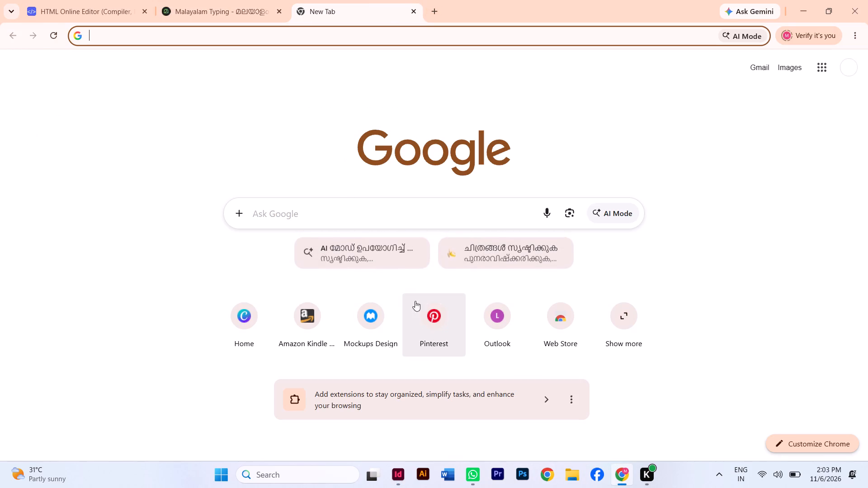
click(320, 217)
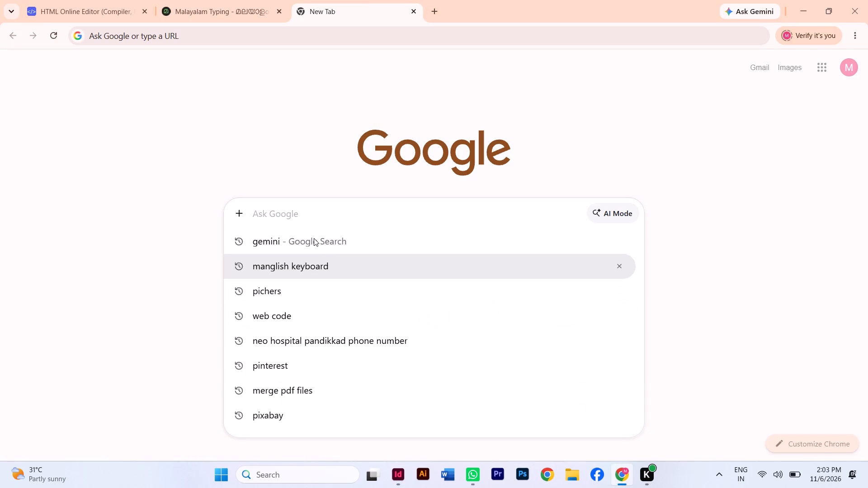
click(330, 293)
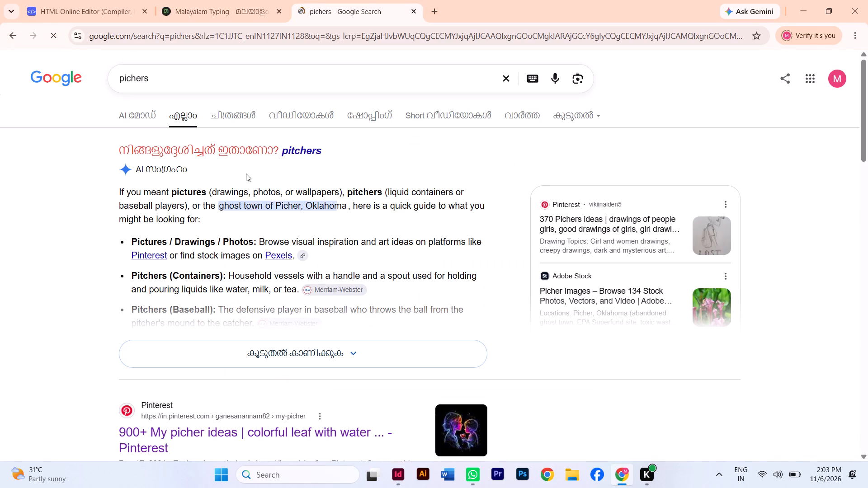
scroll(293, 316, down, 2)
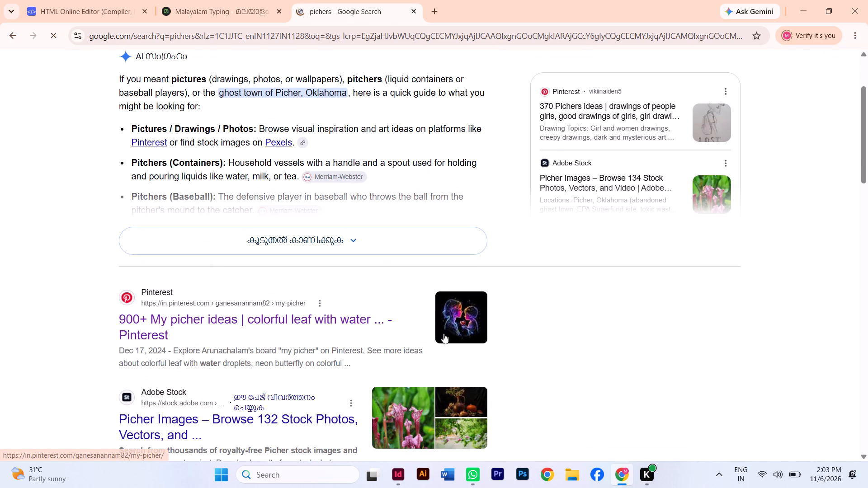
click(462, 322)
click(459, 319)
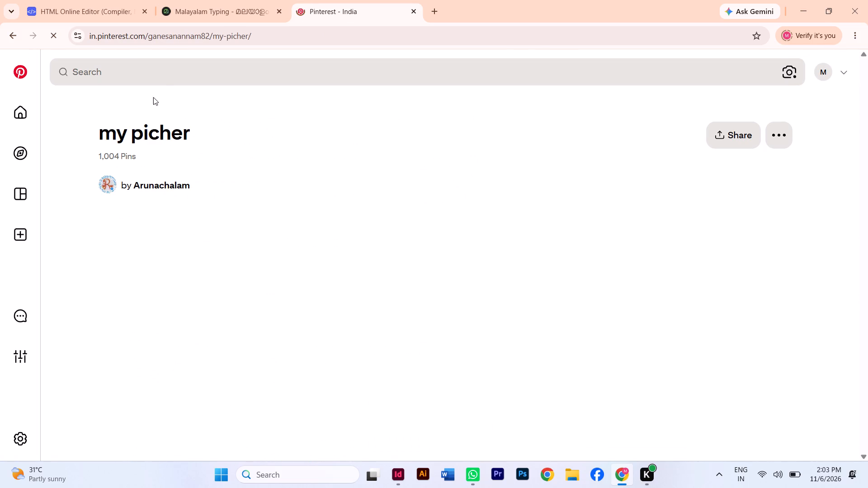
Search Pinterest for "fathers love" and look over the resulting pins.
click(179, 80)
text(fathers love)
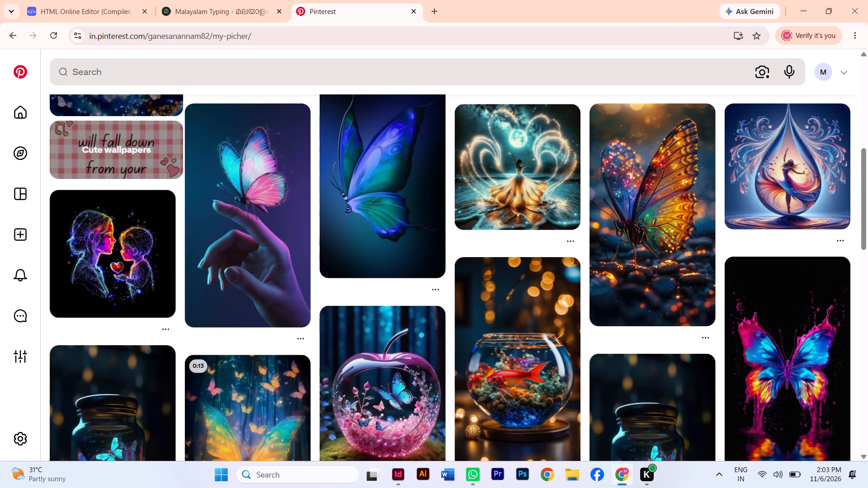
key(space)
key(Return)
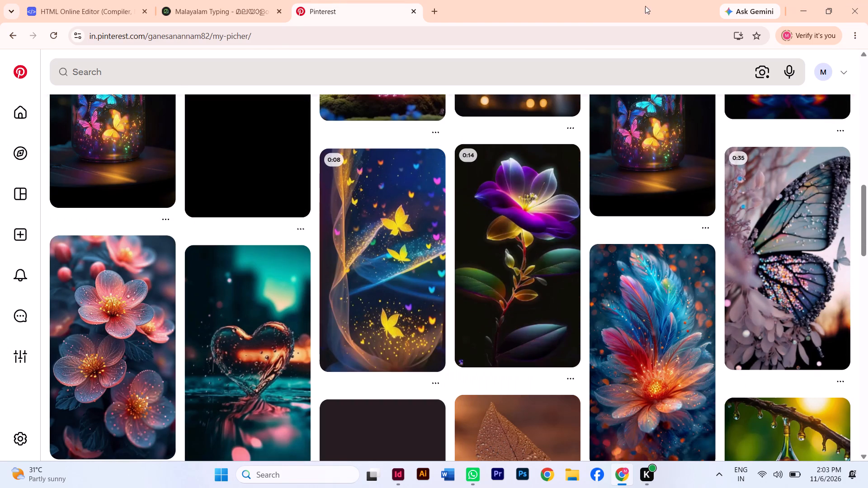
click(234, 81)
click(209, 65)
click(204, 68)
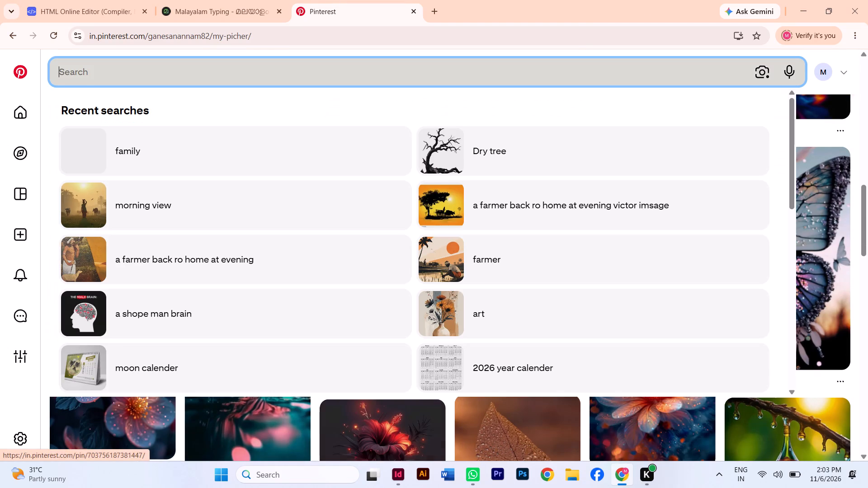
text(fa)
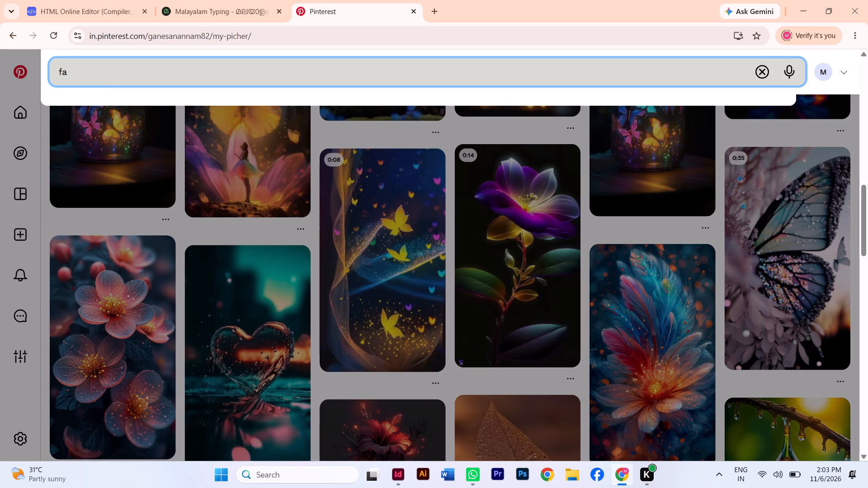
text(thers)
key(space)
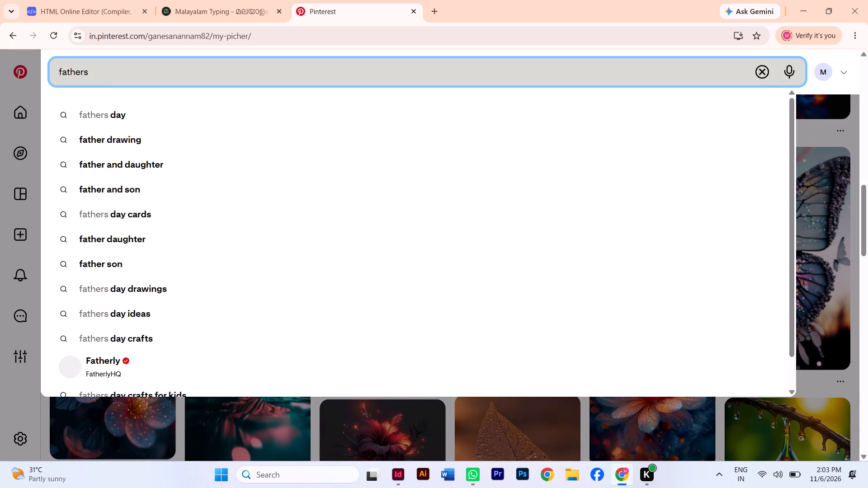
text(love)
key(Return)
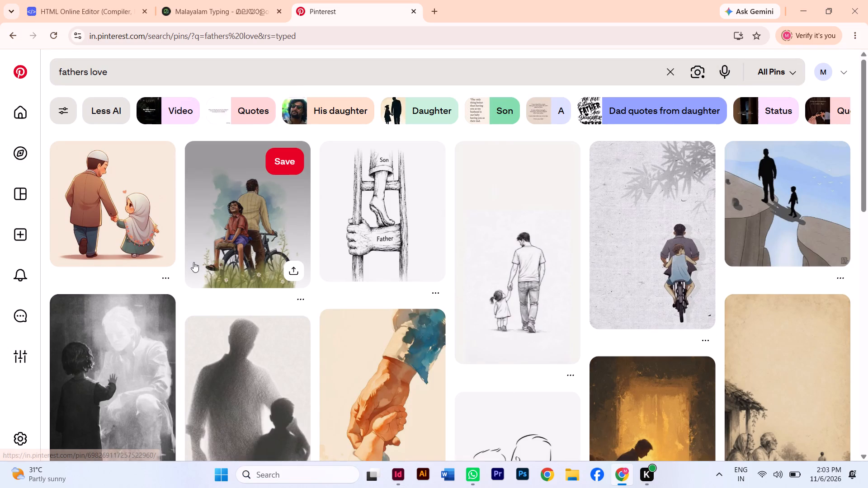
scroll(193, 262, up, 3)
scroll(370, 283, up, 5)
scroll(290, 219, down, 4)
scroll(286, 226, up, 5)
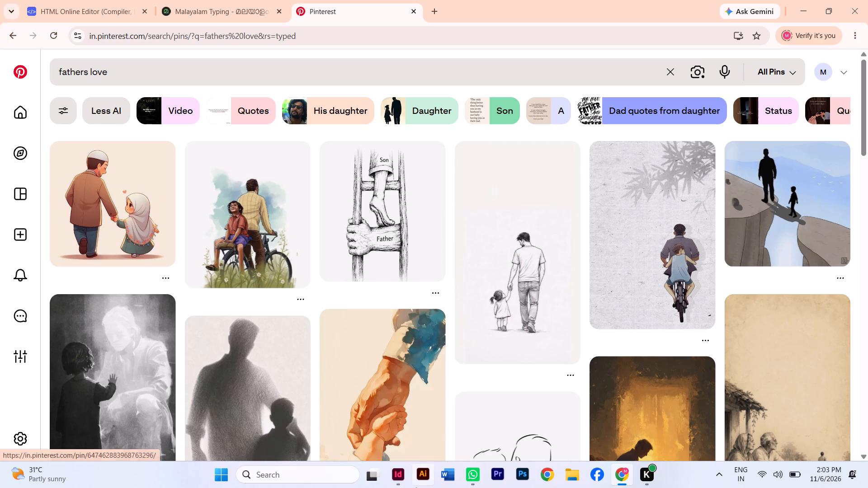
Switch back to InDesign and delete the empty lines above the first paragraph of the body text on page 29.
click(396, 479)
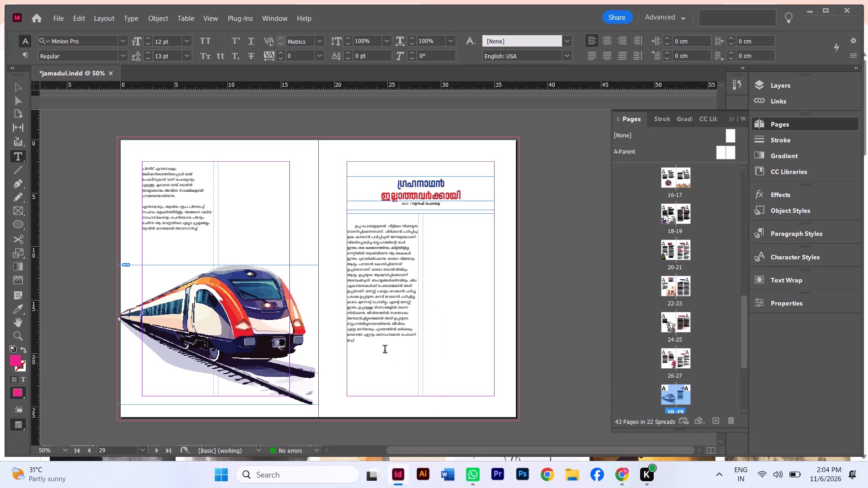
alt+scroll(375, 343, up, 4)
ctrl+scroll(375, 343, up, 3)
ctrl+scroll(374, 354, down, 5)
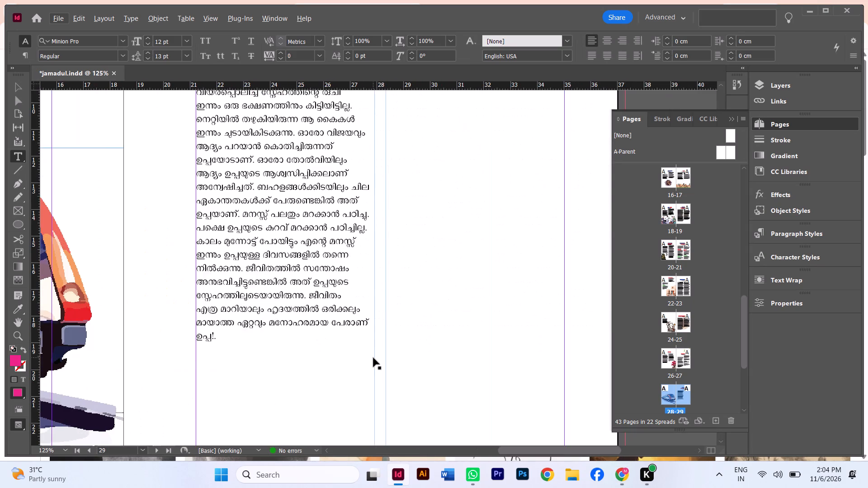
ctrl+scroll(369, 357, up, 6)
scroll(355, 357, down, 7)
scroll(346, 344, up, 3)
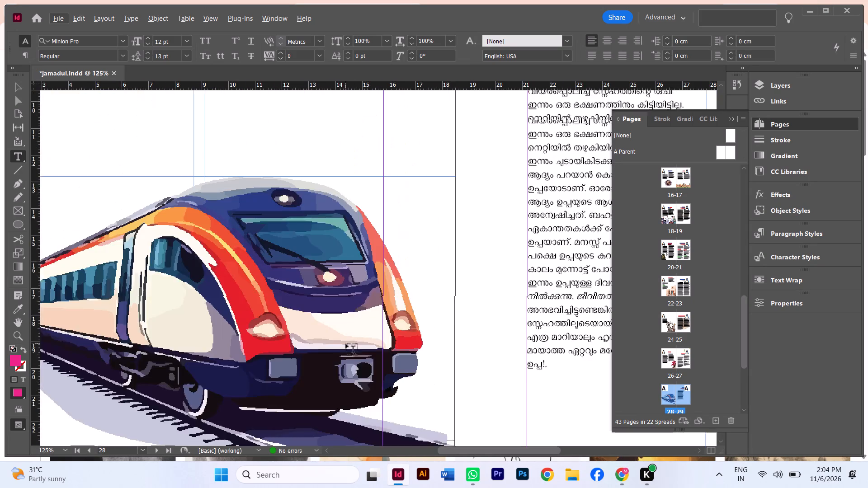
scroll(346, 344, up, 8)
ctrl+scroll(346, 344, down, 4)
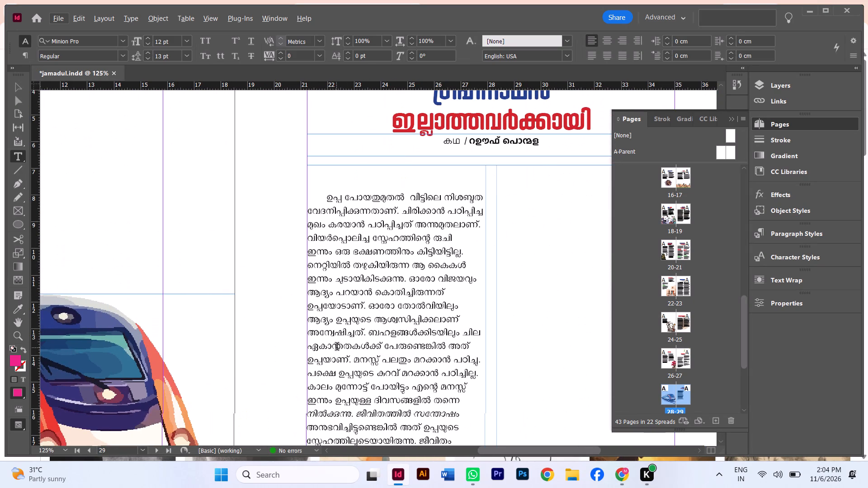
click(354, 180)
click(344, 184)
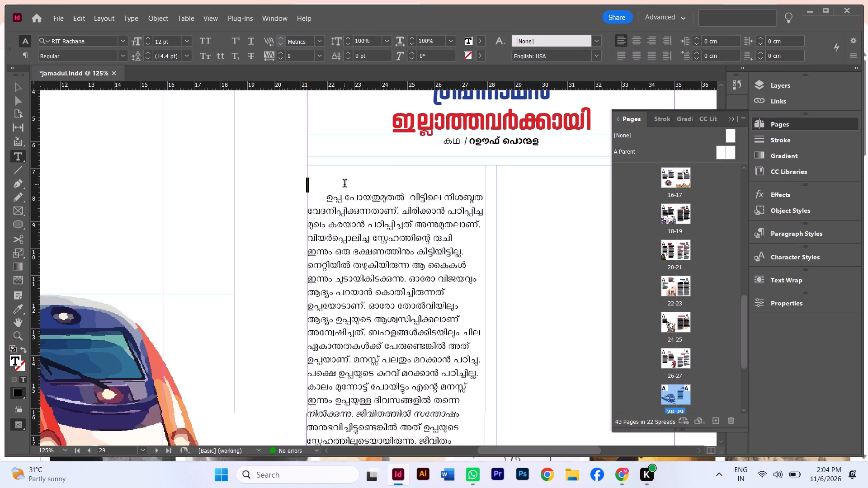
key(BackSpace)
key(BackSpace)
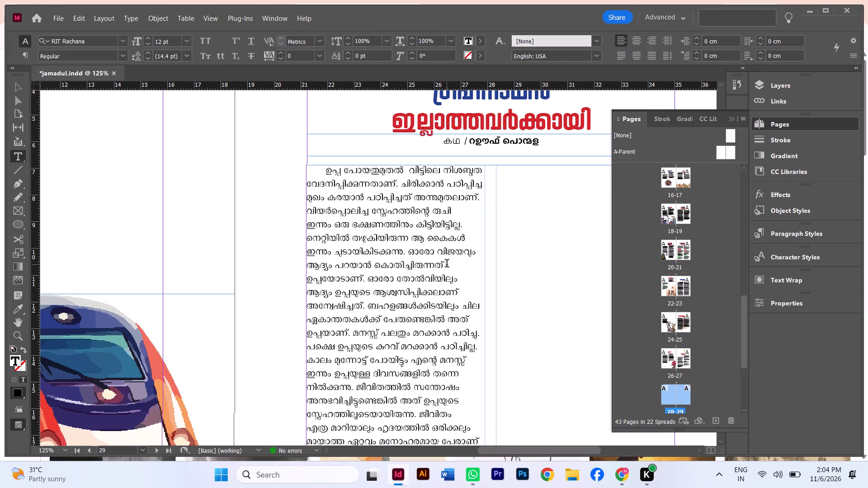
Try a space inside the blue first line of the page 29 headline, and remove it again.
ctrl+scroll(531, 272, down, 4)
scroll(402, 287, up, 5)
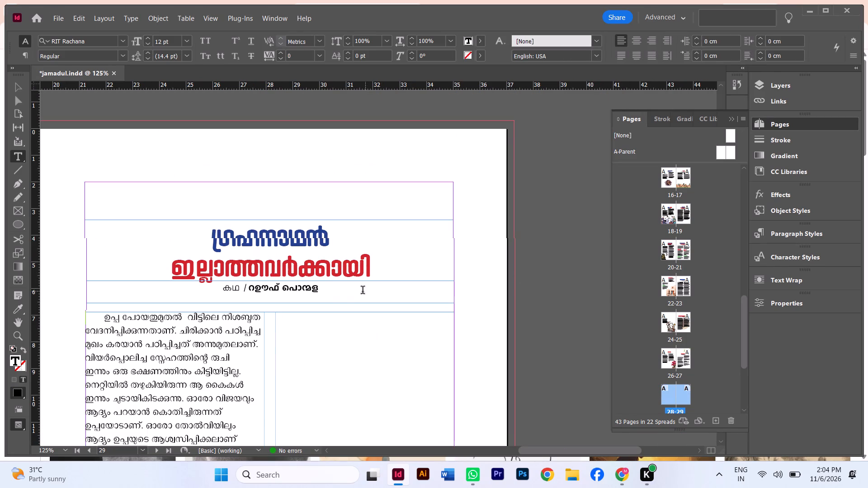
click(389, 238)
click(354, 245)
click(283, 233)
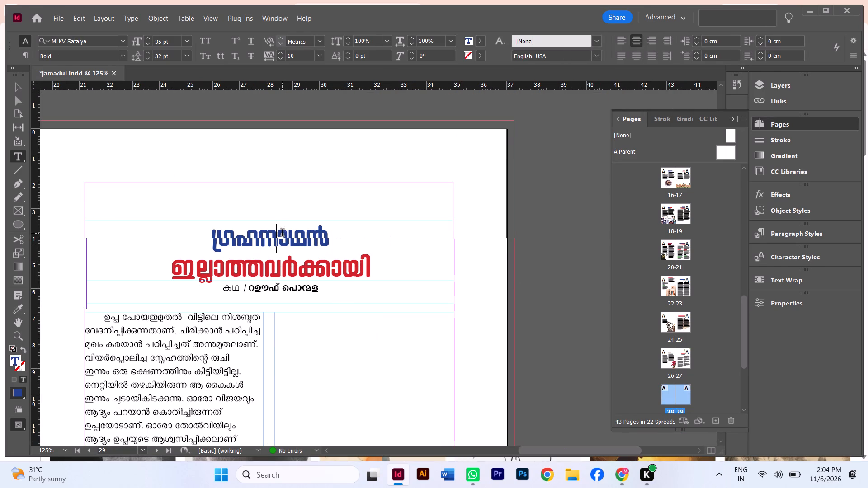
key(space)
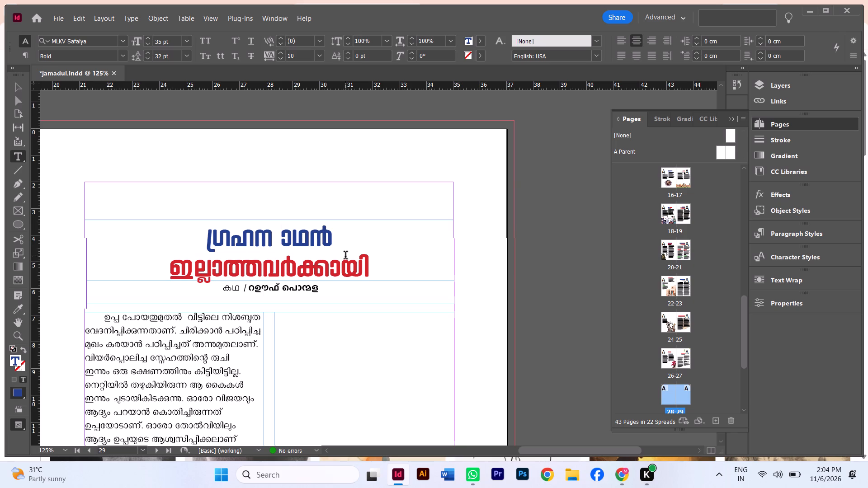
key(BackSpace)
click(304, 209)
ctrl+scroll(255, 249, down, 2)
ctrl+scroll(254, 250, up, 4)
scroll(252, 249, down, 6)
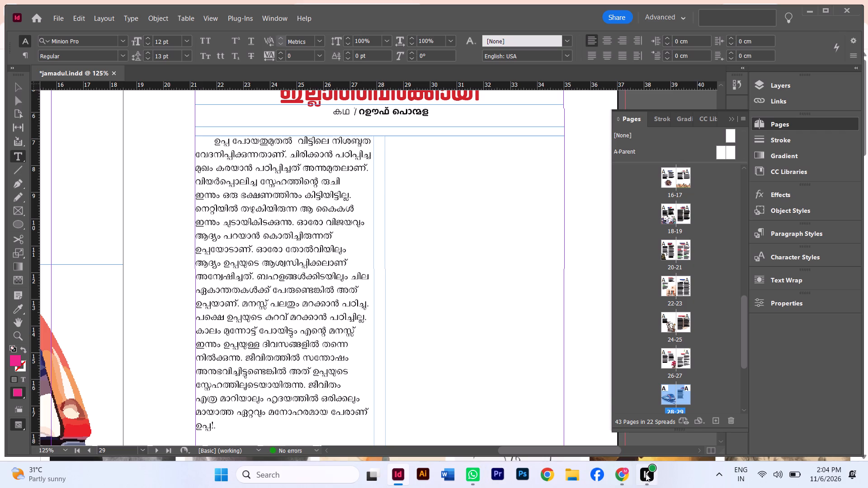
Switch to Chrome and examine the father-and-son bicycle pin, the watercolour pin of a father and son walking, and its related pins.
click(618, 474)
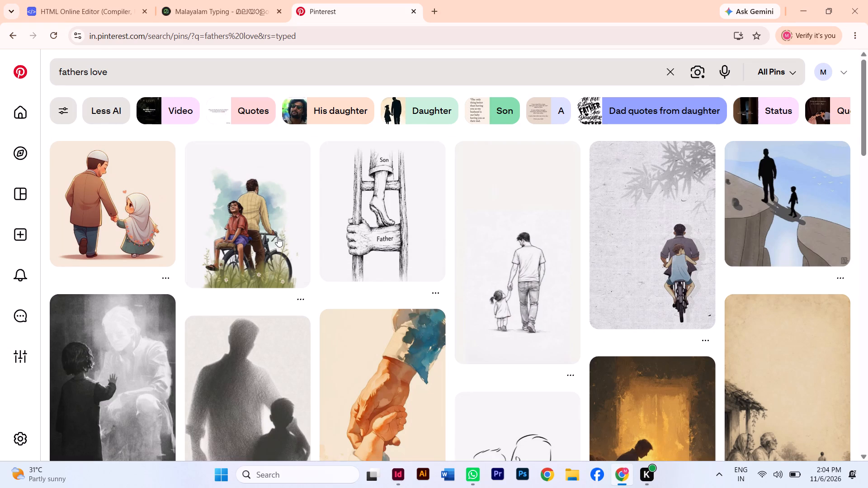
double_click(253, 240)
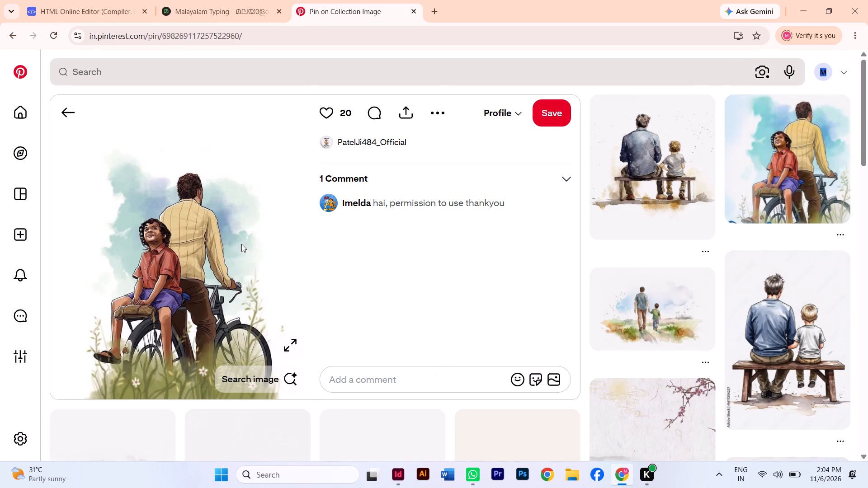
click(642, 319)
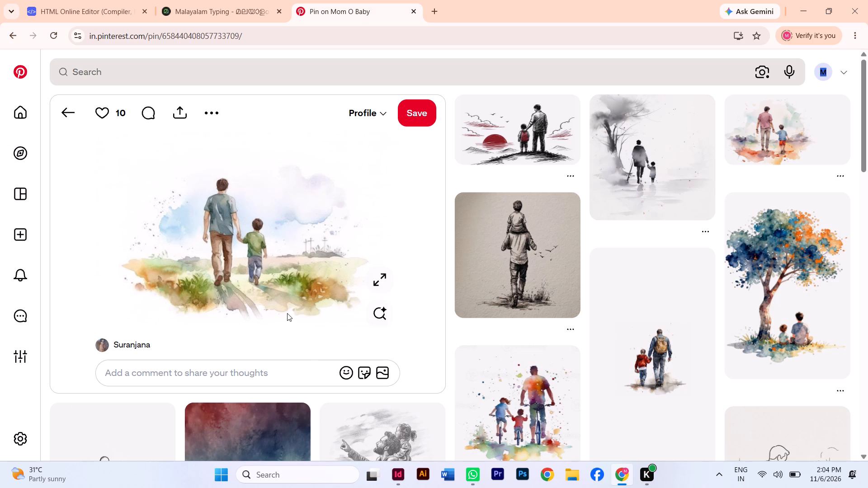
scroll(293, 295, down, 5)
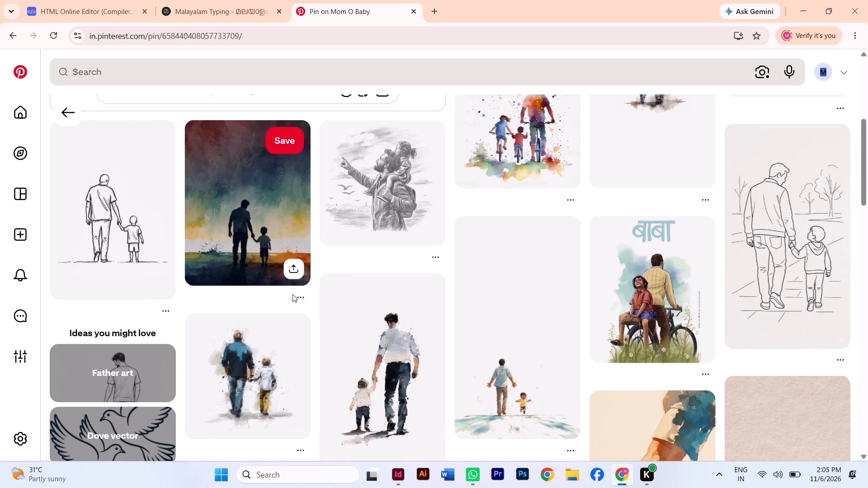
scroll(290, 295, down, 5)
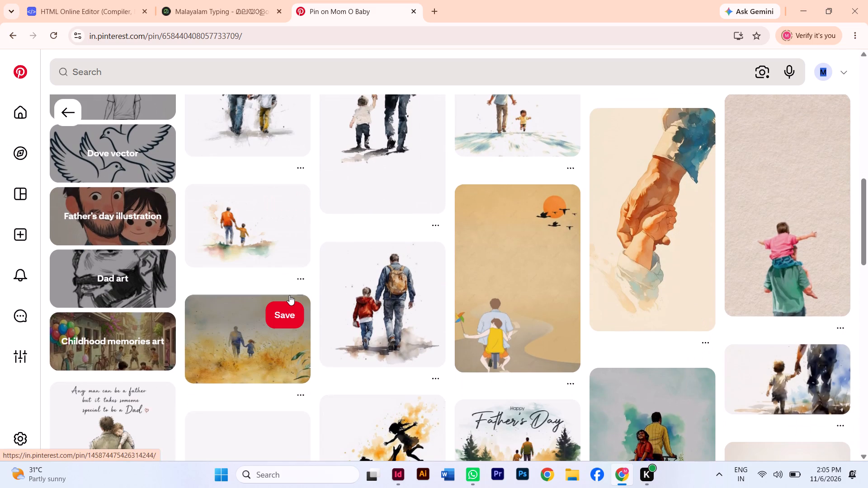
scroll(289, 295, down, 4)
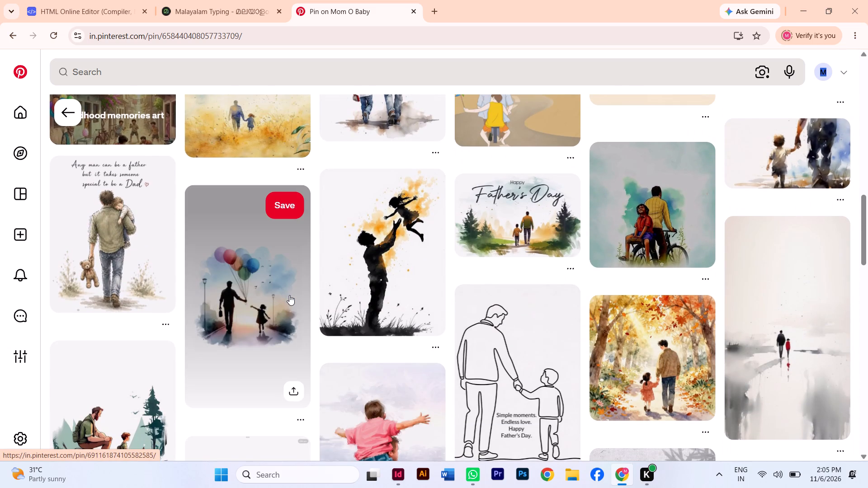
scroll(288, 296, up, 7)
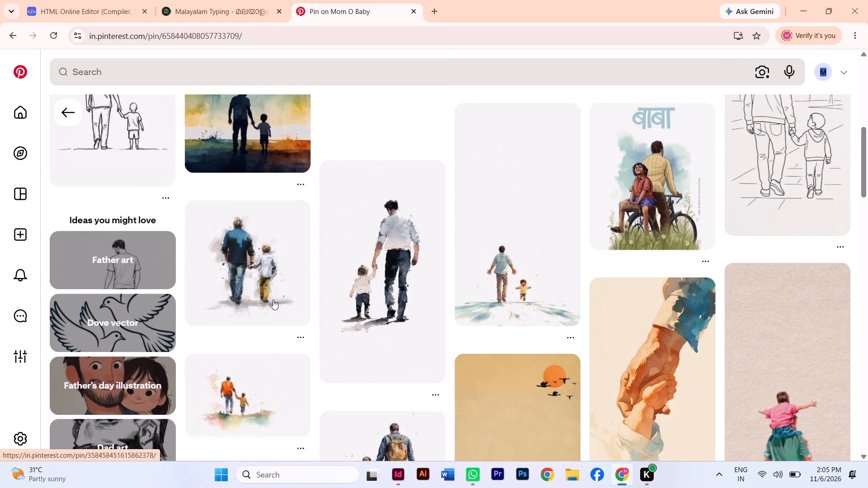
scroll(268, 298, up, 6)
click(63, 113)
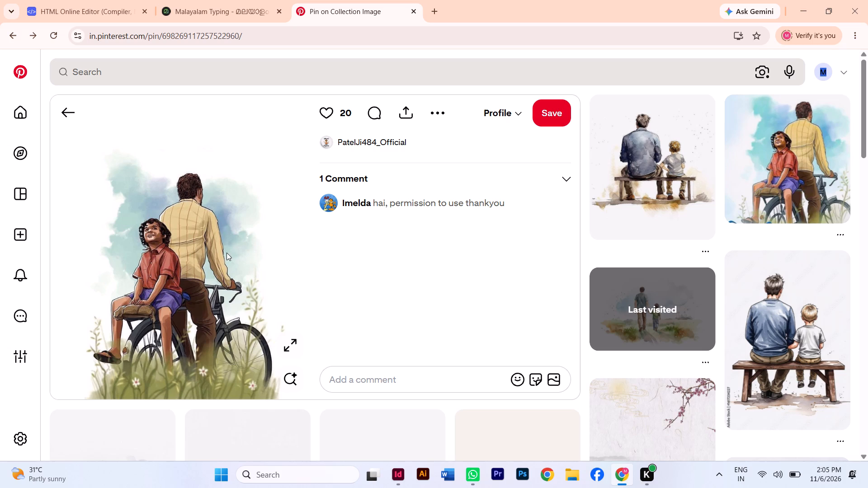
Open the related watercolour pin of a father helping a child ride a bicycle and look over its similar pins.
scroll(224, 254, down, 4)
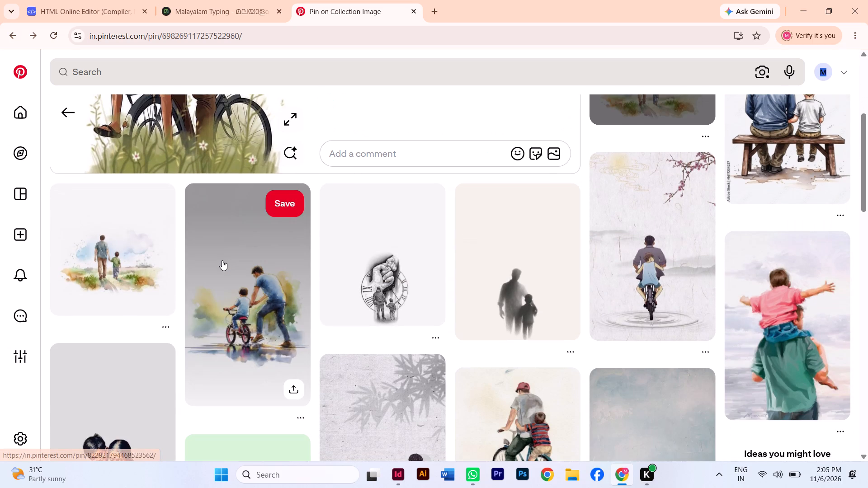
click(234, 296)
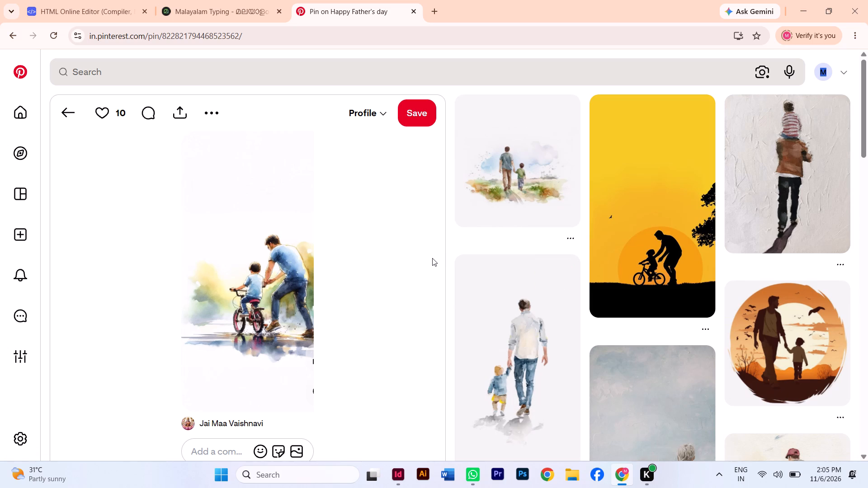
scroll(738, 284, down, 1)
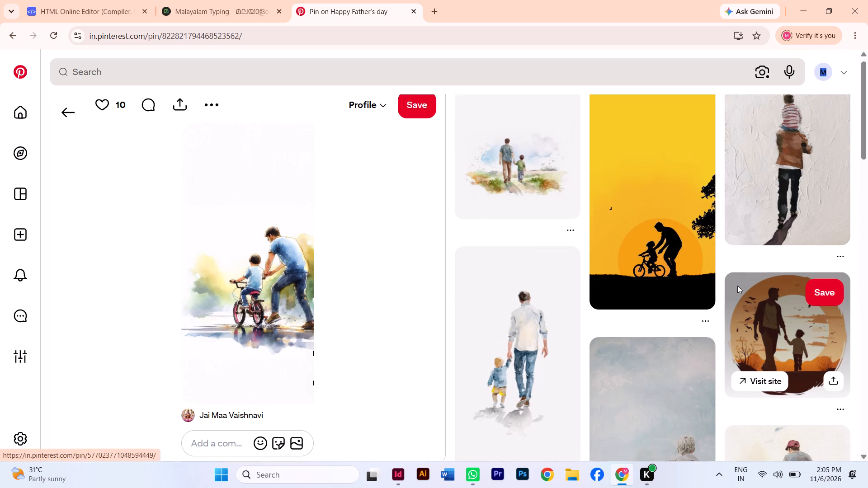
scroll(734, 289, down, 4)
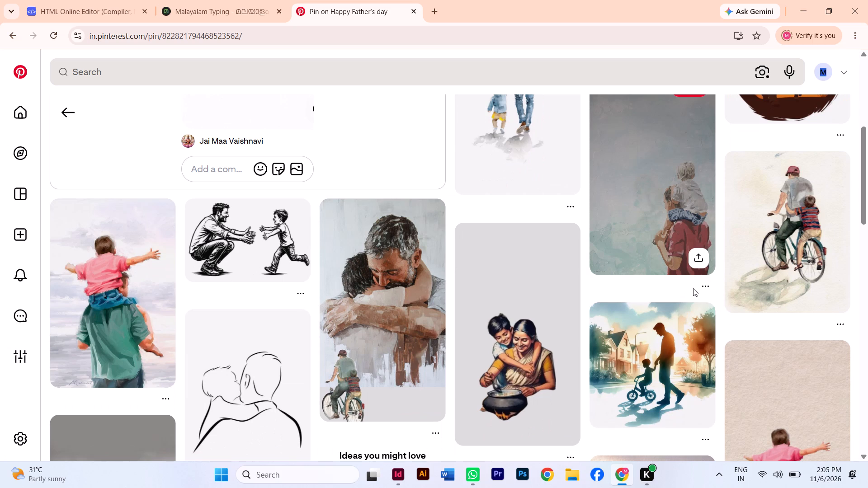
Open the pin of a man in a red cap cycling with a boy behind him and browse its related illustrations.
click(800, 222)
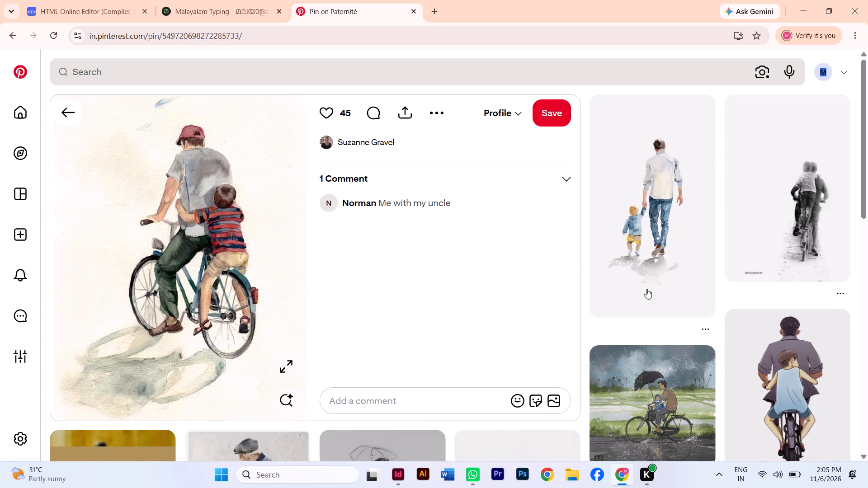
scroll(652, 290, down, 3)
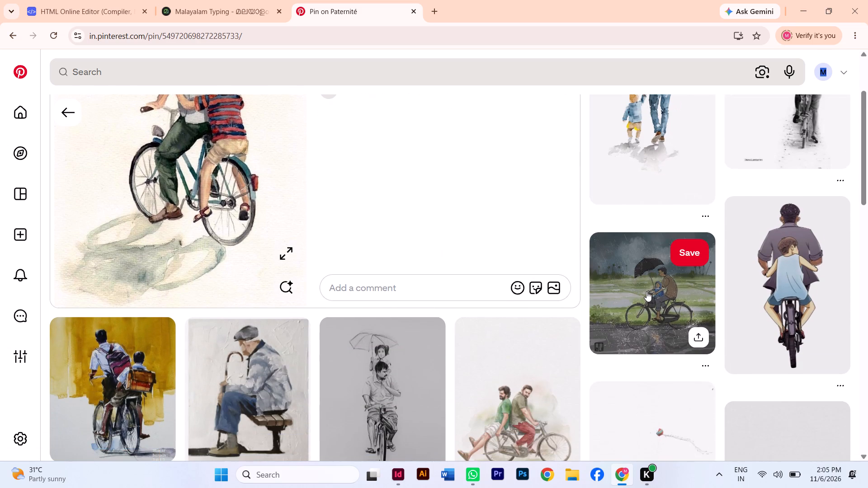
scroll(646, 291, down, 2)
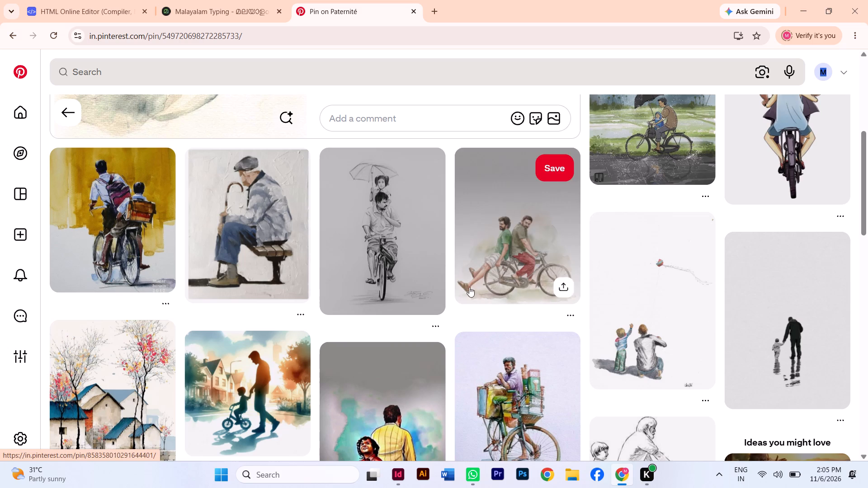
scroll(424, 284, down, 5)
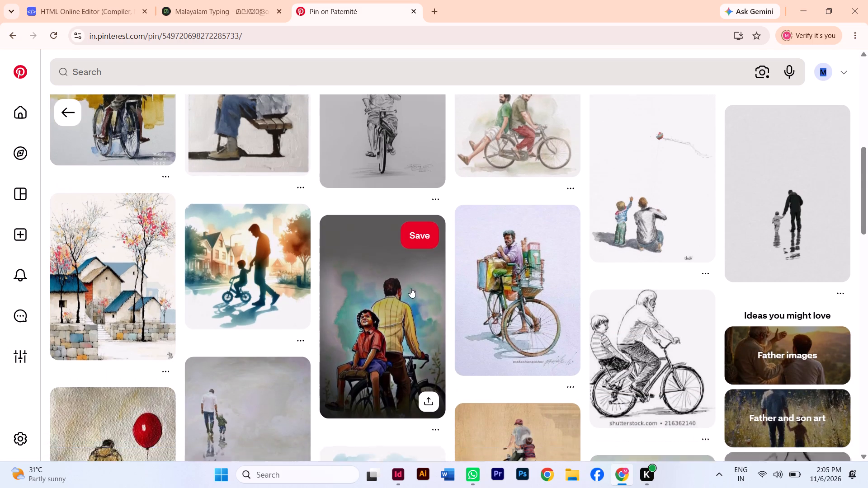
scroll(410, 288, down, 4)
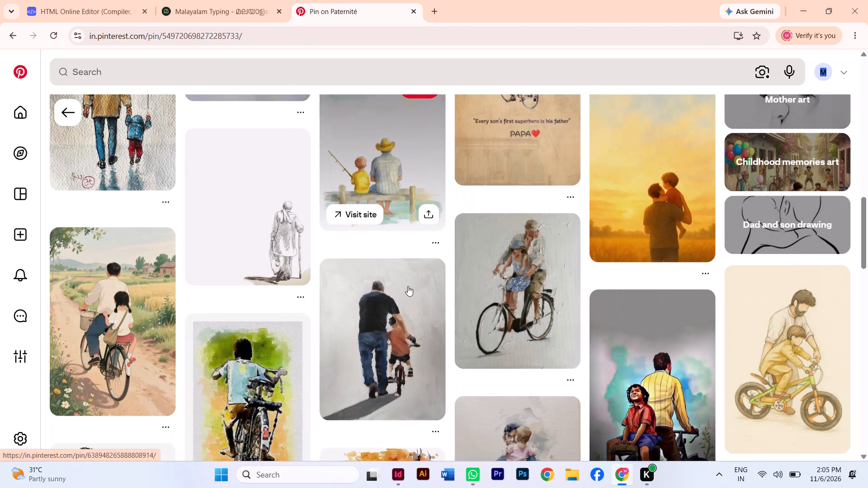
scroll(408, 286, down, 3)
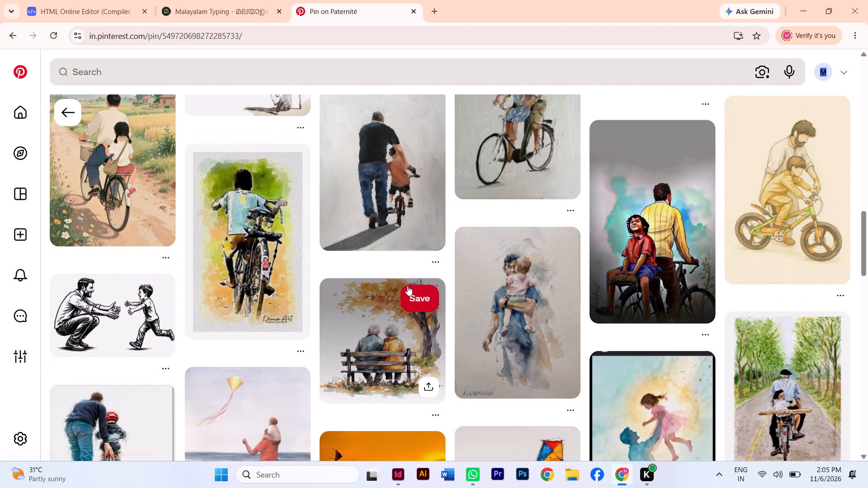
scroll(406, 284, down, 3)
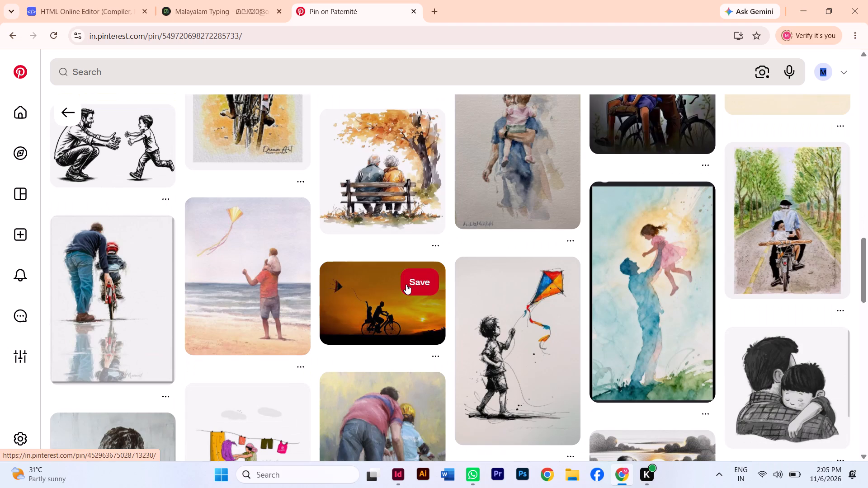
scroll(223, 258, up, 6)
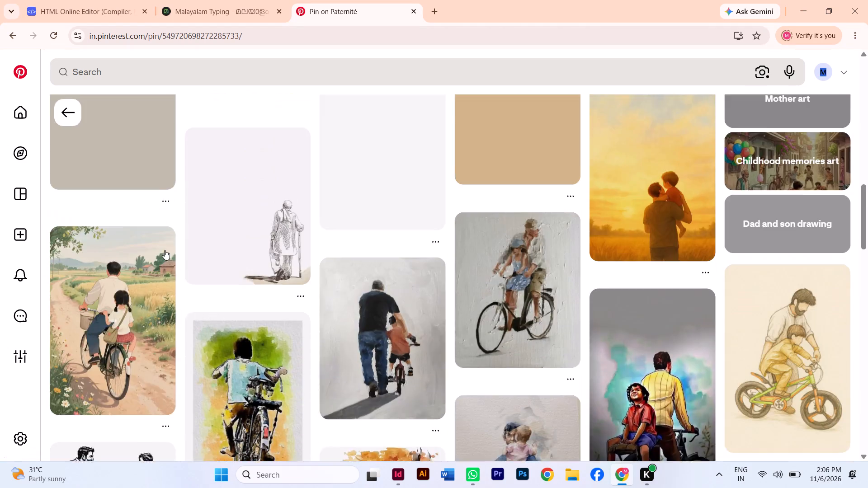
scroll(150, 233, up, 4)
scroll(143, 233, down, 7)
scroll(276, 285, down, 2)
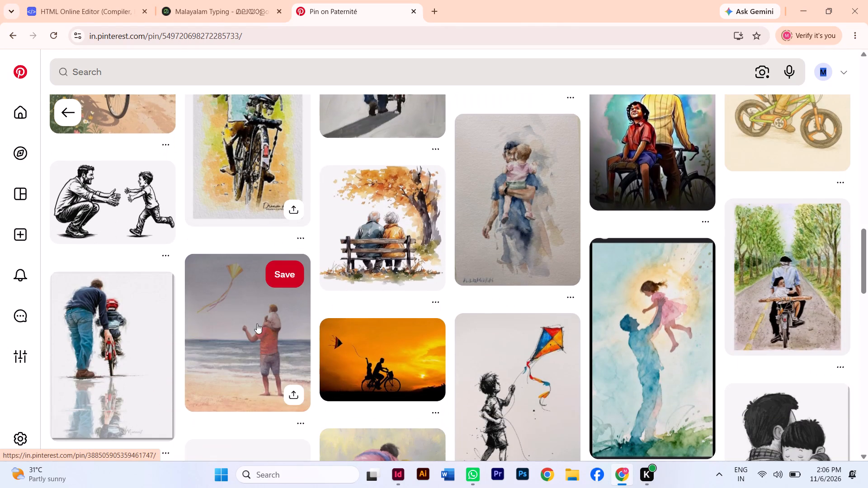
Examine the beach kite pin with a child on a man's shoulders, and return to the pin of the father helping a child cycle.
click(256, 323)
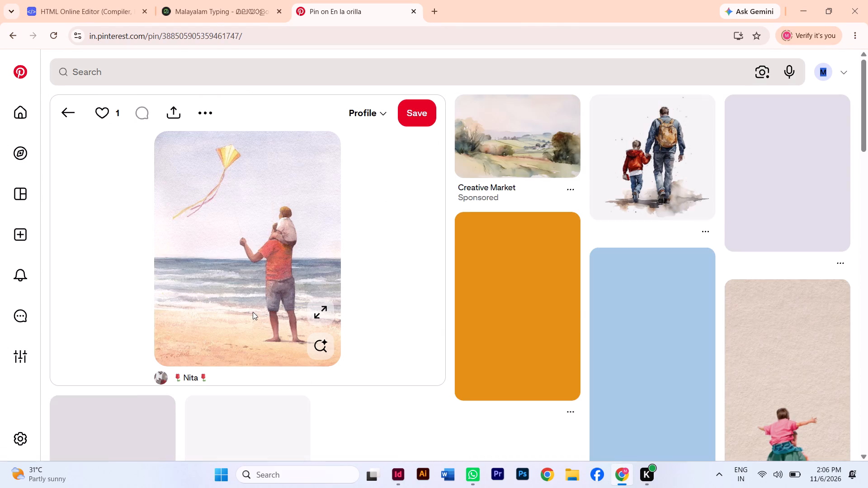
scroll(533, 298, down, 4)
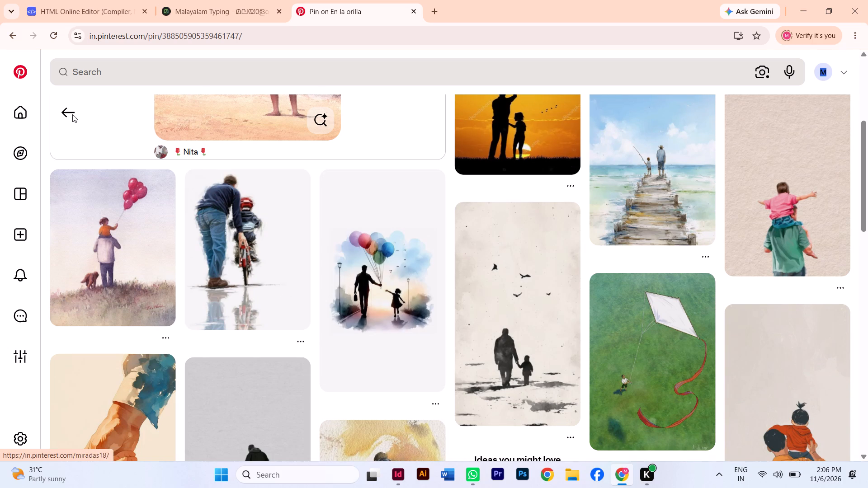
click(67, 114)
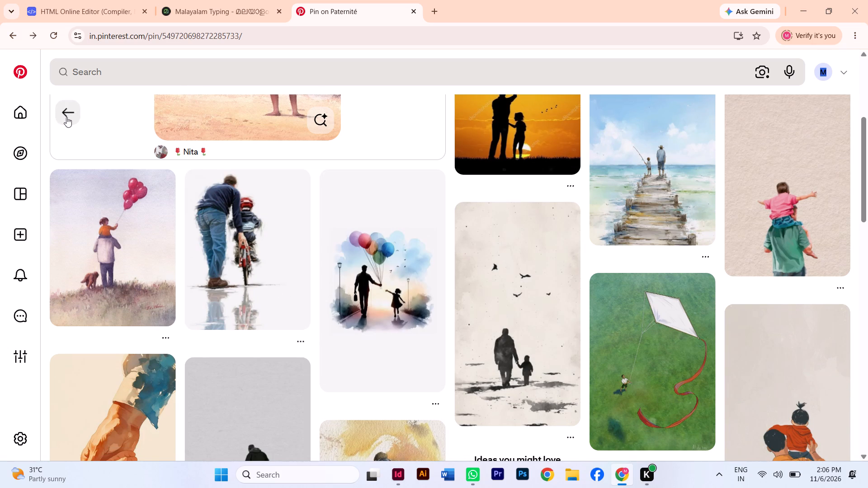
click(66, 117)
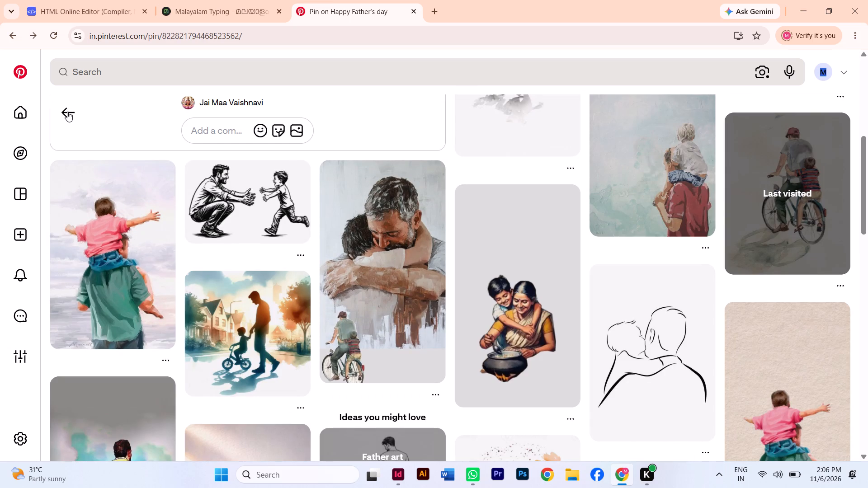
Examine the pin of a child in pink on a man's shoulders and its related pins, and return to the "fathers love" results.
click(132, 263)
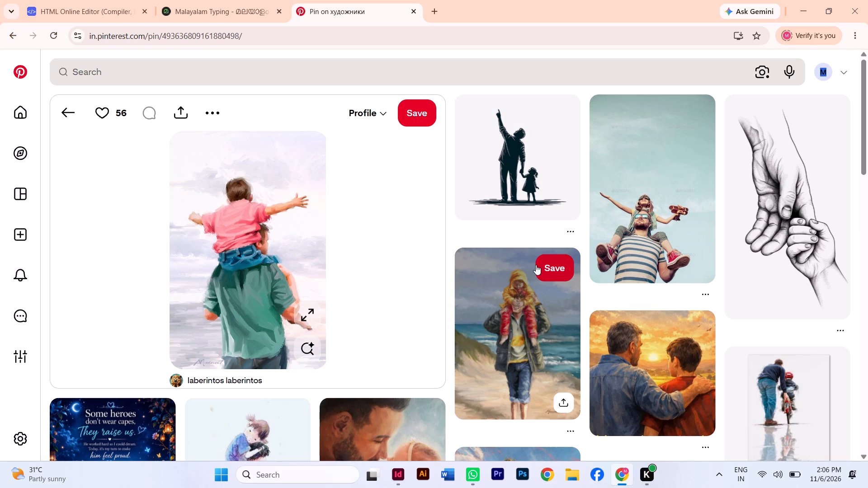
scroll(536, 265, down, 4)
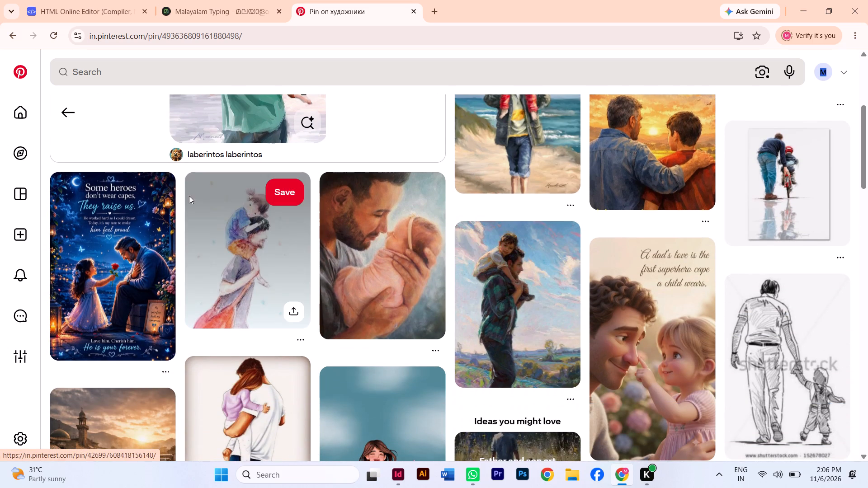
click(60, 114)
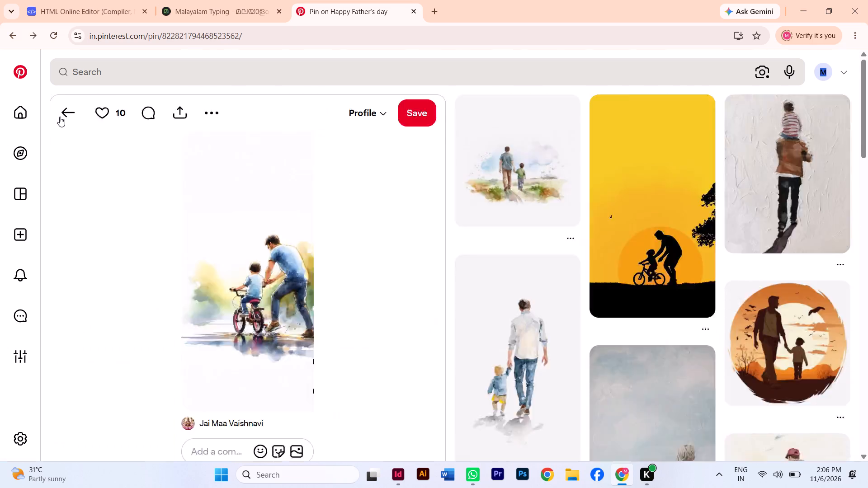
click(60, 117)
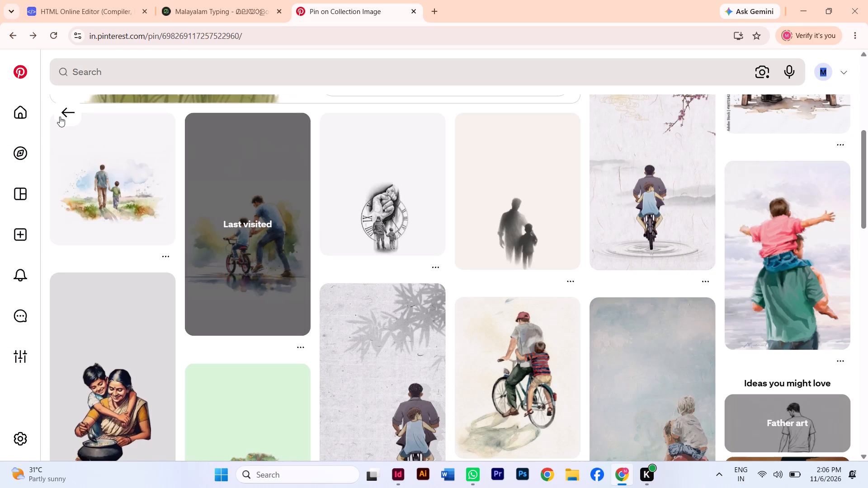
scroll(456, 282, up, 6)
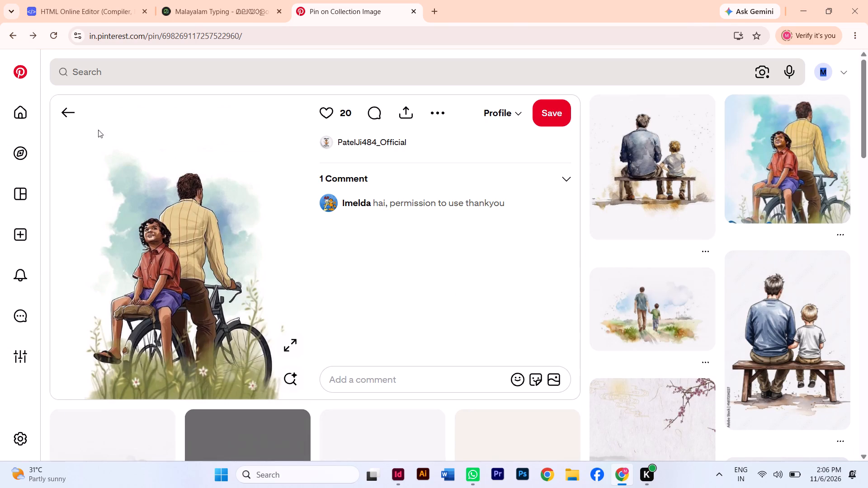
click(70, 111)
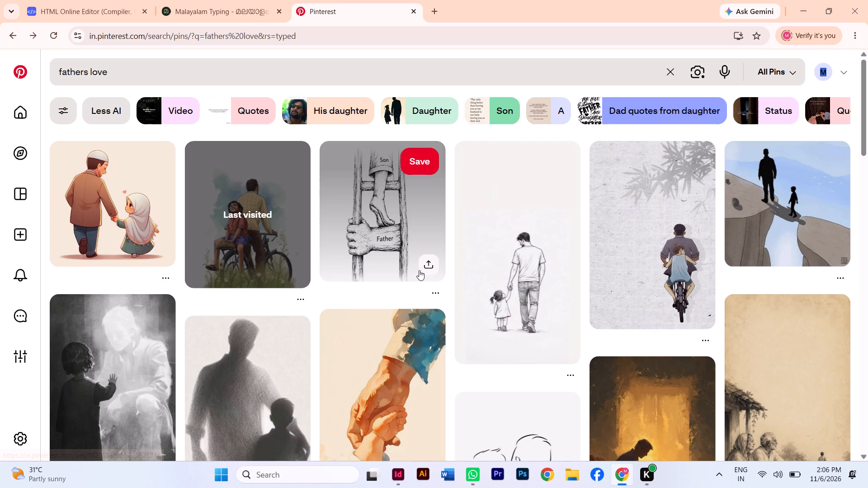
Open the last-visited pin of a boy riding behind a man on a bicycle and copy its illustration.
drag(384, 232, 385, 239)
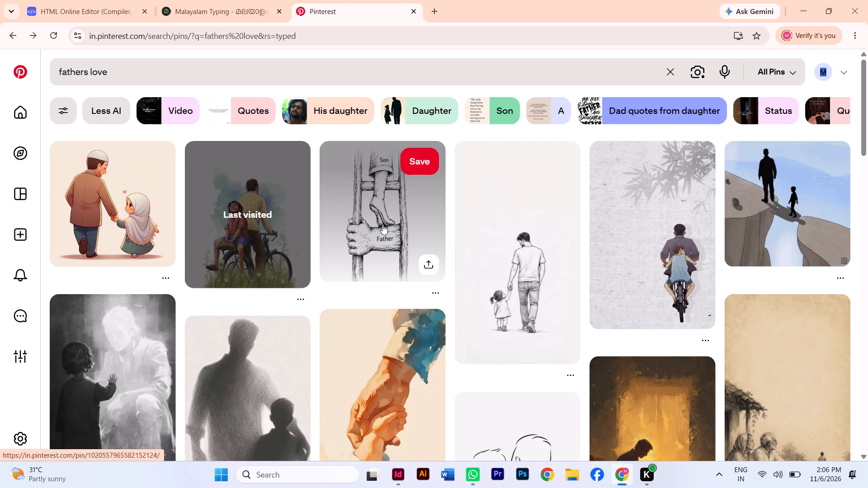
click(259, 211)
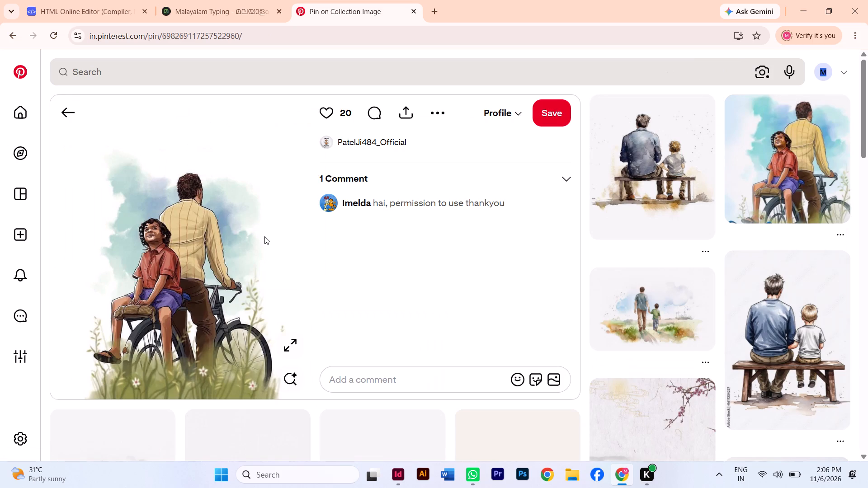
right_click(198, 260)
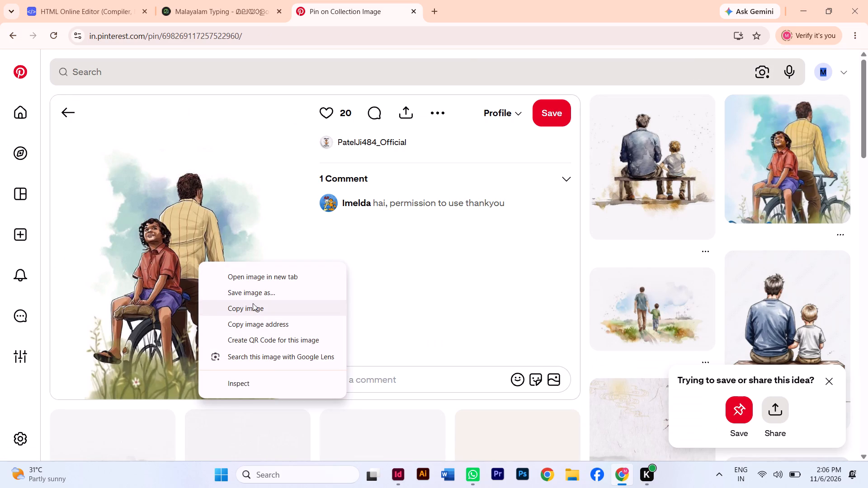
click(253, 303)
Switch to Illustrator and create a new document with the default settings.
drag(425, 476, 427, 483)
double_click(425, 479)
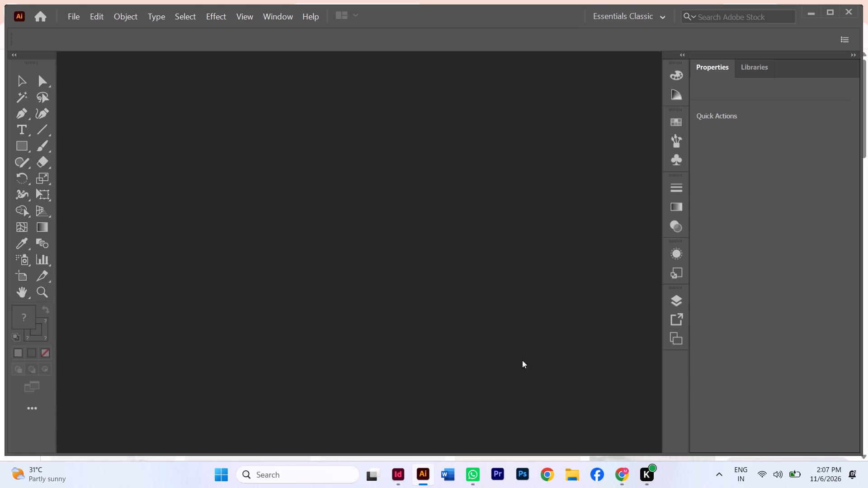
scroll(412, 331, up, 3)
key(ctrl+n)
key(Return)
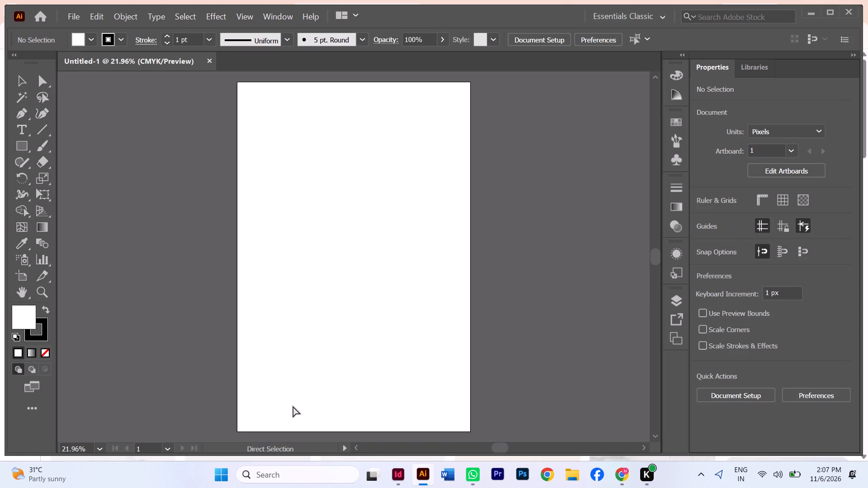
Copy the man-and-boy bicycle image from the Pinterest pin again and paste it into the new Illustrator document.
key(ctrl+v)
click(622, 474)
click(629, 475)
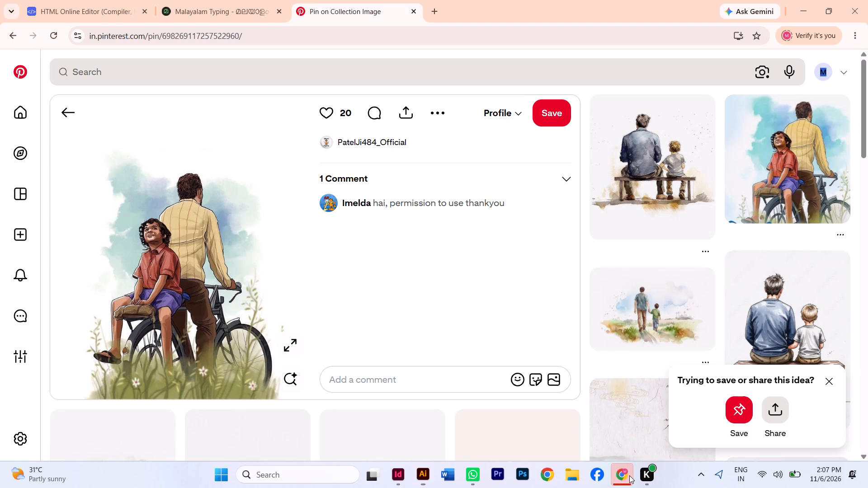
right_click(189, 227)
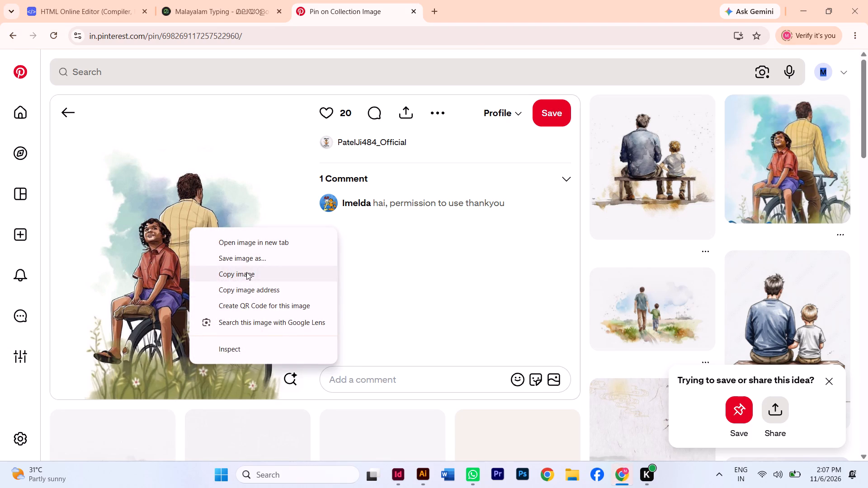
click(246, 272)
click(416, 472)
key(ctrl+v)
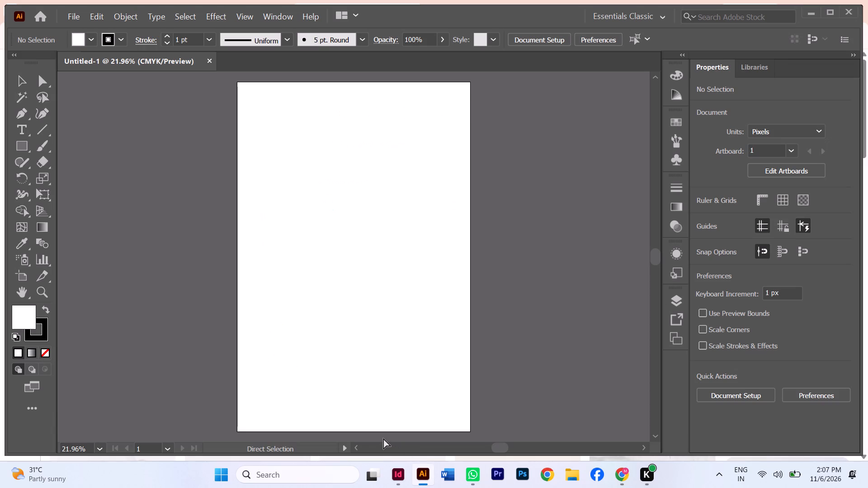
Trace the pasted bicycle illustration with the Low Fidelity Photo preset and expand the tracing into vector shapes.
alt+scroll(370, 375, up, 5)
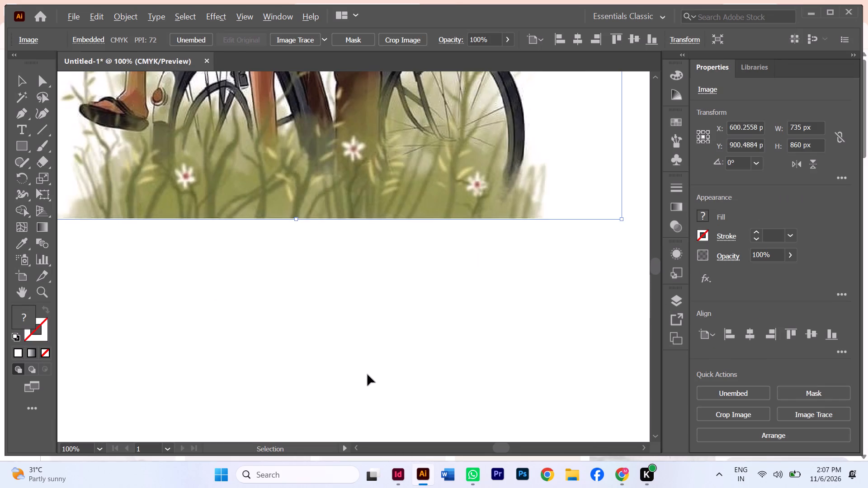
scroll(367, 375, up, 7)
alt+scroll(363, 378, down, 5)
scroll(361, 355, up, 2)
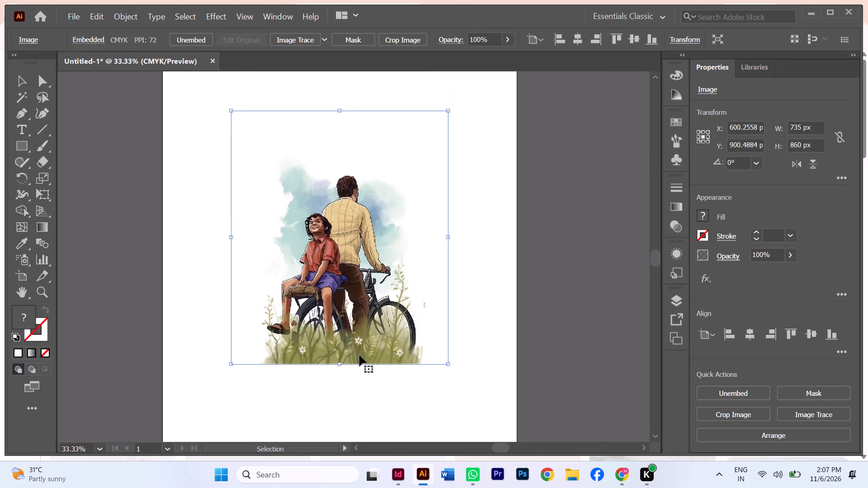
scroll(359, 355, up, 4)
click(808, 416)
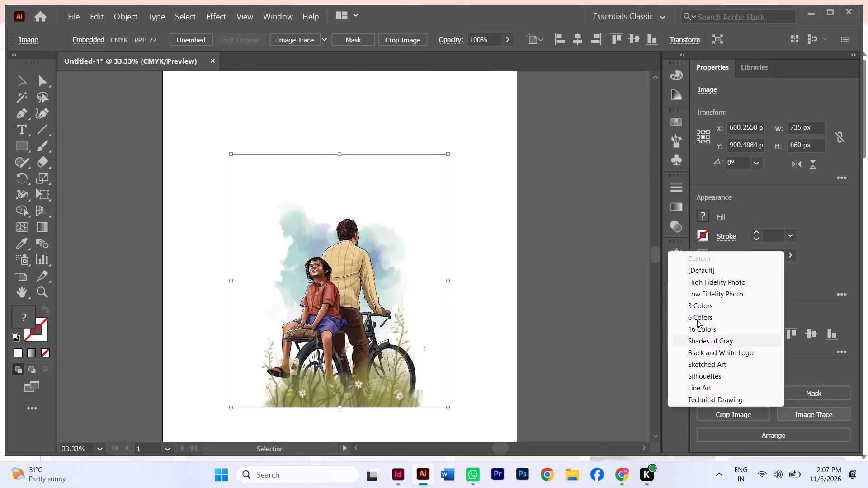
click(732, 297)
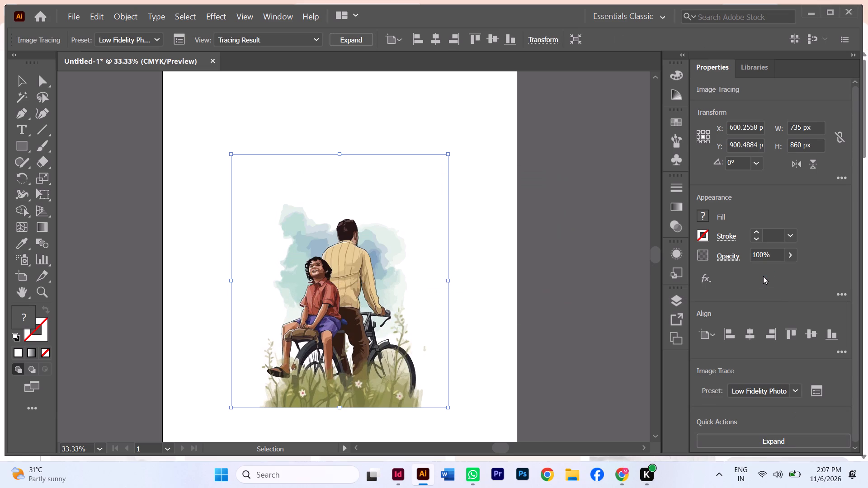
click(786, 439)
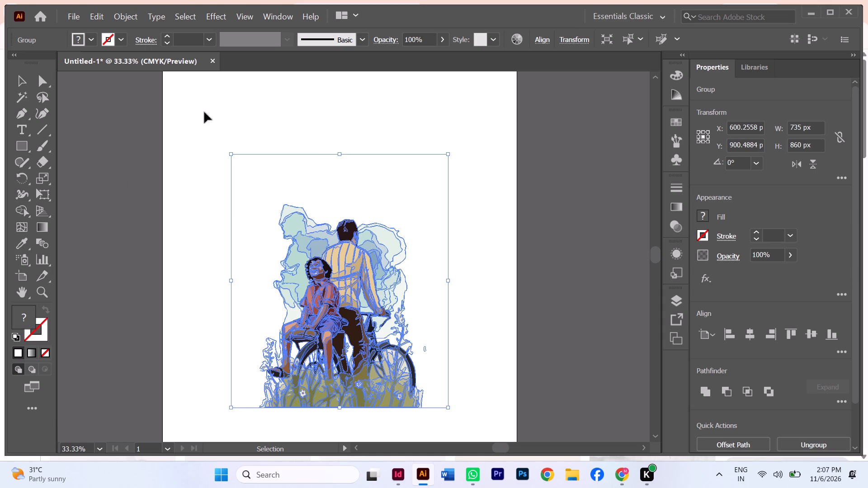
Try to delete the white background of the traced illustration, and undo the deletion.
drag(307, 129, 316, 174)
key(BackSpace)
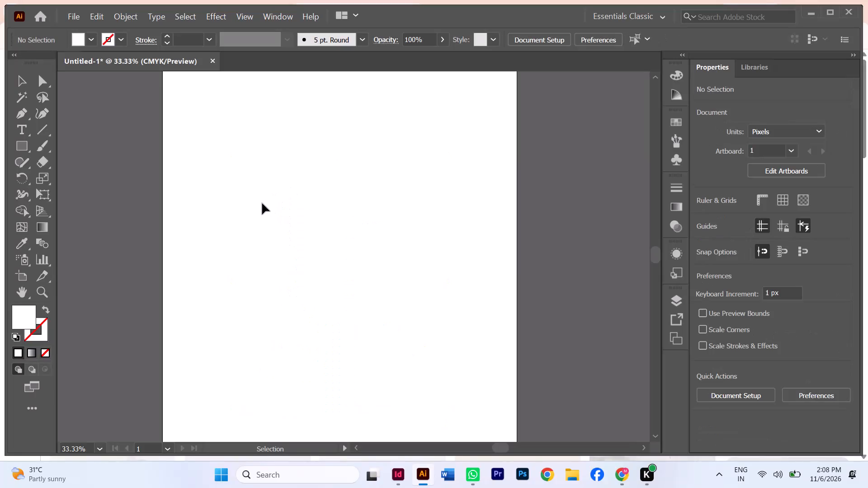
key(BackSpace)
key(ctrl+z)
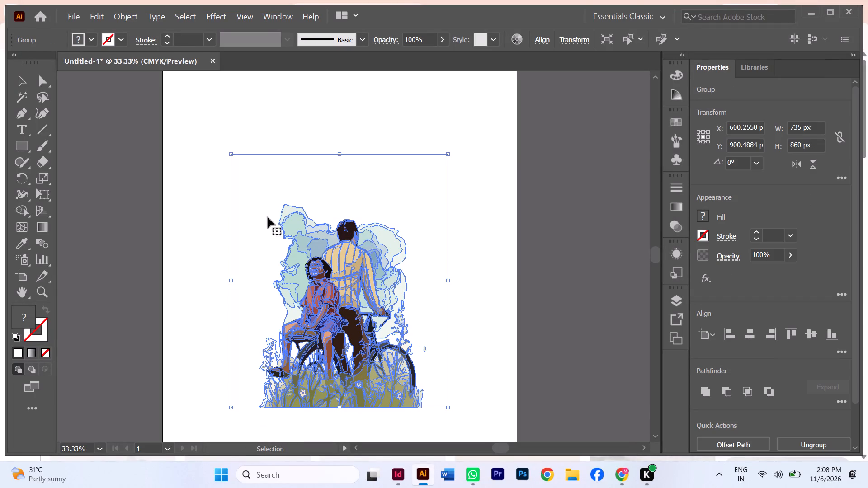
Use Direct Selection to delete only the white background shape surrounding the traced father and son.
click(38, 75)
drag(274, 102, 293, 190)
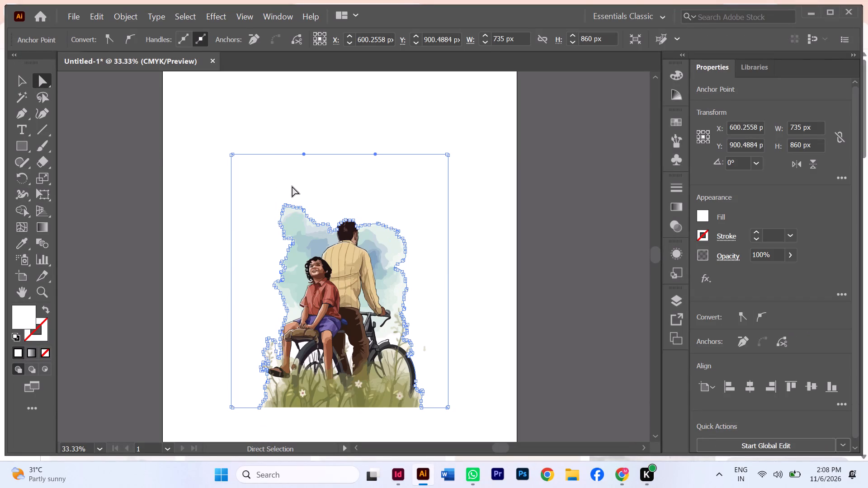
key(BackSpace)
key(BackSpace)
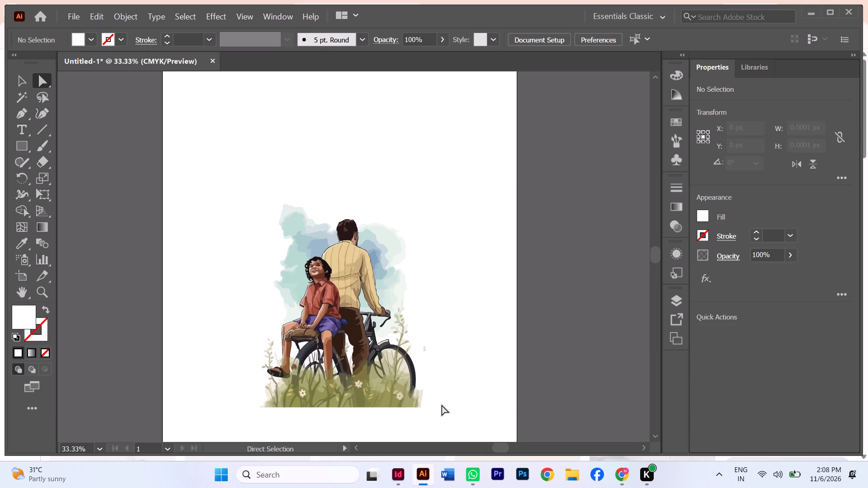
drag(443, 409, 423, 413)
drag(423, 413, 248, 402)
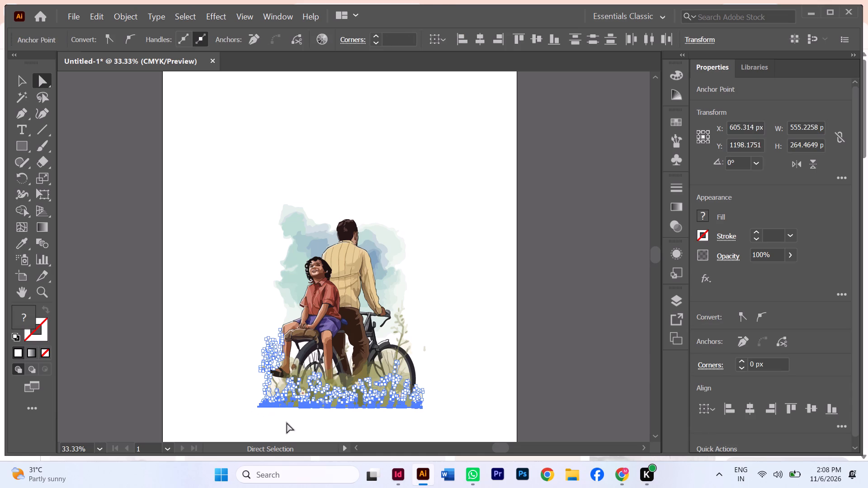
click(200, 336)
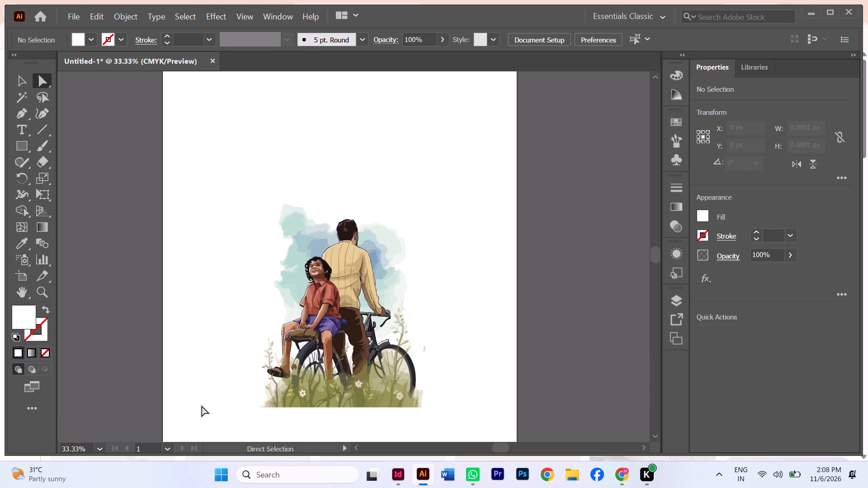
Save the traced artwork as an Adobe Illustrator file named 31 in the jamdul folder.
key(ctrl+s)
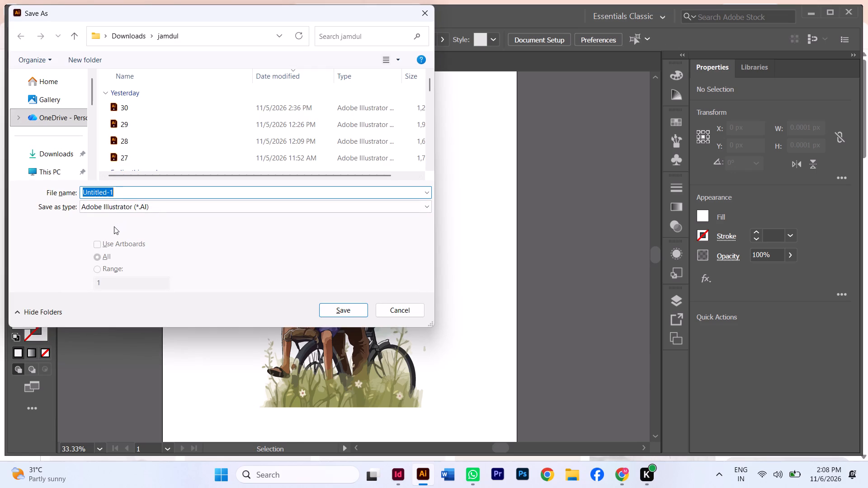
key(3)
key(1)
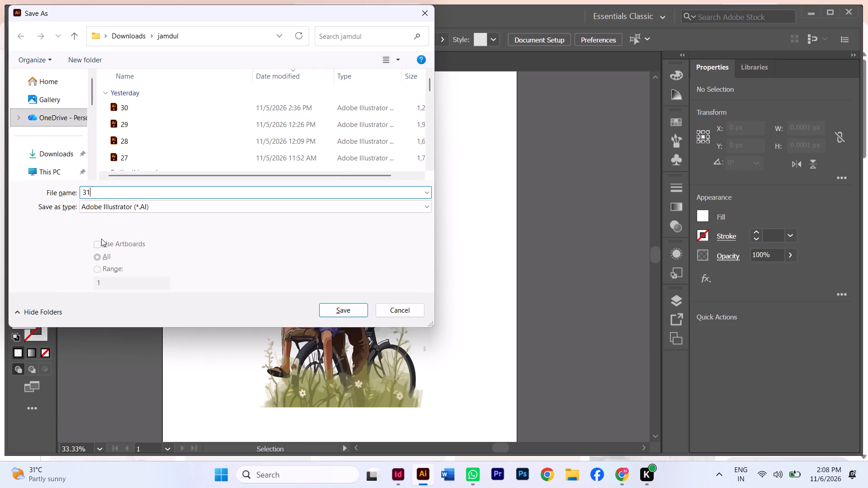
key(Return)
key(Return)
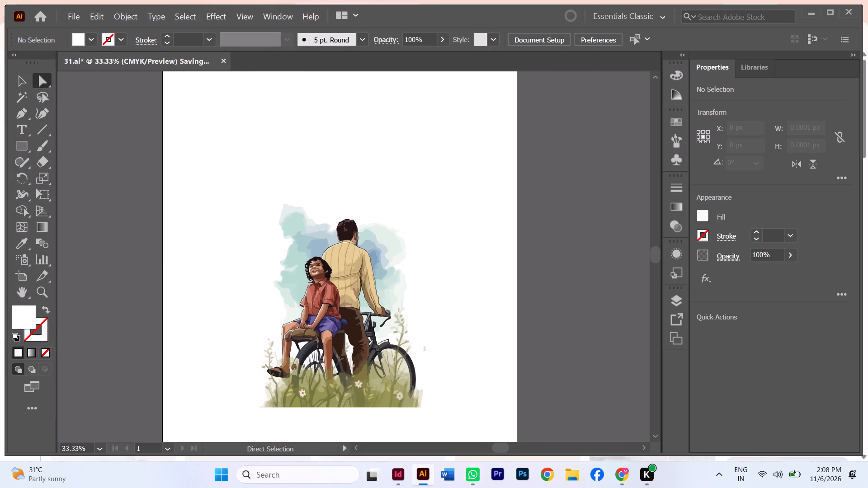
Switch to InDesign and place the Illustrator file 31 at full size over the story text on page 29.
click(395, 476)
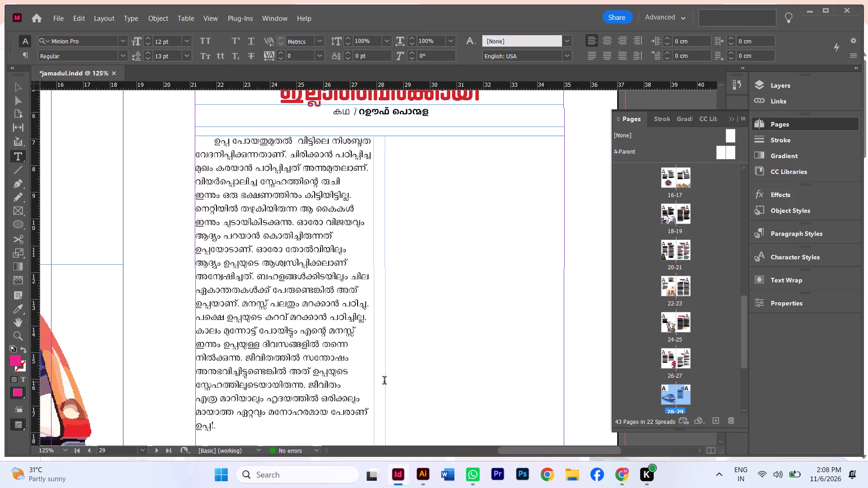
ctrl+scroll(340, 283, down, 2)
ctrl+scroll(340, 283, up, 1)
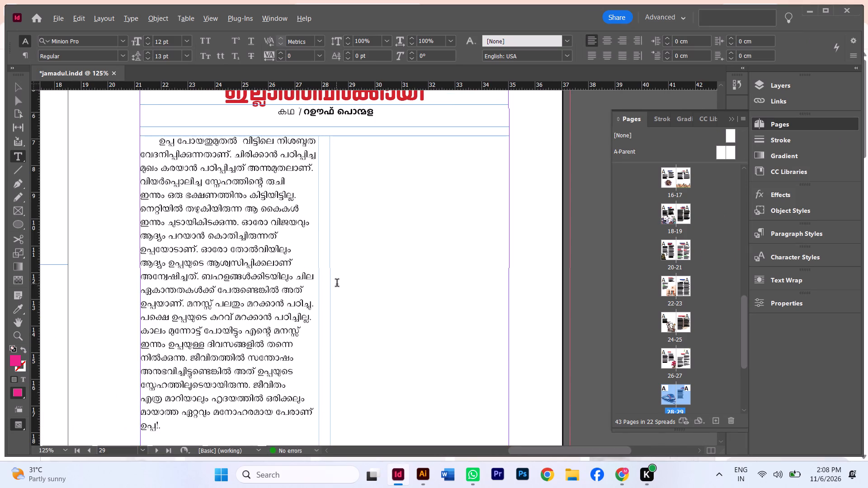
alt+scroll(337, 284, down, 2)
key(ctrl+d)
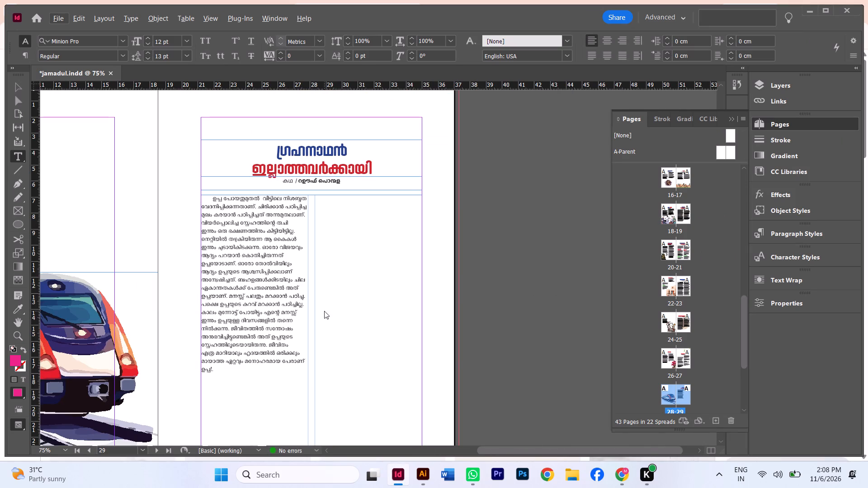
double_click(428, 190)
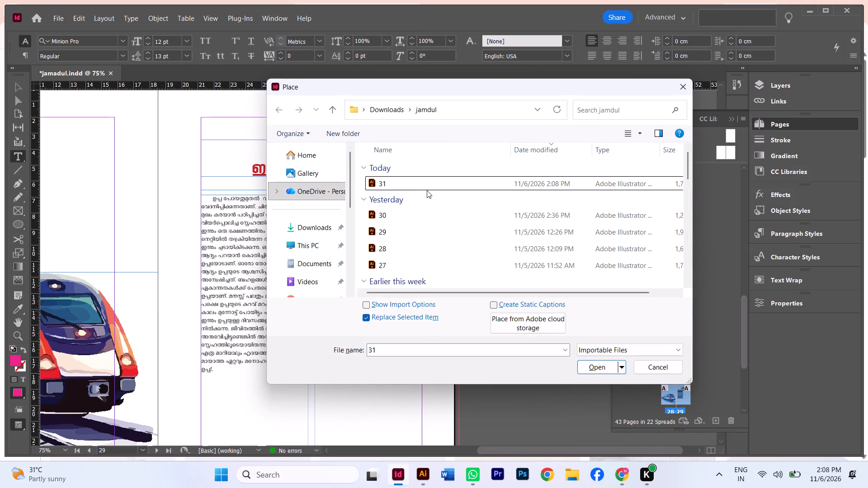
double_click(426, 184)
scroll(307, 232, down, 5)
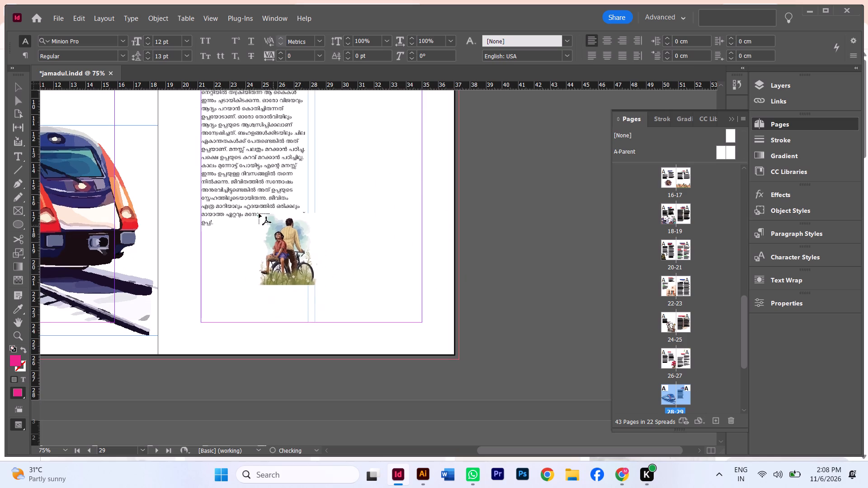
click(192, 110)
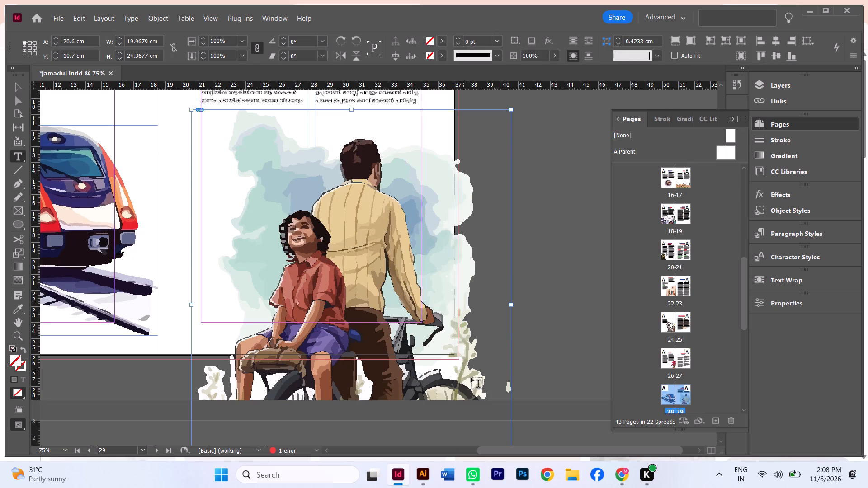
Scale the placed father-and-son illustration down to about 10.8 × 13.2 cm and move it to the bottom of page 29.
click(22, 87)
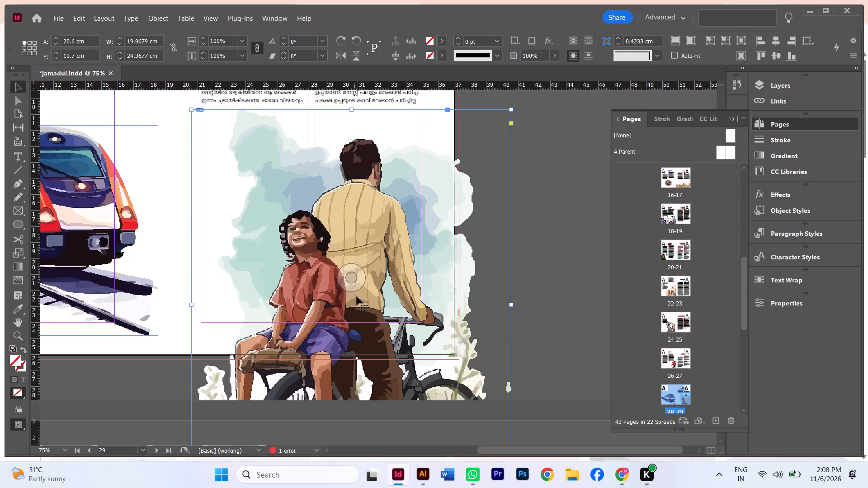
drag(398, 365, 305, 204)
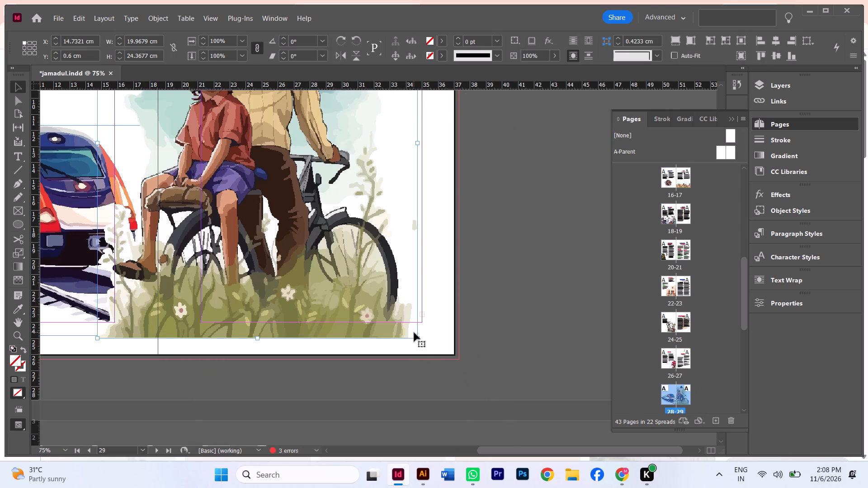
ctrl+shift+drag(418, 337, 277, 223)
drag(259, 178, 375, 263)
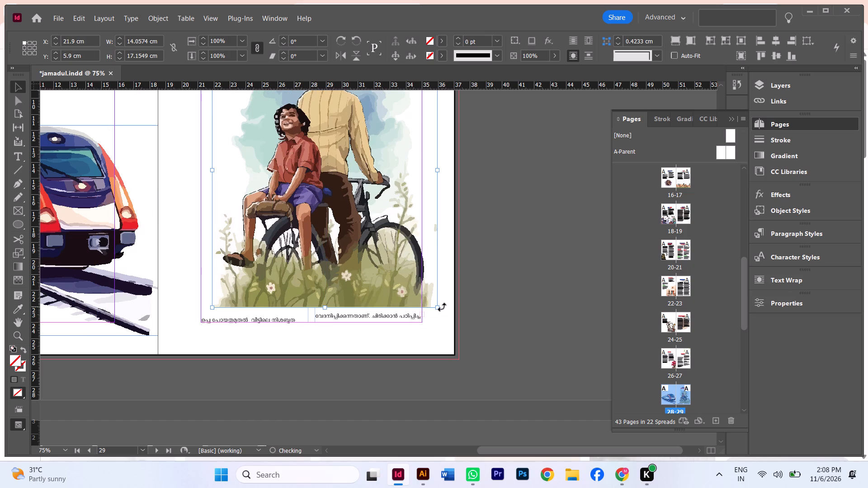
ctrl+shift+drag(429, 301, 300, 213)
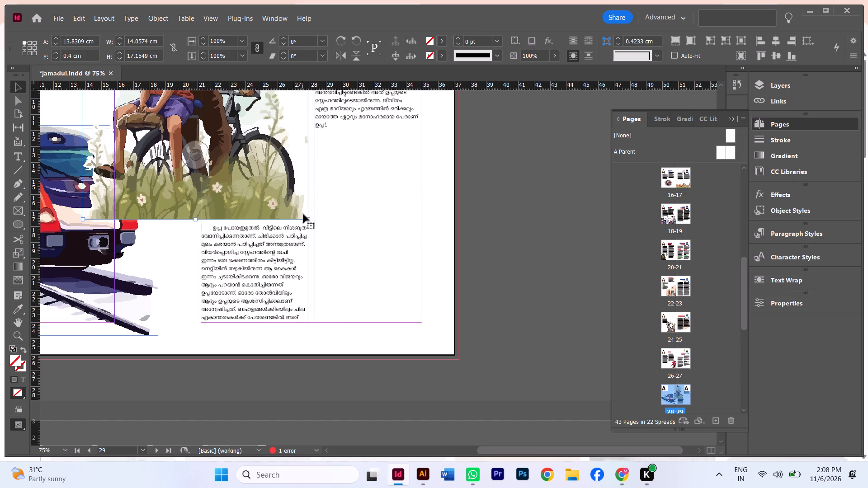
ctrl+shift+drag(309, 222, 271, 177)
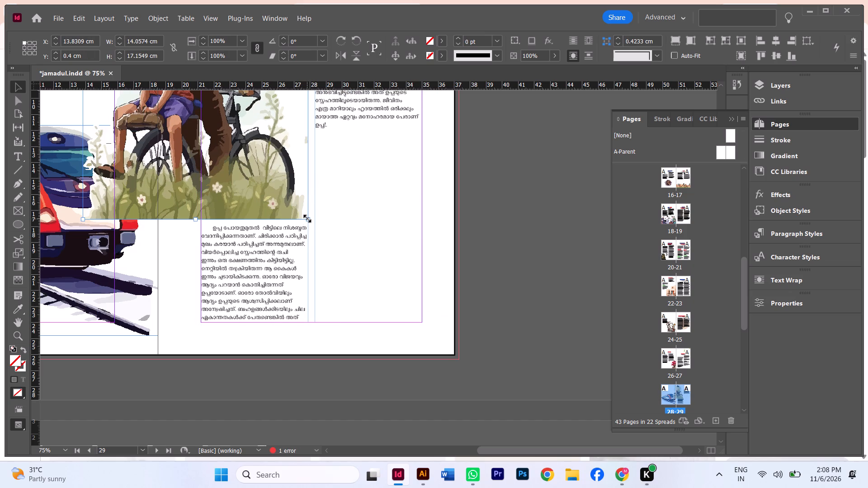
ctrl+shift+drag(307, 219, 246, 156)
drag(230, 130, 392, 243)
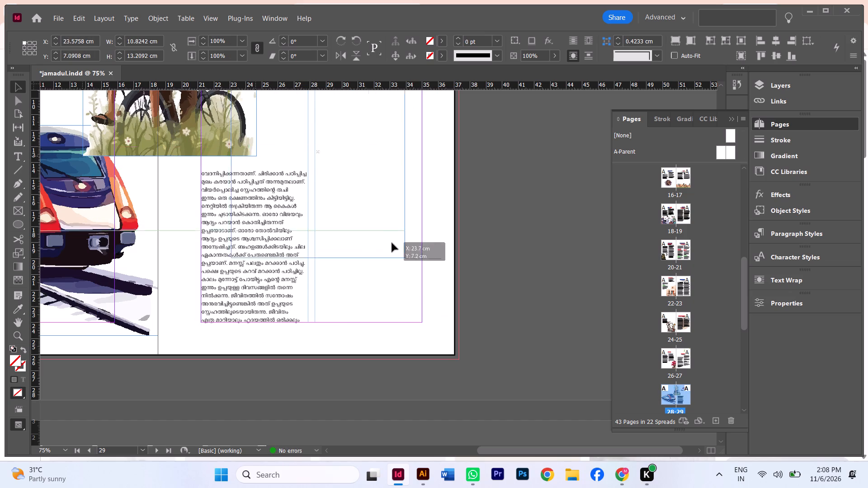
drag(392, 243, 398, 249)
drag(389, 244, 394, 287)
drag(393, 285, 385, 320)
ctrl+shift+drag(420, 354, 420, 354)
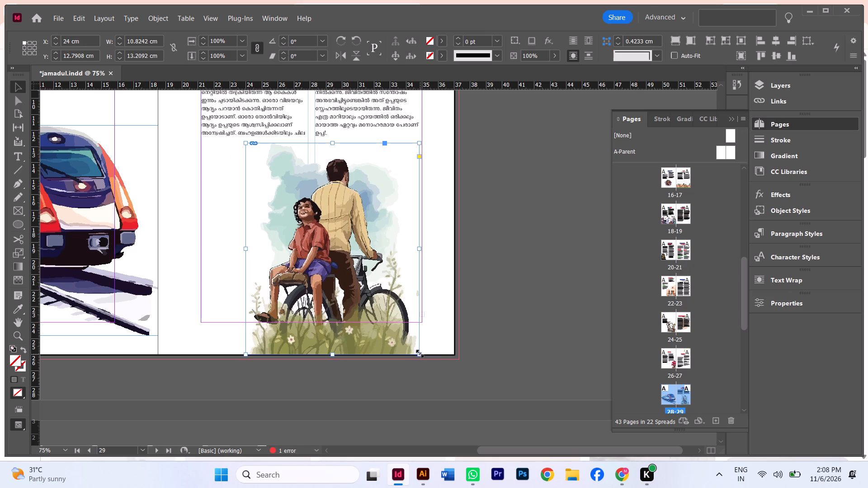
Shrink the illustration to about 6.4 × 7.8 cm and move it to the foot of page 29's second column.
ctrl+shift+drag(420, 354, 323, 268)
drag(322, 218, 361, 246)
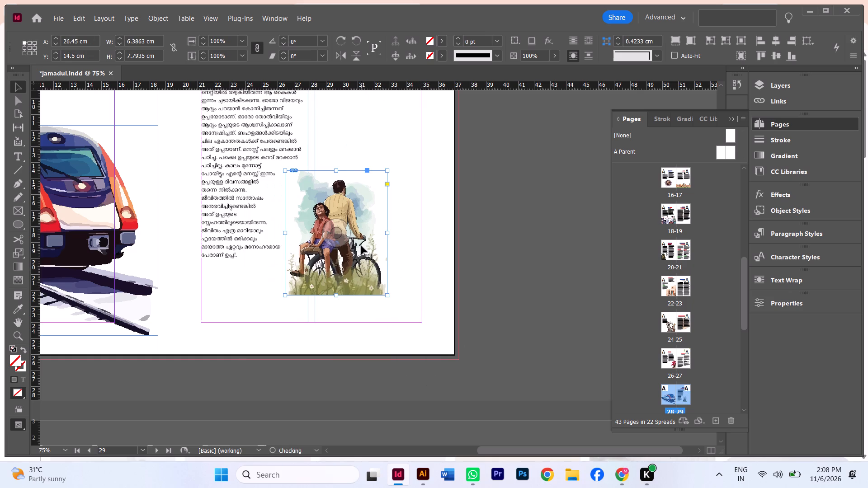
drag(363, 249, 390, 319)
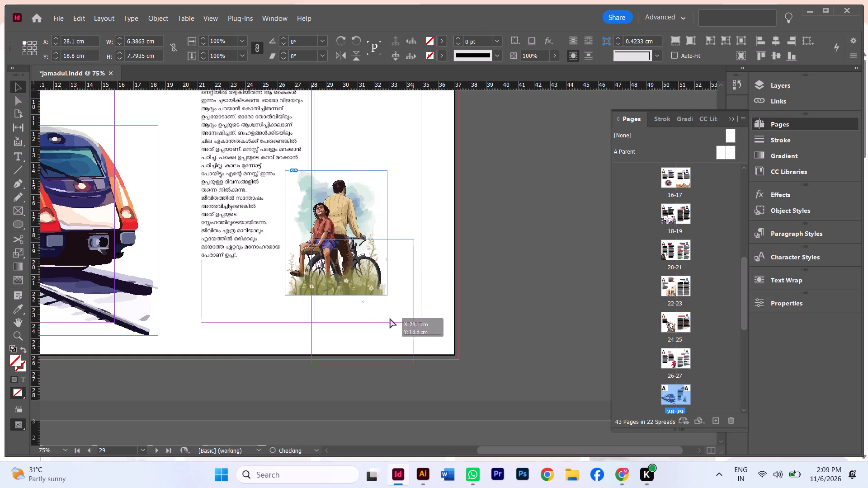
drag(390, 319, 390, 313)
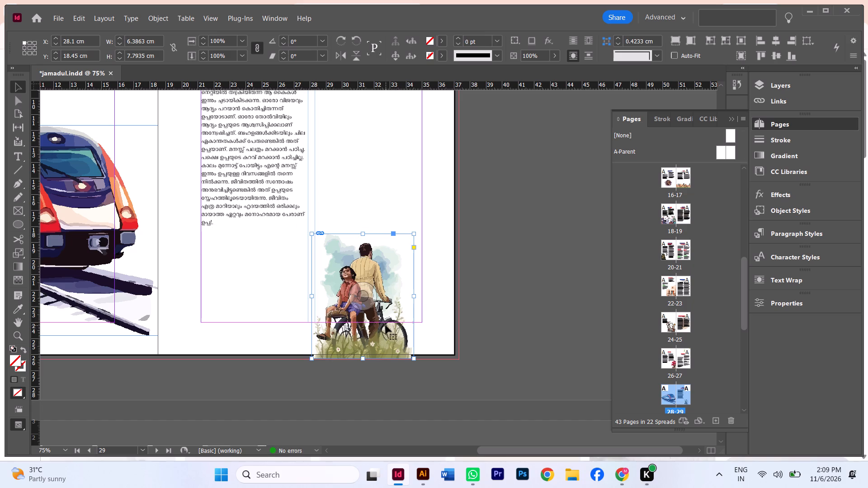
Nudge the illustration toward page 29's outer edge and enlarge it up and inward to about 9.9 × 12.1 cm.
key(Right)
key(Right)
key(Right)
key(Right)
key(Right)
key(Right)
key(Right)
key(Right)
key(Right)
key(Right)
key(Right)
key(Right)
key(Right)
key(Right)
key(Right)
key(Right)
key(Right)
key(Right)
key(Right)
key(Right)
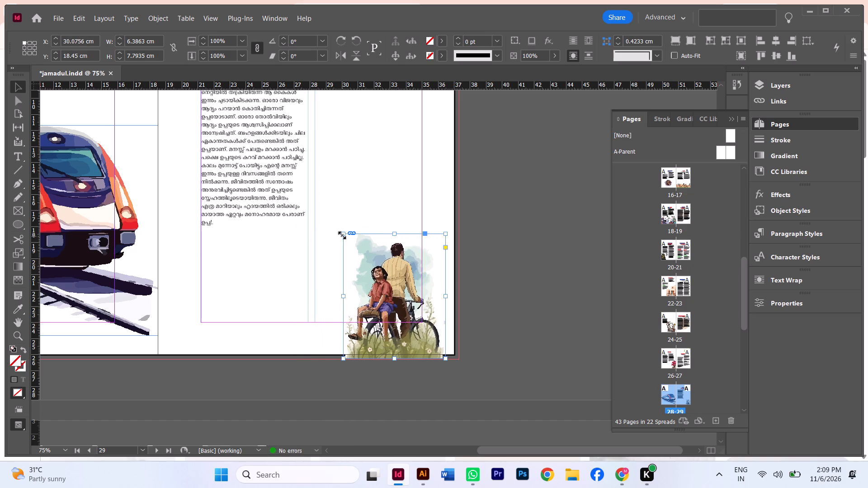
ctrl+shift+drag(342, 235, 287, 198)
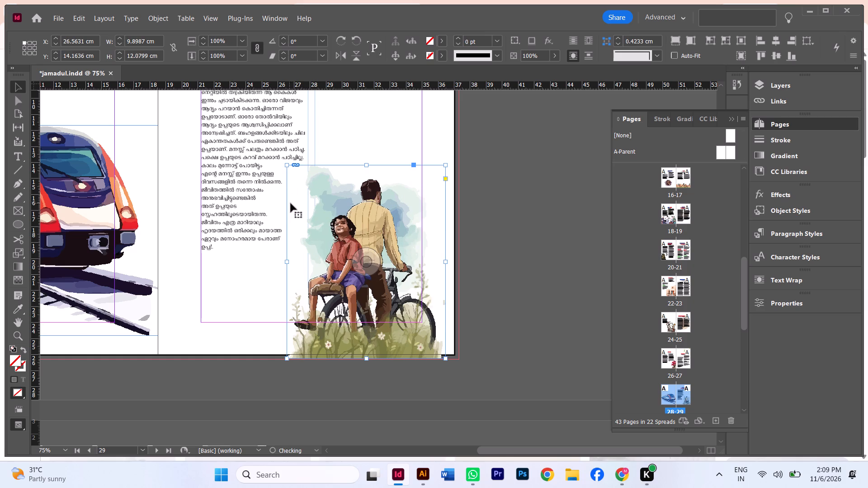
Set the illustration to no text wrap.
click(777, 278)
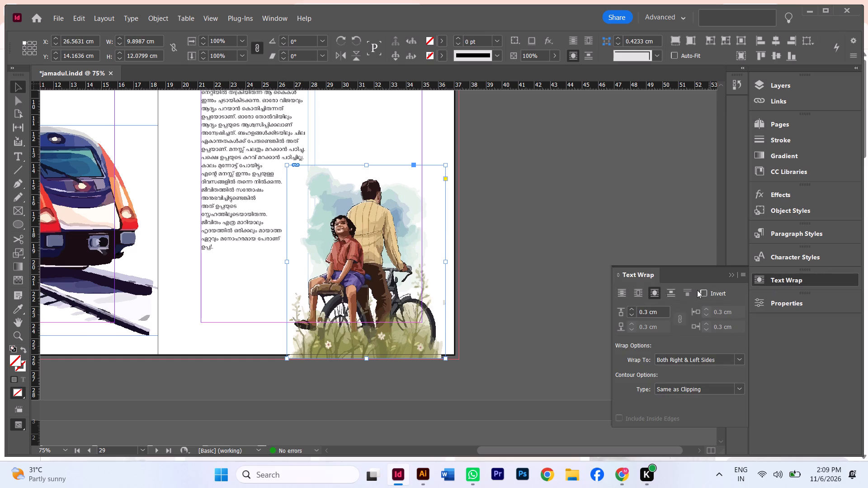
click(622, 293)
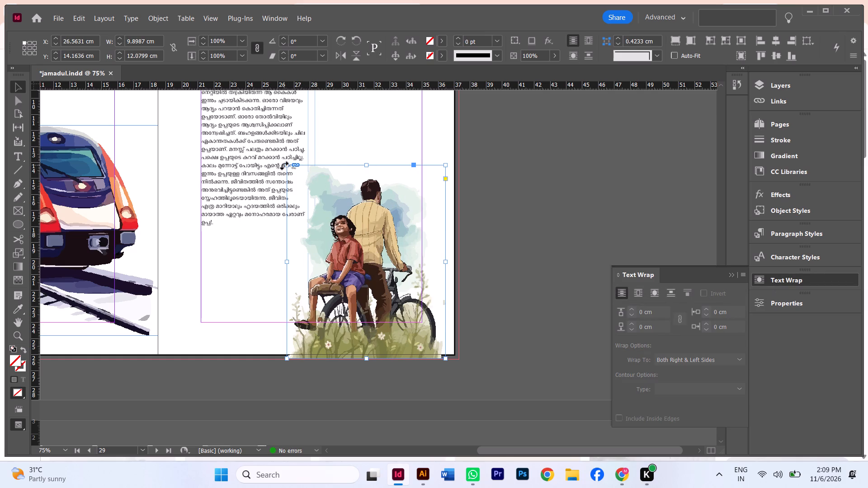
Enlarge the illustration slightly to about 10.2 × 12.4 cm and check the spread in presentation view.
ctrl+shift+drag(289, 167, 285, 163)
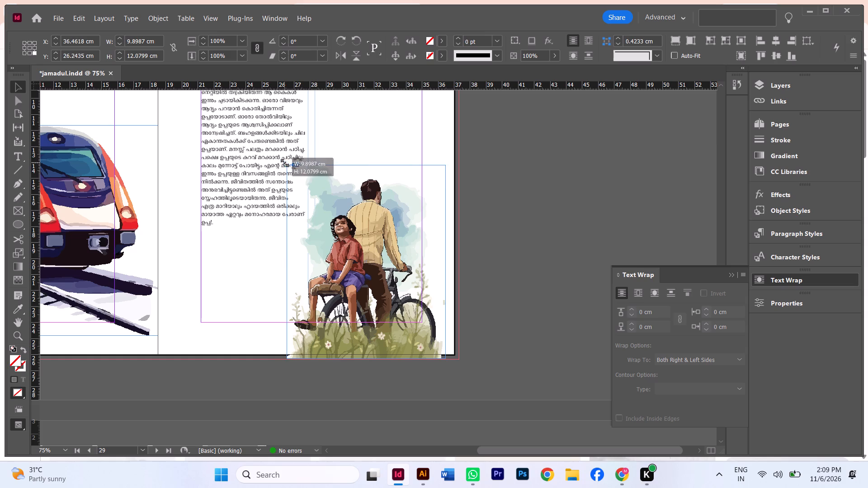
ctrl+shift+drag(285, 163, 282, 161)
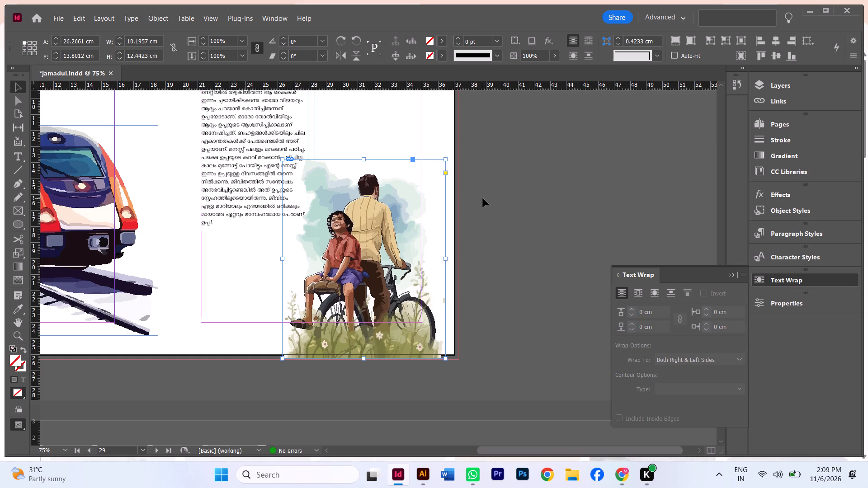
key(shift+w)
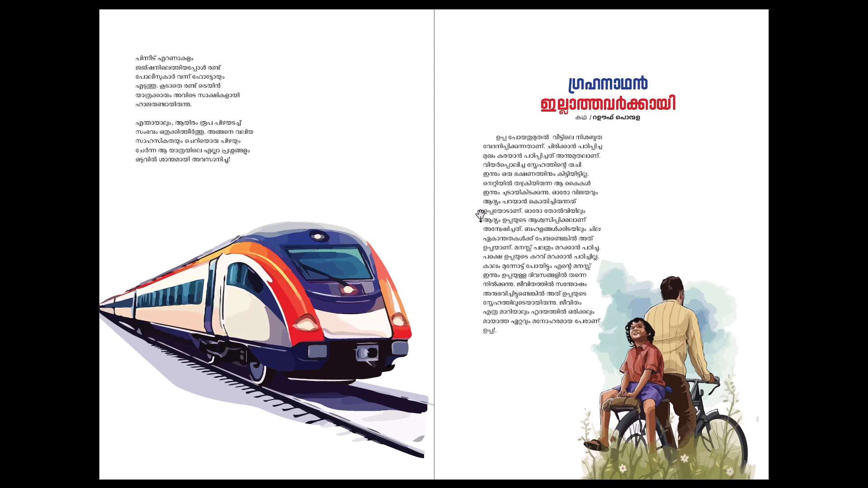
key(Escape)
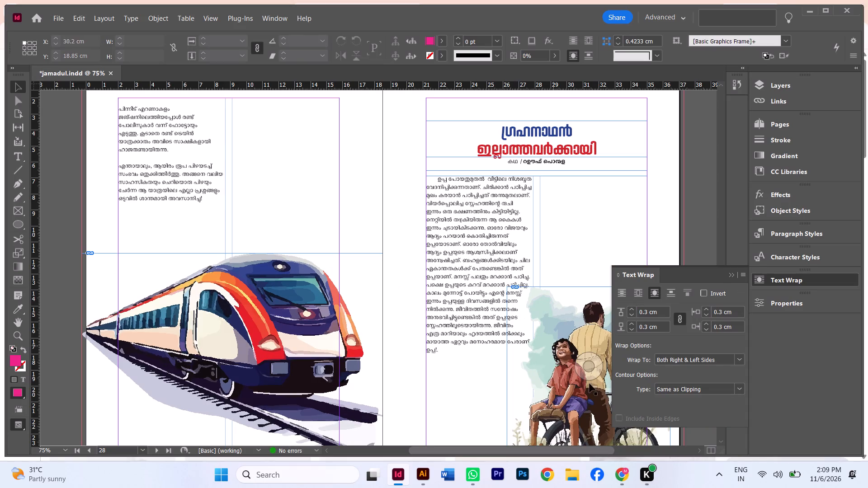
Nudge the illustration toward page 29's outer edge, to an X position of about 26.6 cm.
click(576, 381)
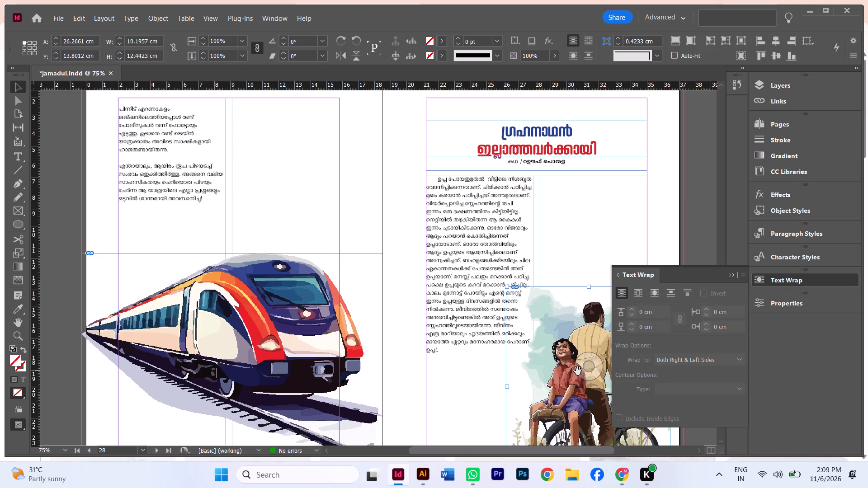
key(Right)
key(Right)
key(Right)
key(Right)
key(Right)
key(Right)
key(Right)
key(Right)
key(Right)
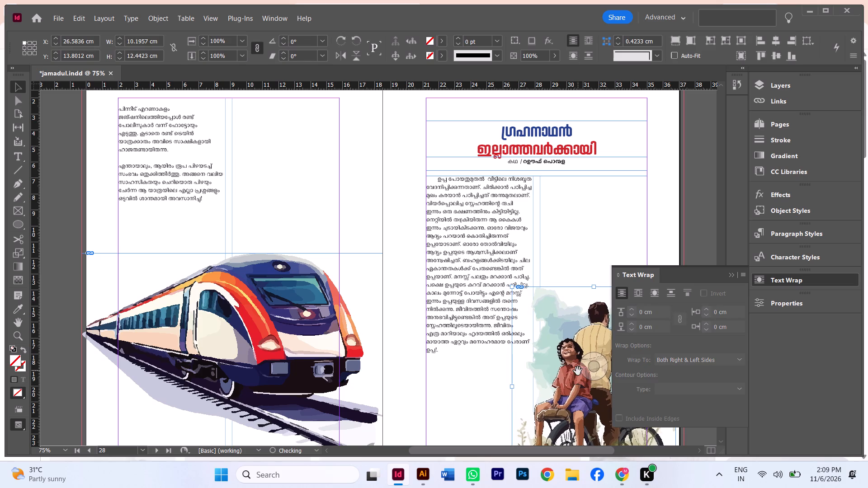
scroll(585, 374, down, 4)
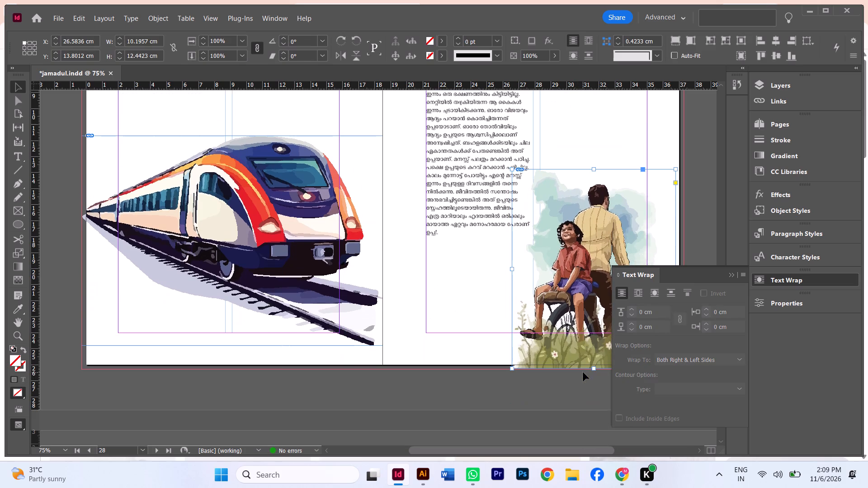
Delete the traced father-and-son illustration from page 29.
click(537, 315)
key(BackSpace)
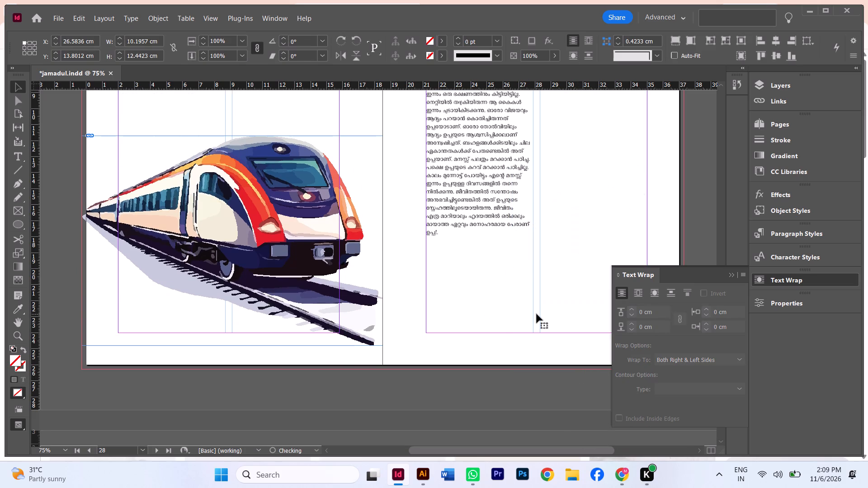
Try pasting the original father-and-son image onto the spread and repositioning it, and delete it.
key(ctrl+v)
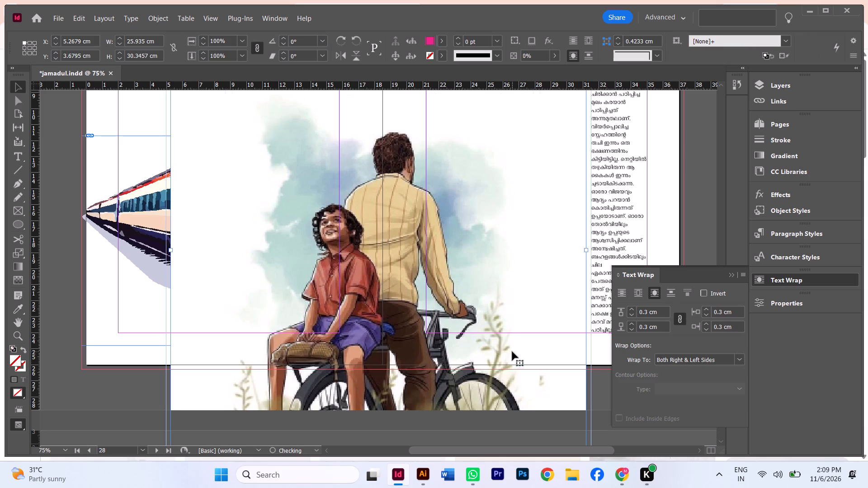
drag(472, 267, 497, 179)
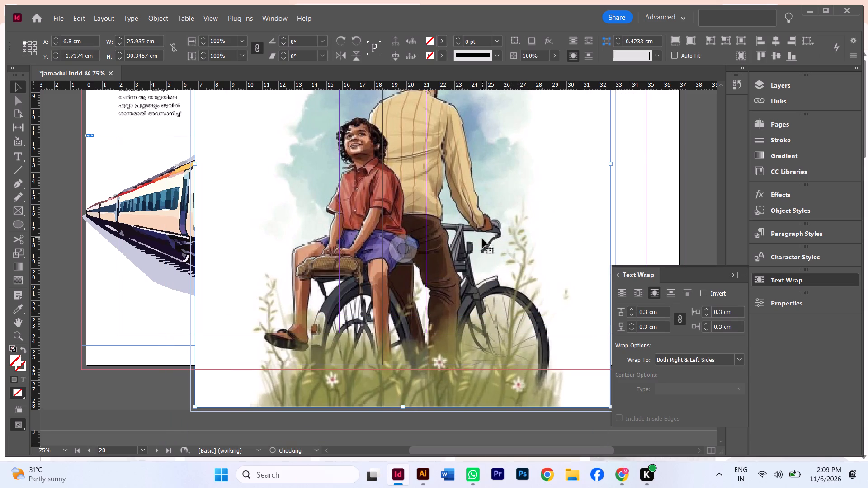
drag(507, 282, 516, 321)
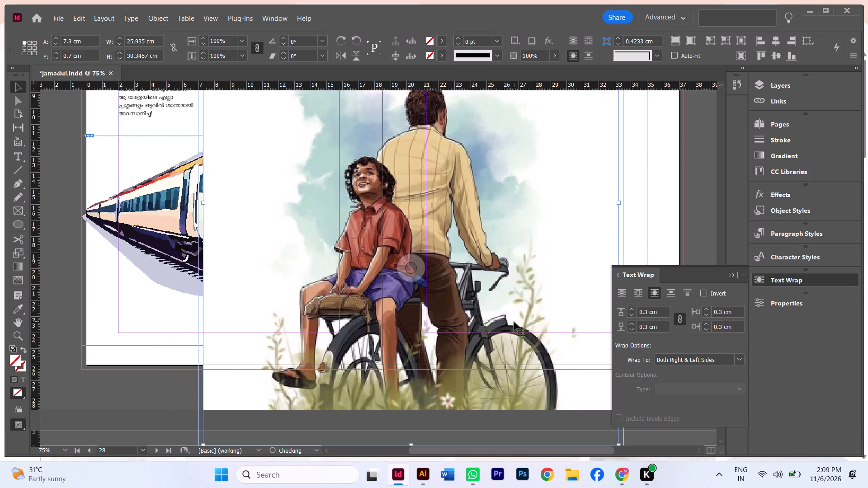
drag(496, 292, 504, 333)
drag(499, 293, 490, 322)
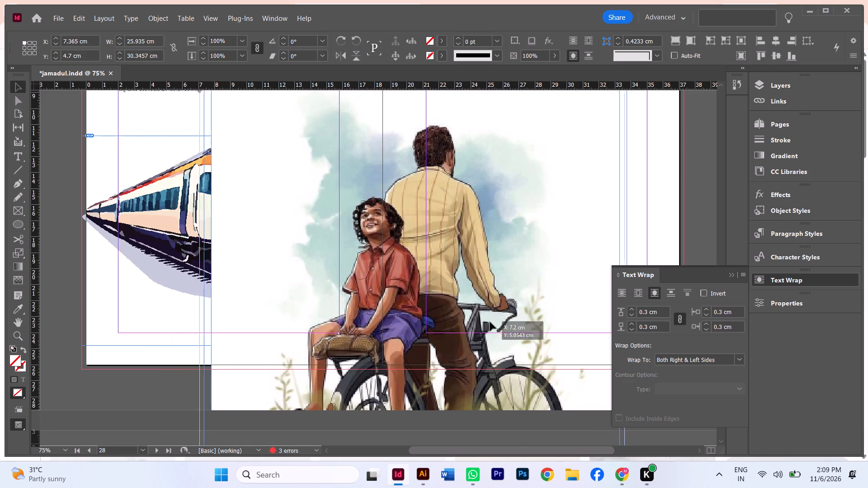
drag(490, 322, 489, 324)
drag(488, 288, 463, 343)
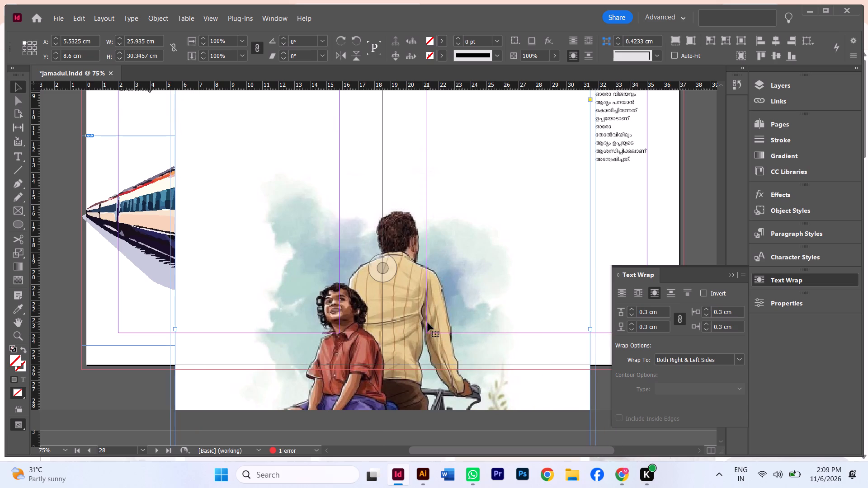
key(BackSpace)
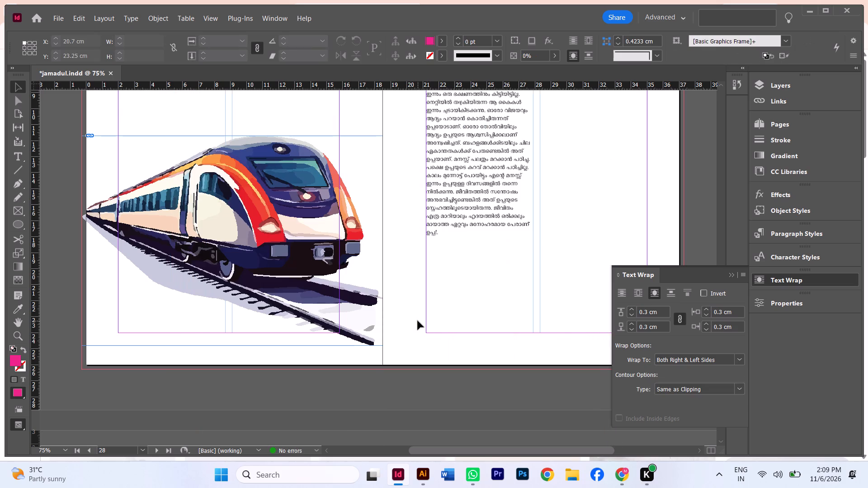
Place the Illustrator file 31 from the jamdul folder at full size on the 28-29 spread.
key(ctrl+d)
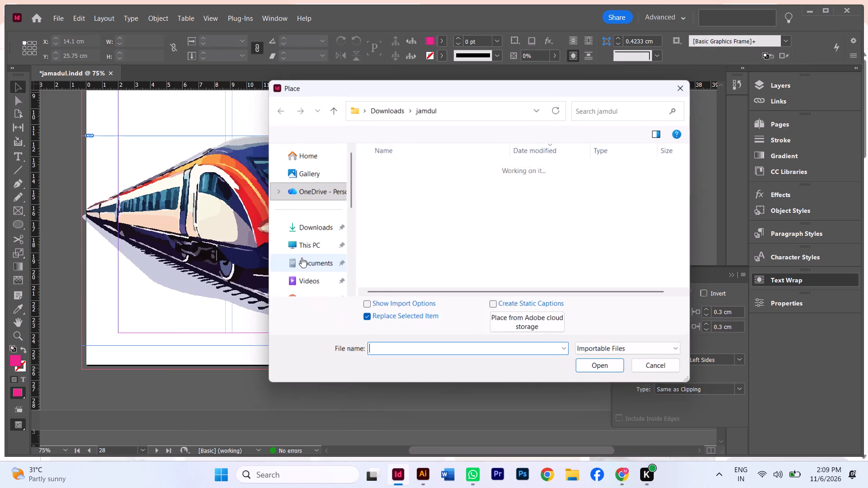
click(441, 184)
click(437, 187)
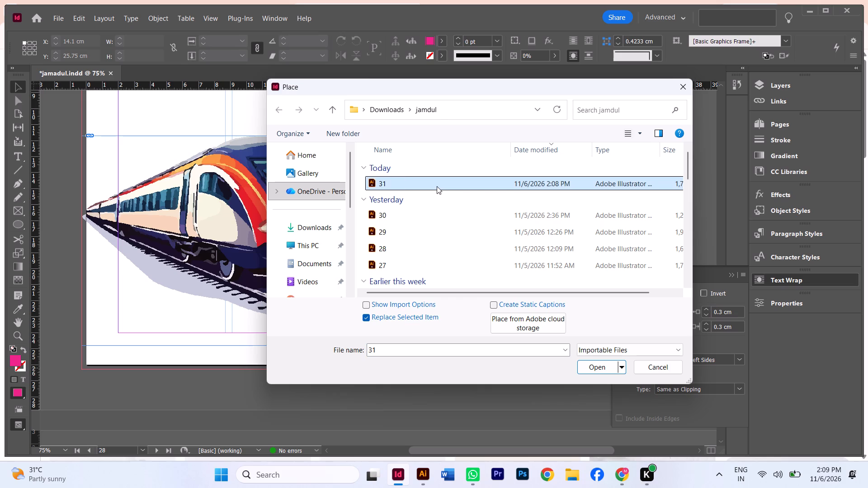
double_click(437, 186)
click(354, 147)
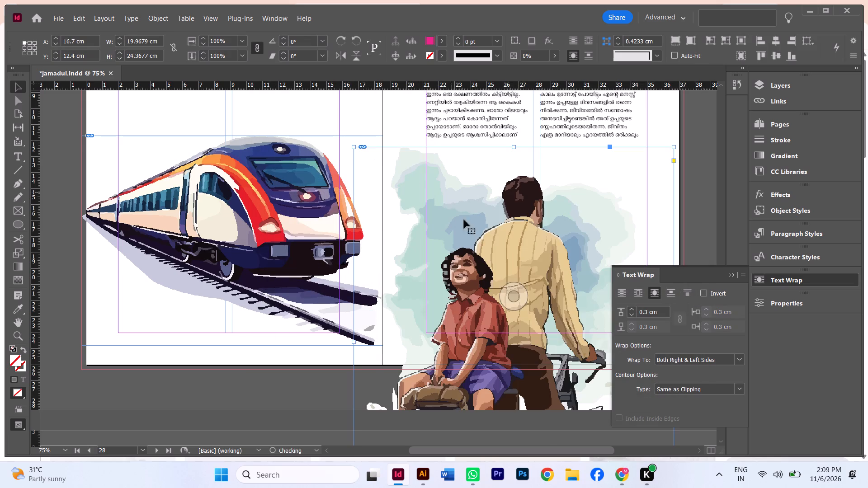
Scale the placed illustration down to about 12.4 × 15.1 cm and position it over page 29's text columns.
drag(566, 272, 519, 213)
drag(537, 282, 527, 258)
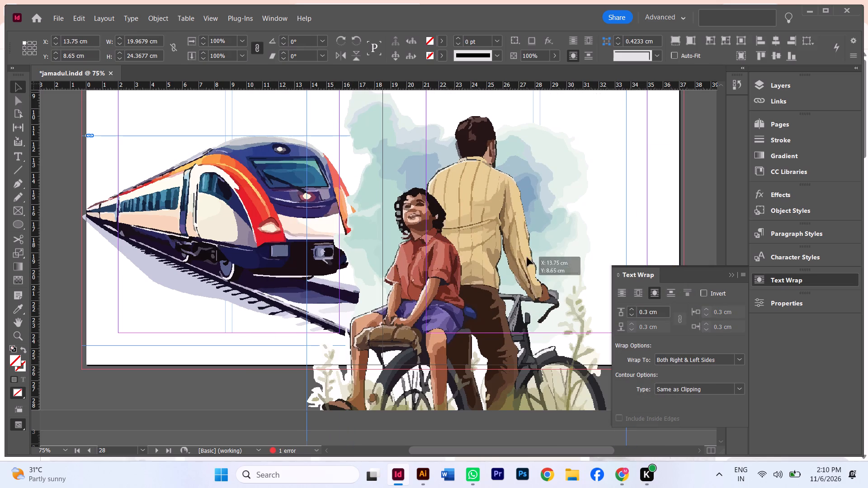
drag(527, 258, 511, 216)
drag(512, 274, 494, 217)
drag(524, 278, 500, 244)
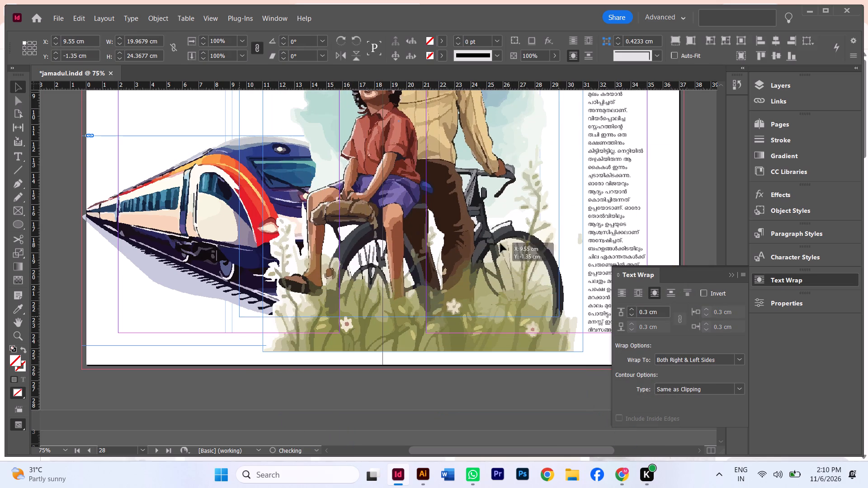
drag(500, 244, 500, 244)
ctrl+shift+drag(560, 317, 464, 215)
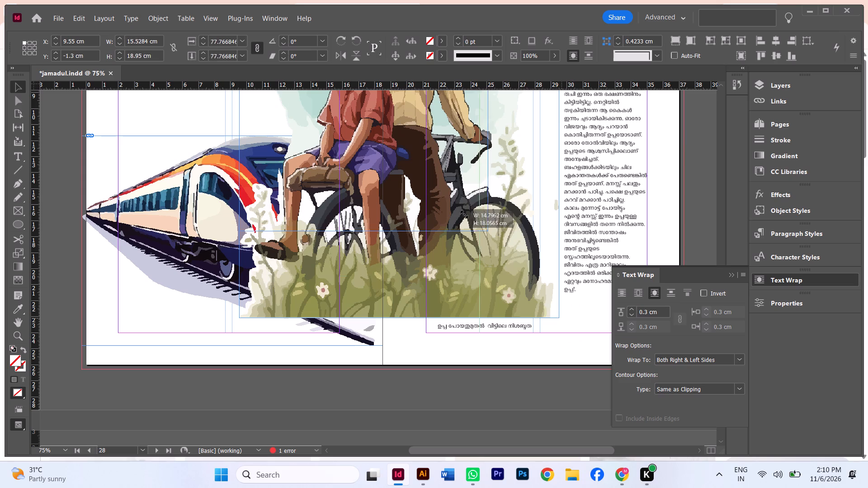
ctrl+shift+drag(464, 215, 429, 169)
drag(386, 147, 570, 286)
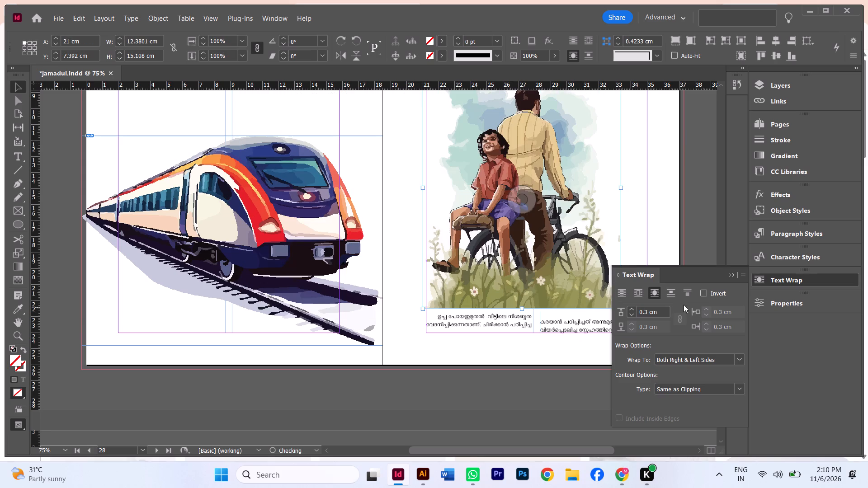
Shift the father-and-son illustration down toward page 29's outer edge and turn off its text wrap.
click(731, 273)
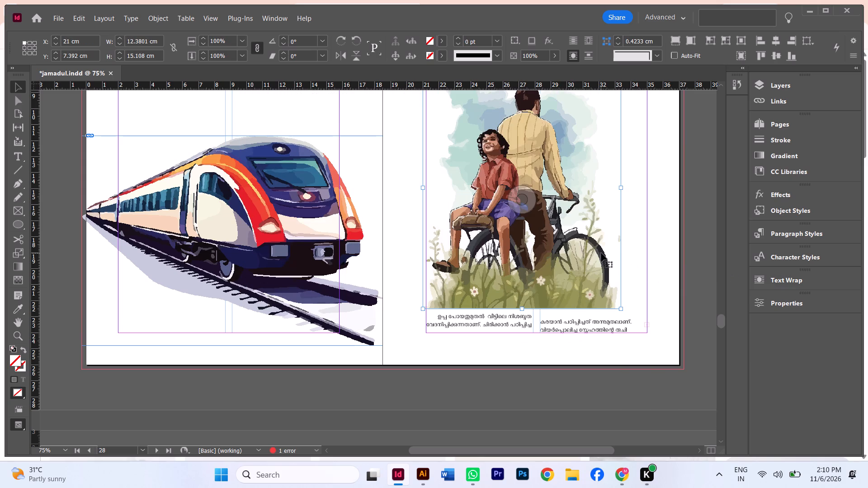
drag(591, 253, 646, 292)
click(785, 276)
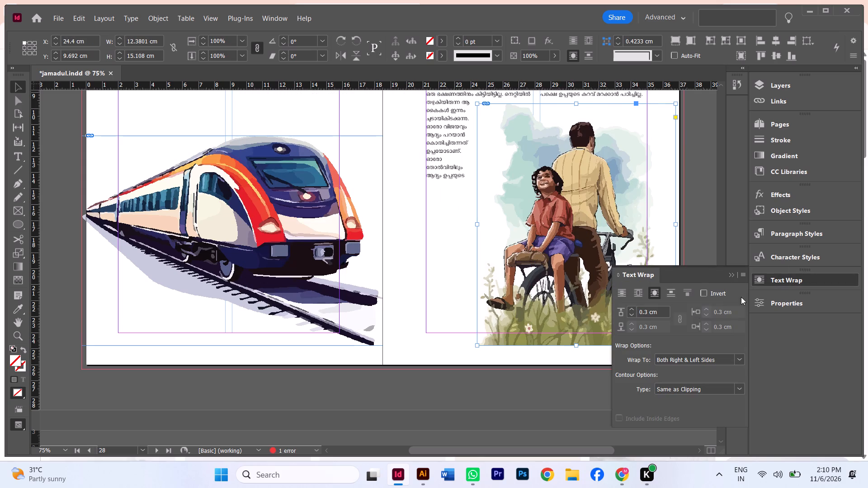
click(622, 289)
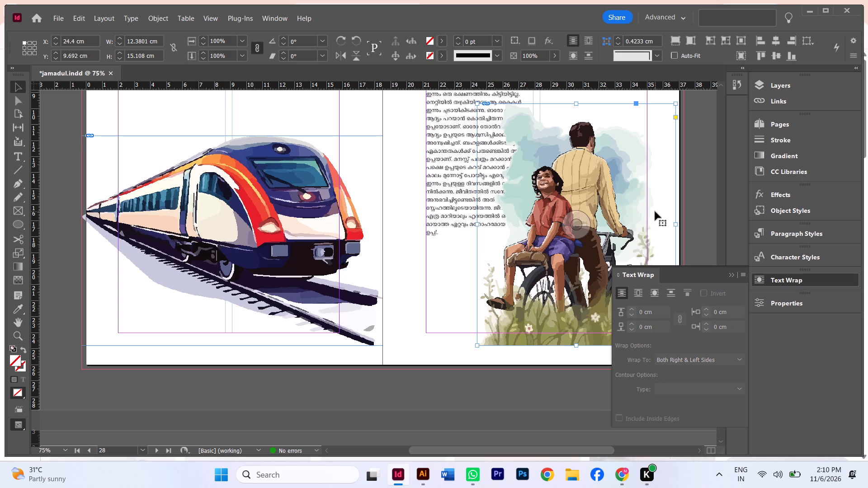
click(448, 287)
click(503, 293)
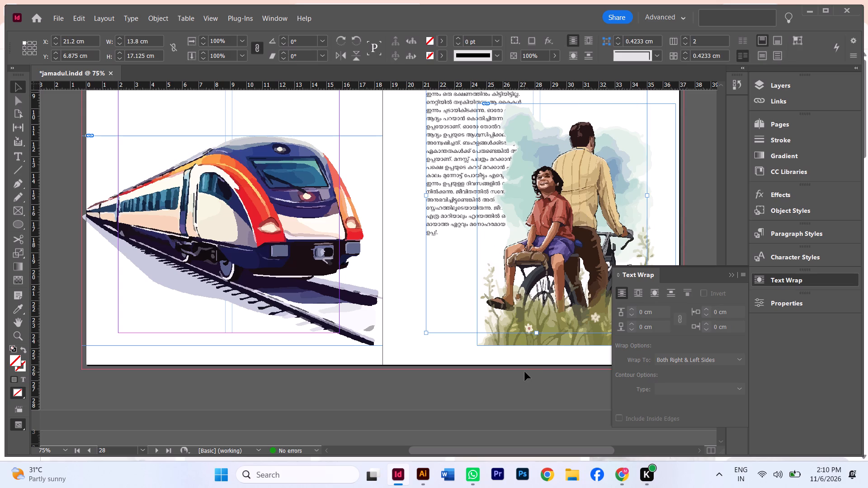
click(524, 371)
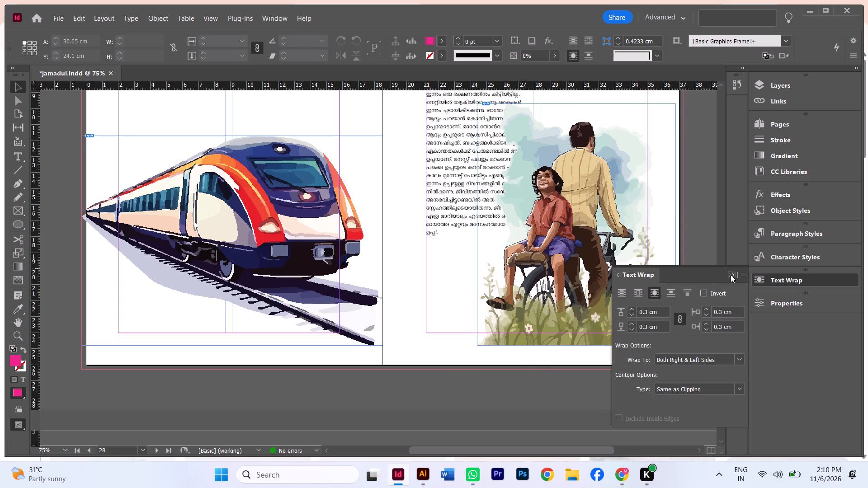
click(731, 275)
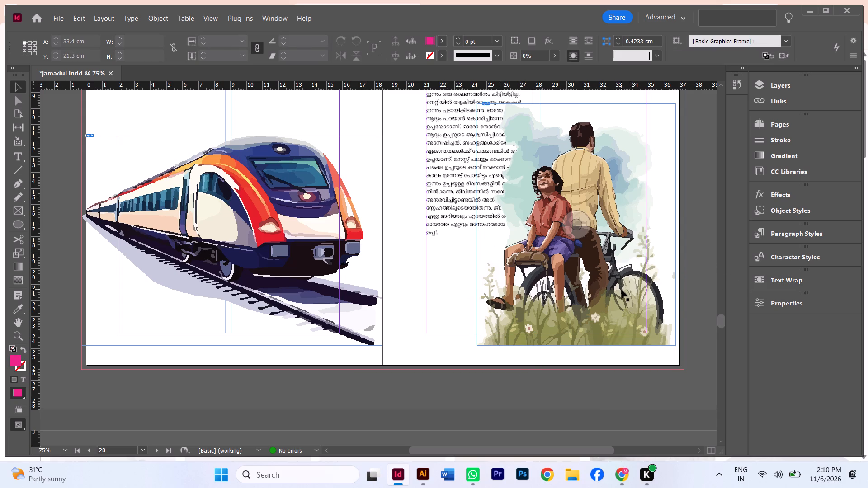
Position the illustration in page 29's lower outer corner, extending into the bleed, at about X 24.8 cm and Y 11.2 cm.
drag(622, 290, 626, 319)
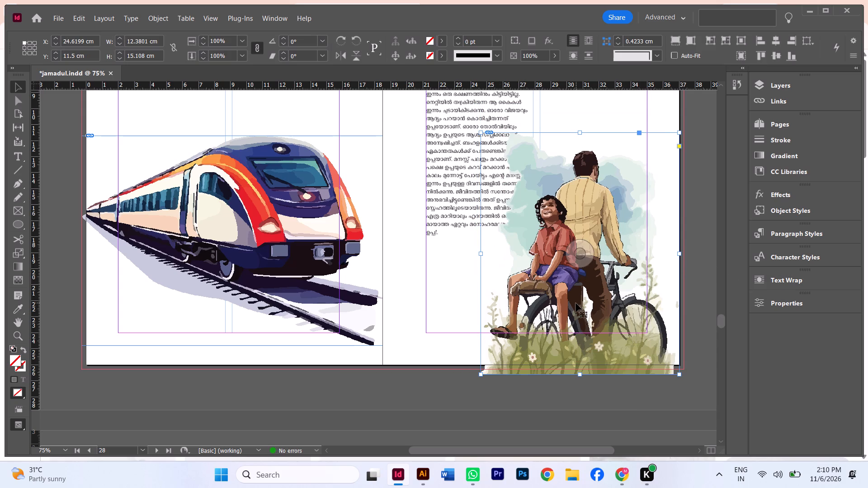
key(Up)
key(Up)
key(Up)
key(Up)
key(Up)
key(Up)
key(Up)
key(Up)
key(Up)
key(Up)
key(Up)
key(Up)
key(Up)
key(Up)
key(Up)
key(Up)
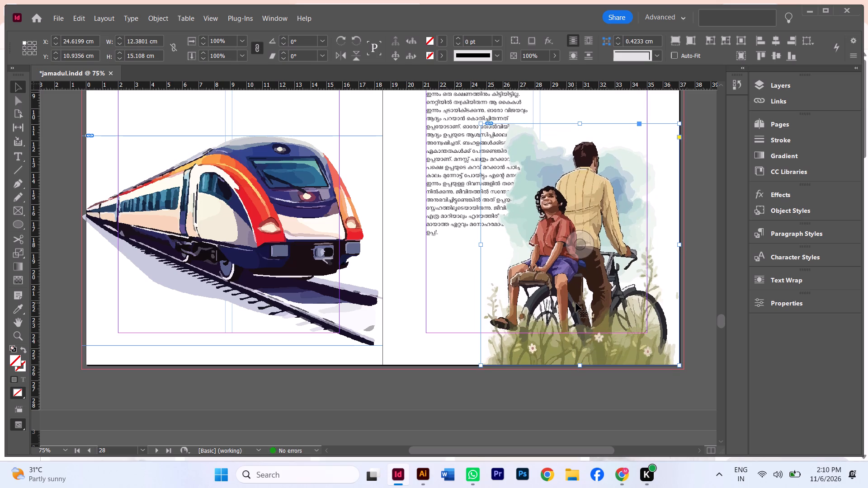
key(Down)
key(Down)
key(Down)
key(Down)
key(Down)
key(Down)
key(Down)
key(Down)
key(Down)
key(Down)
key(Down)
key(Up)
key(Up)
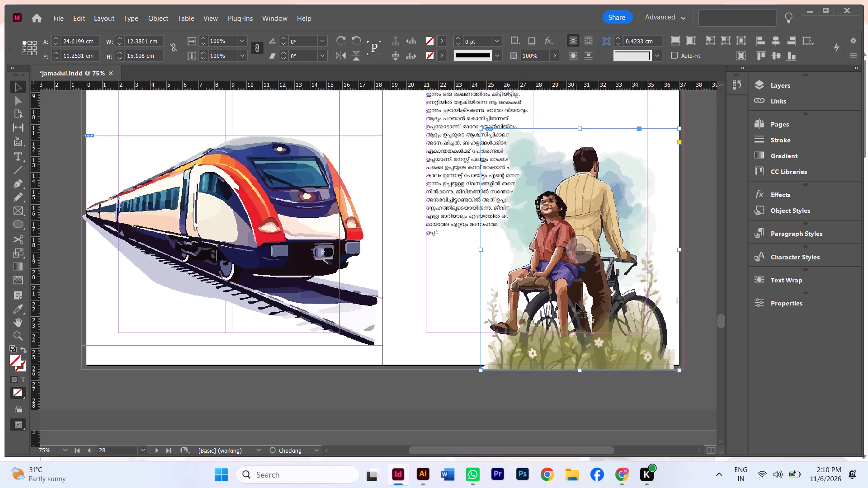
key(Up)
key(Right)
key(Right)
key(Right)
key(Right)
key(Right)
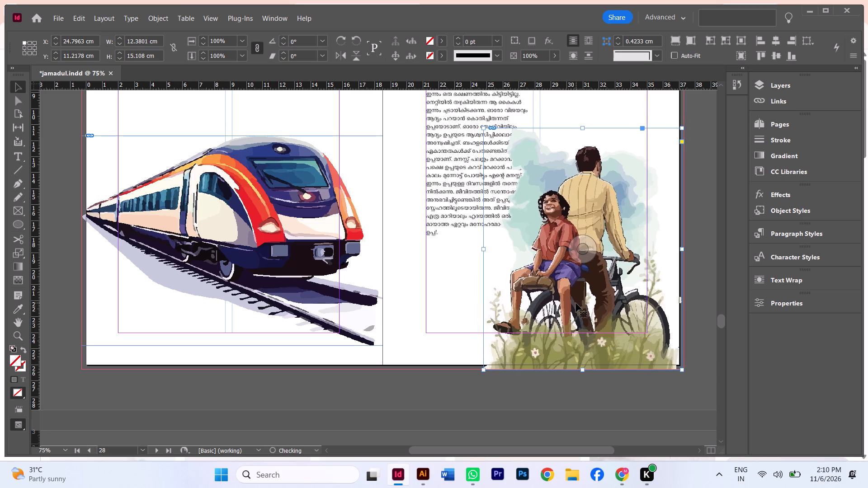
key(Right)
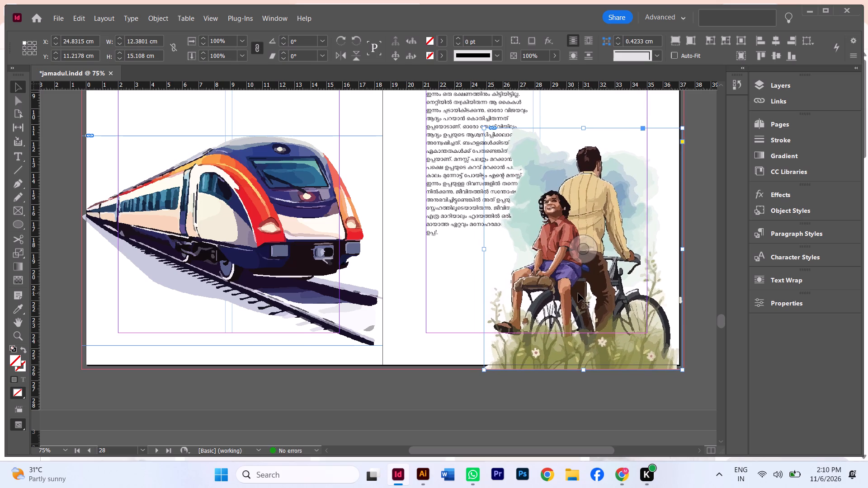
Enlarge the illustration proportionally from its upper inner corner to about 12.7 × 15.5 cm.
scroll(578, 293, up, 1)
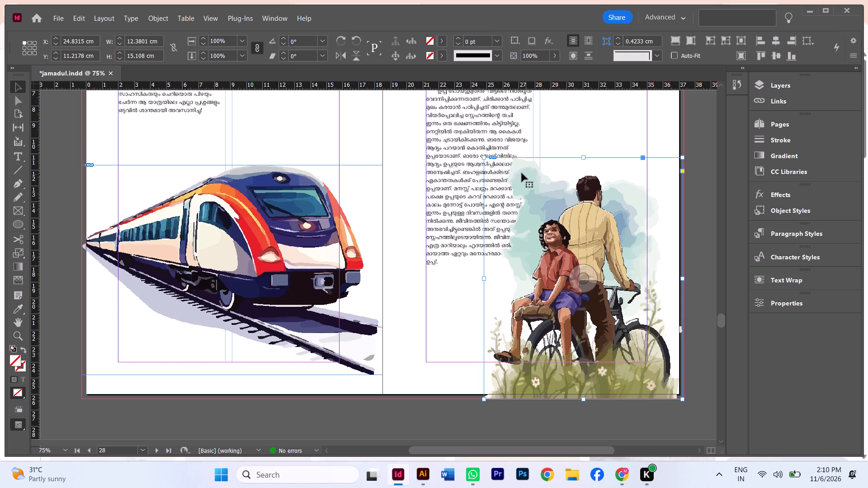
ctrl+shift+drag(483, 159, 479, 155)
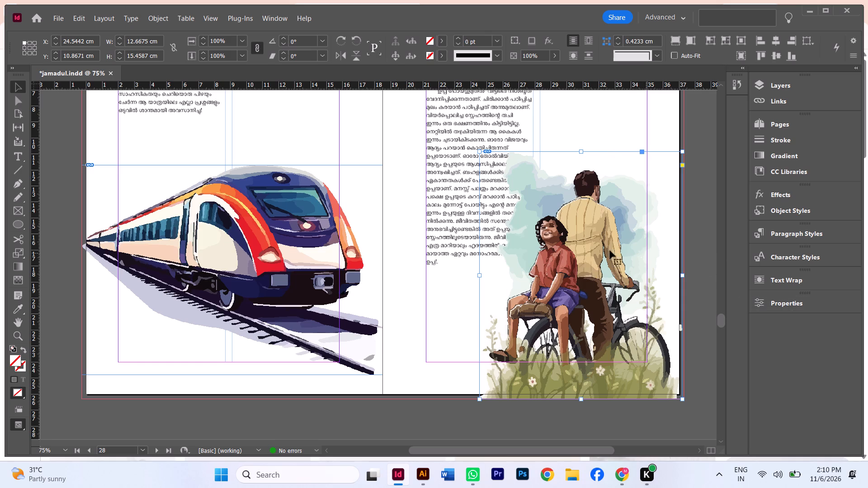
Send the father-and-son illustration to the back, behind page 29's story text.
click(598, 243)
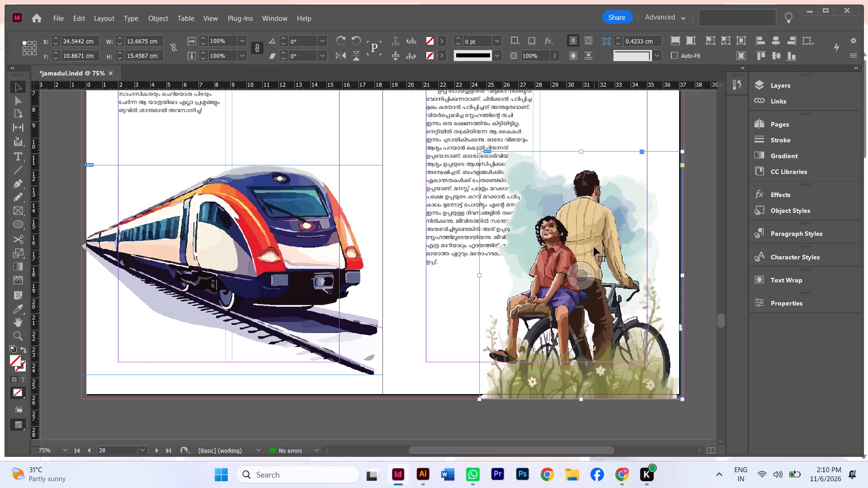
key(ctrl+shift+bracketleft)
key(ctrl+shift+bracketleft)
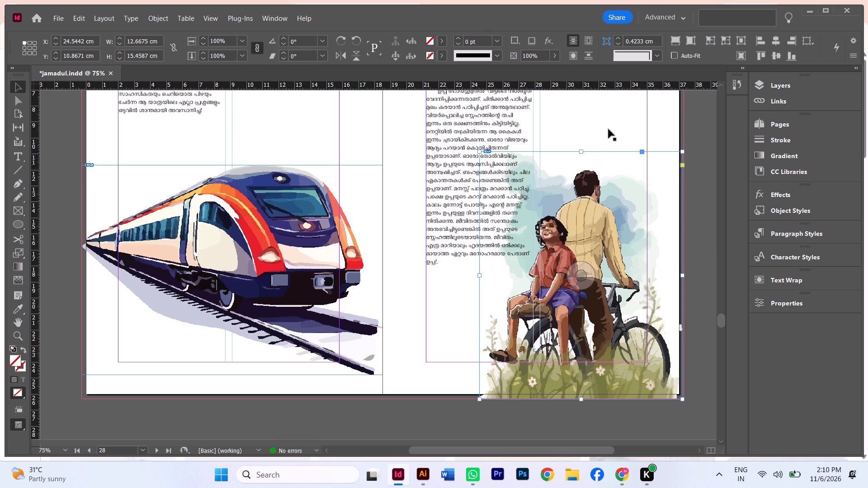
click(609, 123)
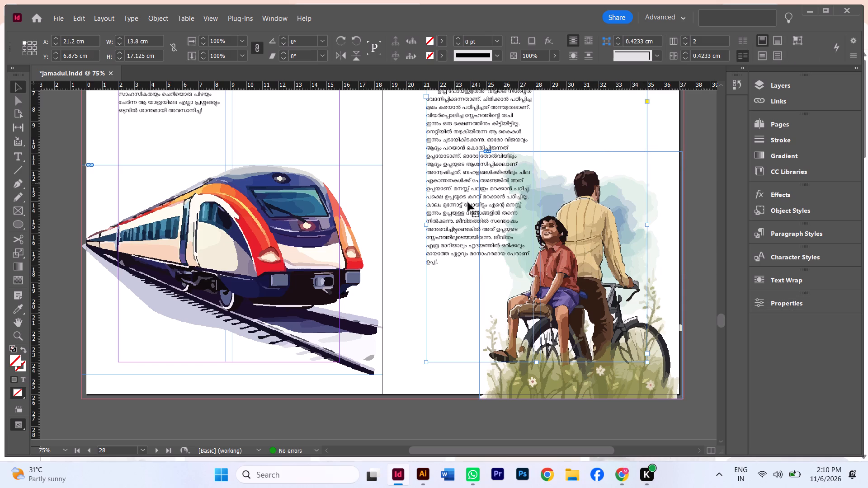
Review the 28-29 spread in full-screen presentation mode, then return to the layout.
key(shift+w)
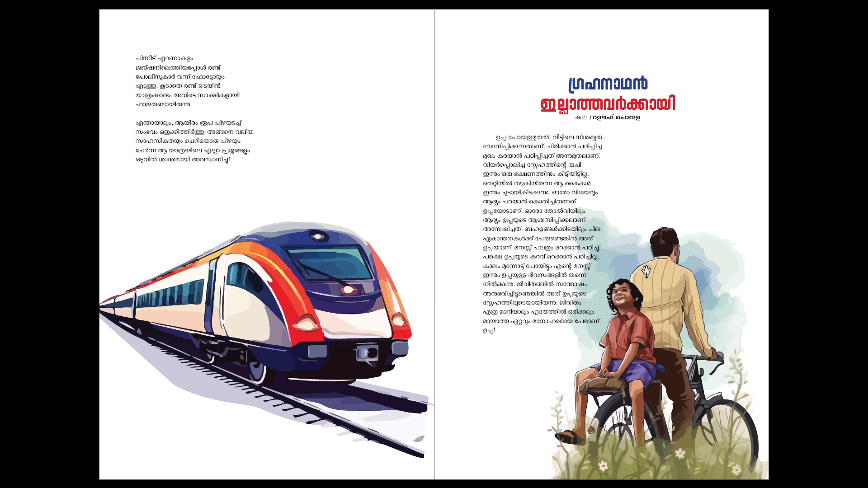
key(Escape)
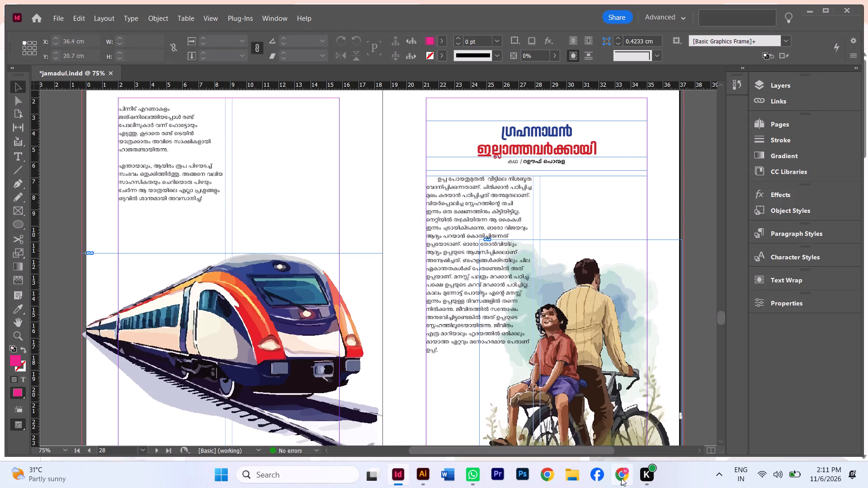
Switch to Chrome and search Pinterest for "train".
click(621, 478)
click(255, 58)
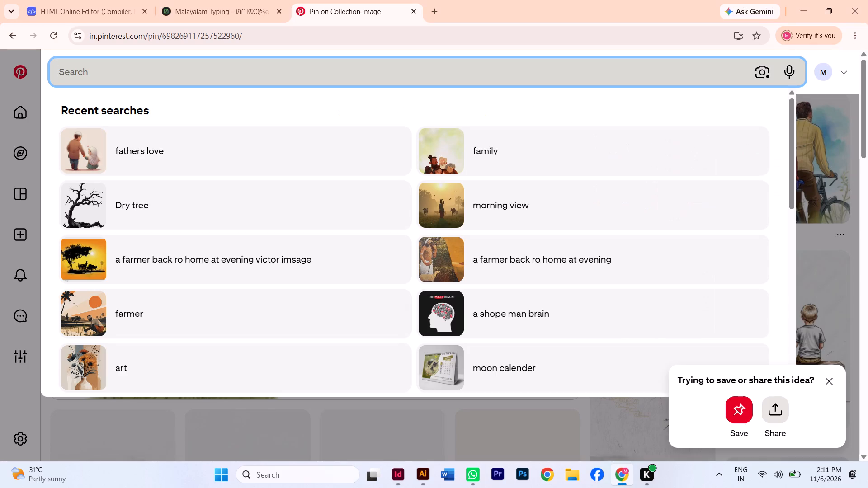
text(train)
key(space)
key(Return)
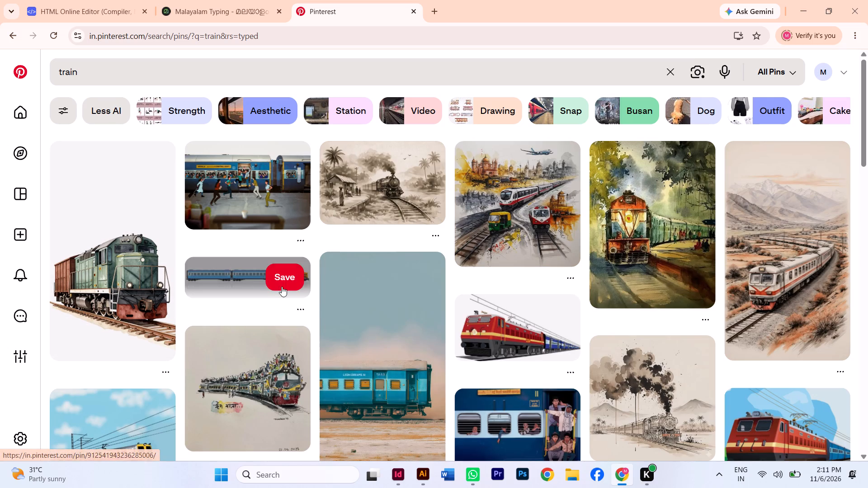
Examine the green cargo train clipart, the red 1930 train drawing and the related pictures for a suitable train illustration.
scroll(330, 297, down, 2)
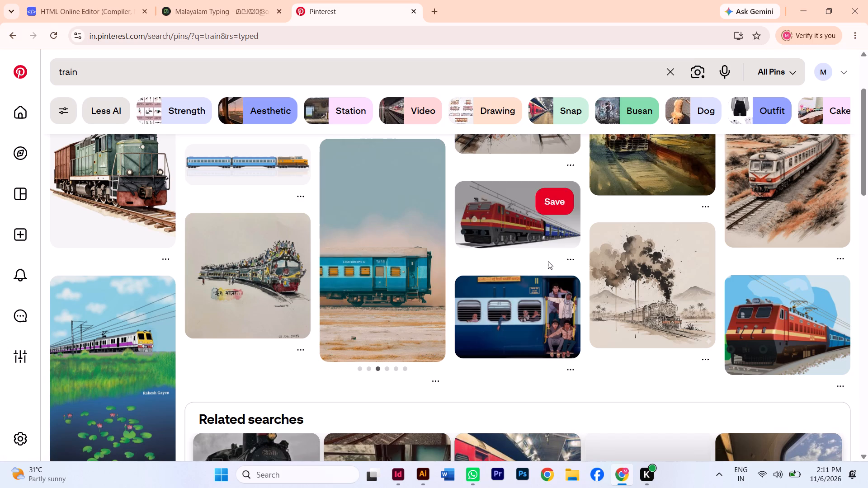
click(135, 175)
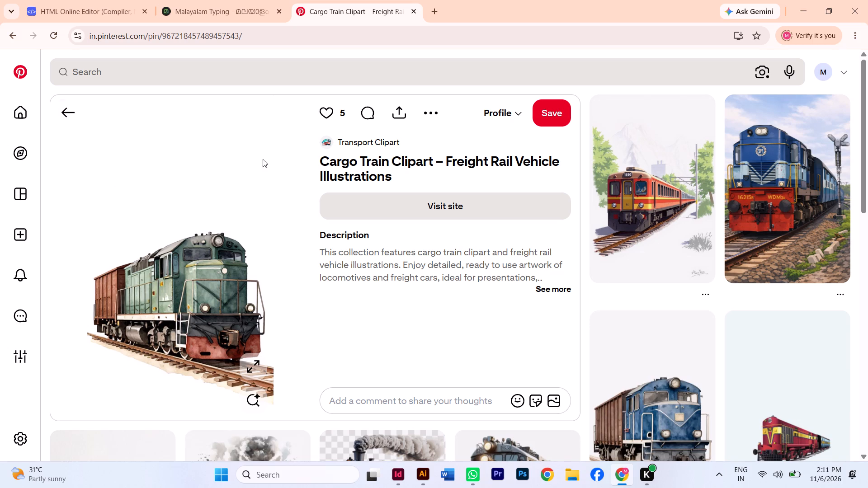
click(661, 214)
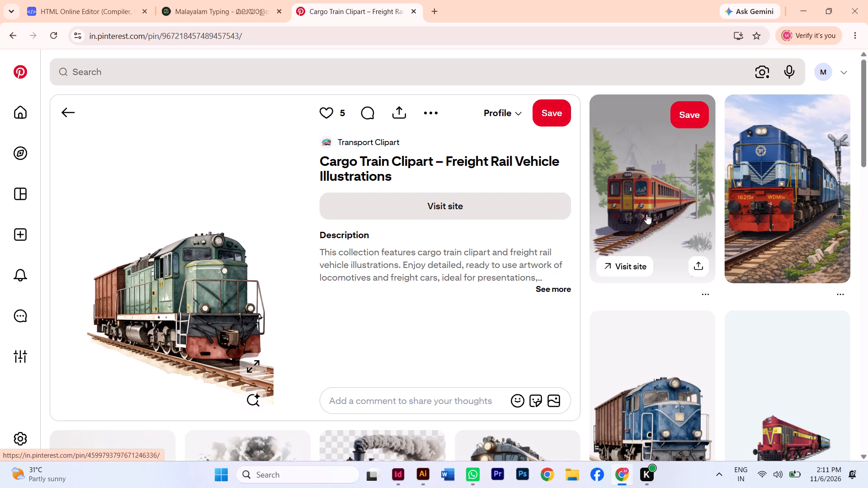
click(647, 214)
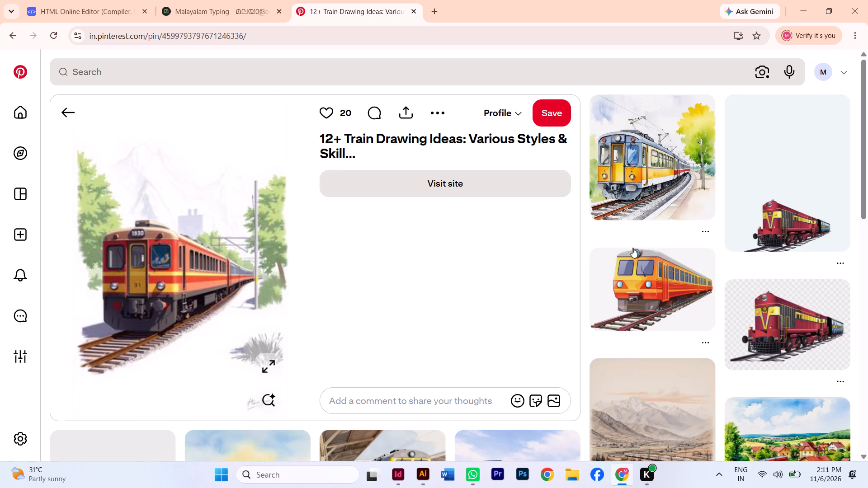
scroll(637, 214, down, 2)
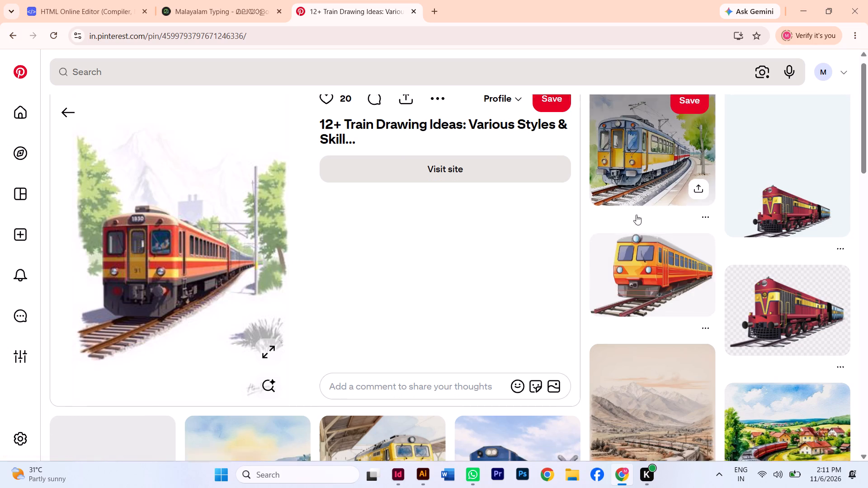
scroll(636, 215, down, 2)
scroll(427, 245, down, 2)
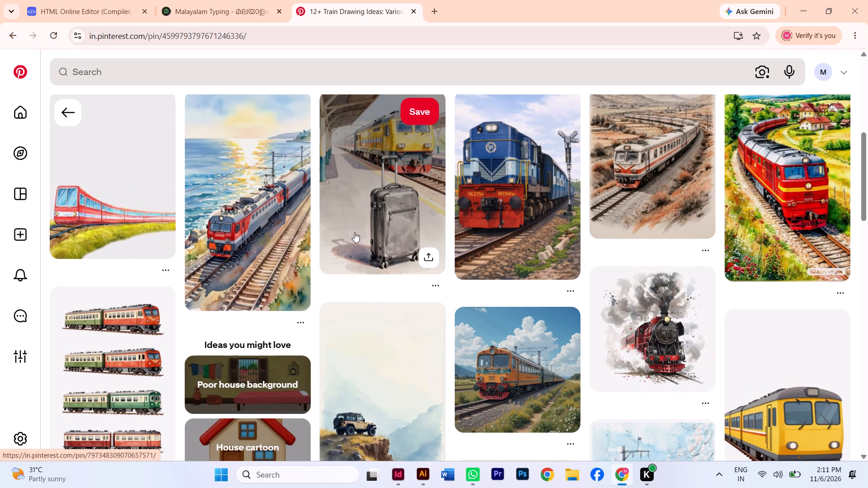
scroll(354, 230, down, 2)
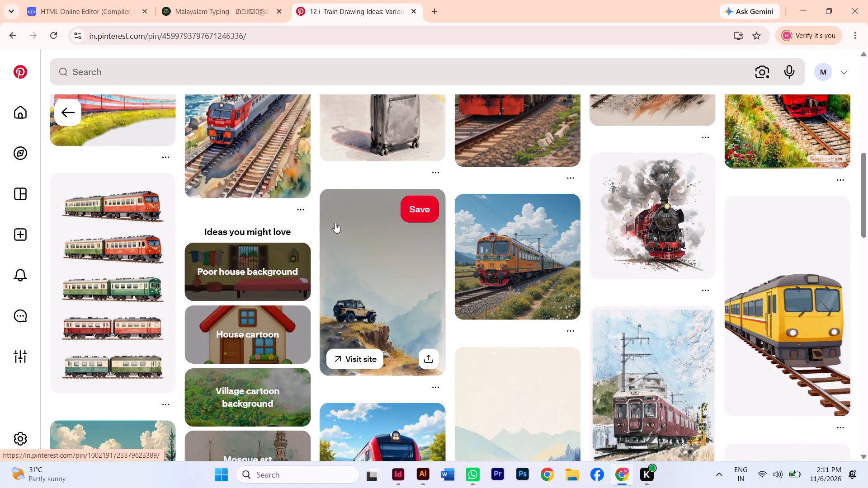
scroll(334, 224, down, 6)
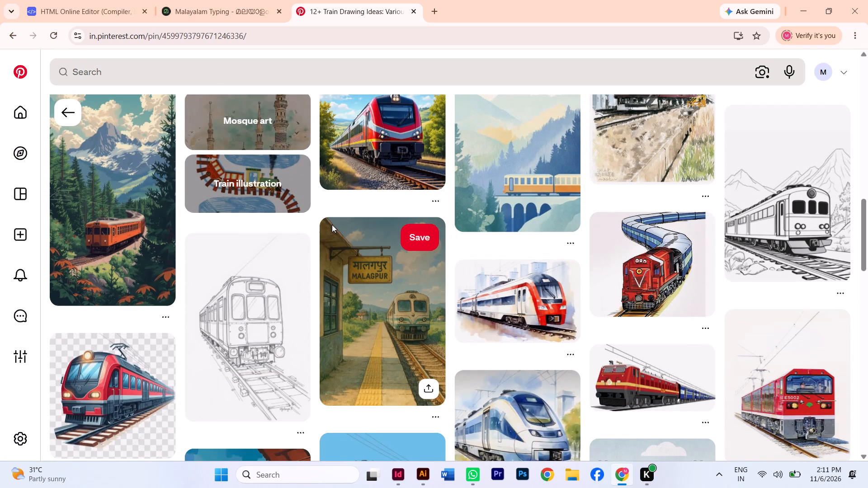
scroll(328, 221, up, 4)
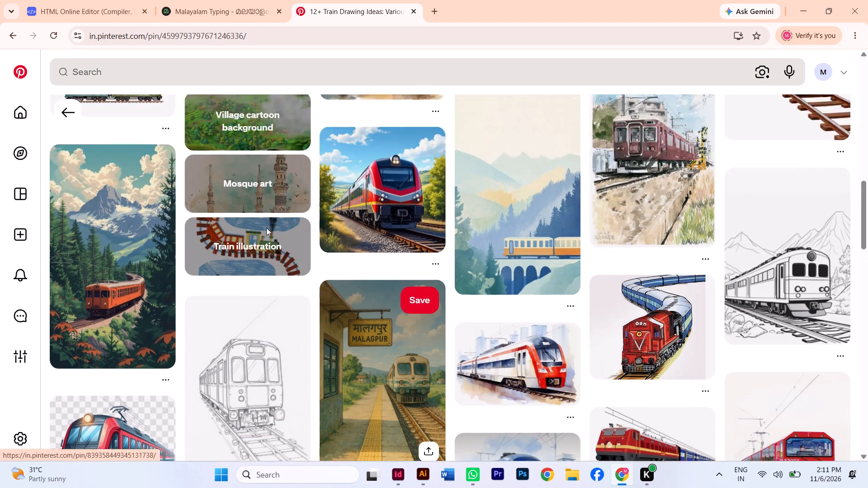
scroll(266, 228, up, 3)
Look through the pictures related to the green cargo train clipart and return to the "train" search results.
click(66, 110)
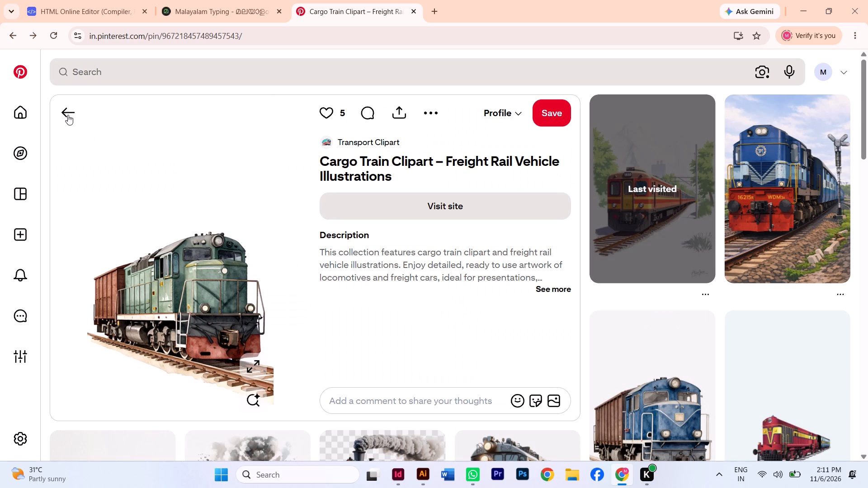
scroll(305, 245, down, 5)
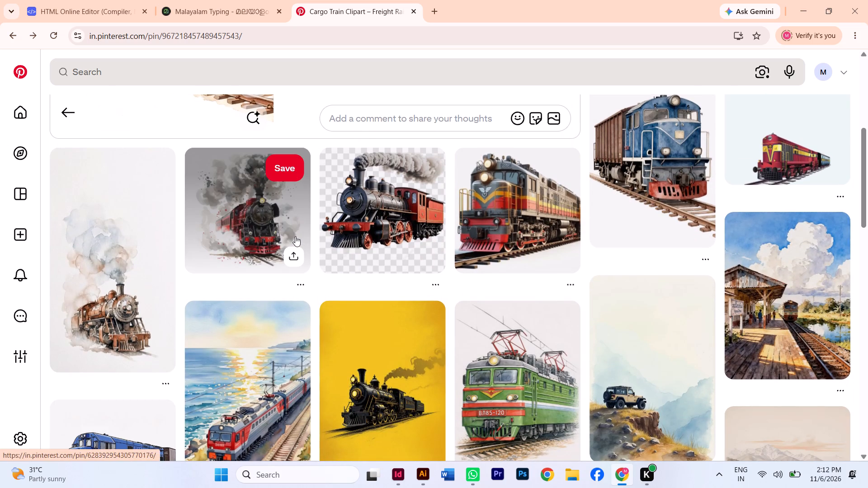
scroll(295, 236, down, 3)
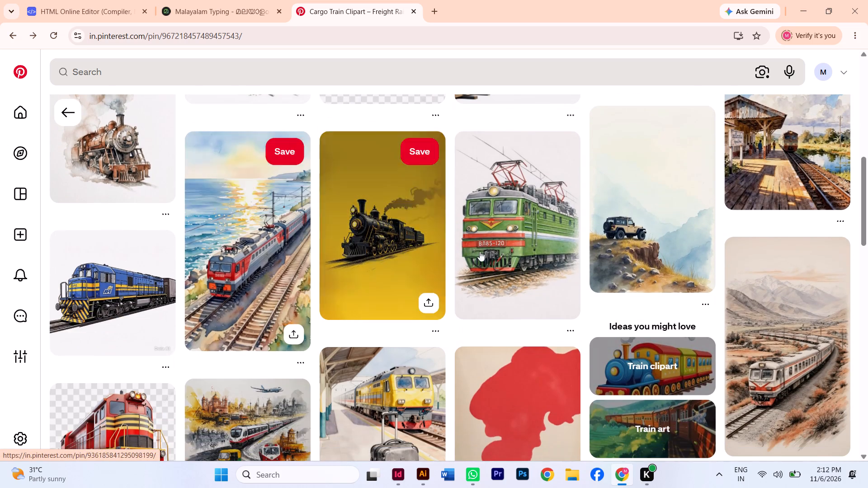
scroll(499, 255, down, 2)
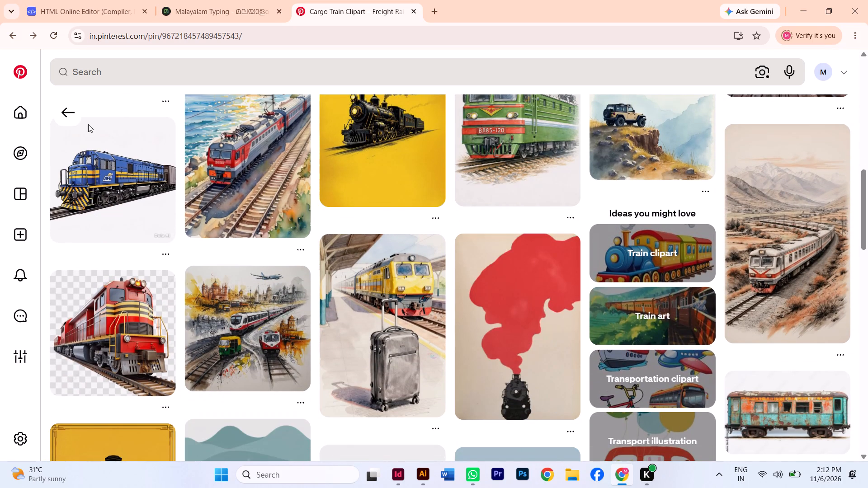
click(69, 116)
scroll(388, 307, down, 2)
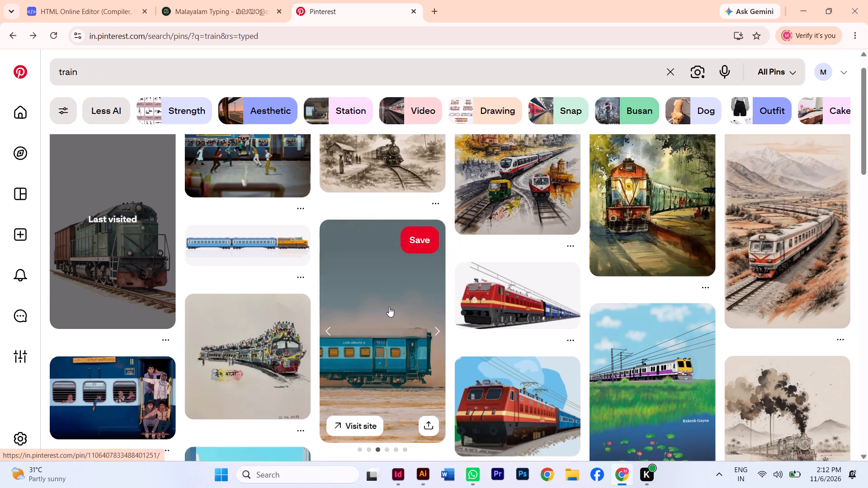
Examine the old blue coaches pin and its related pictures for a usable train image, and return to the search results.
click(391, 287)
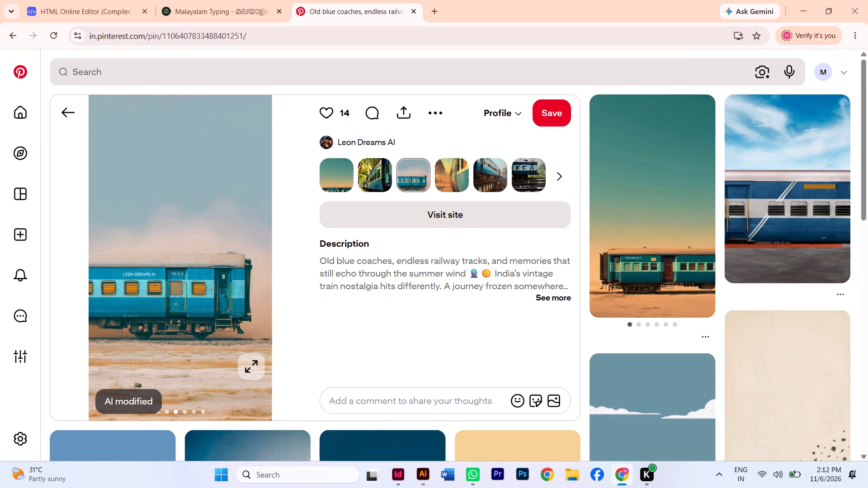
scroll(696, 254, down, 4)
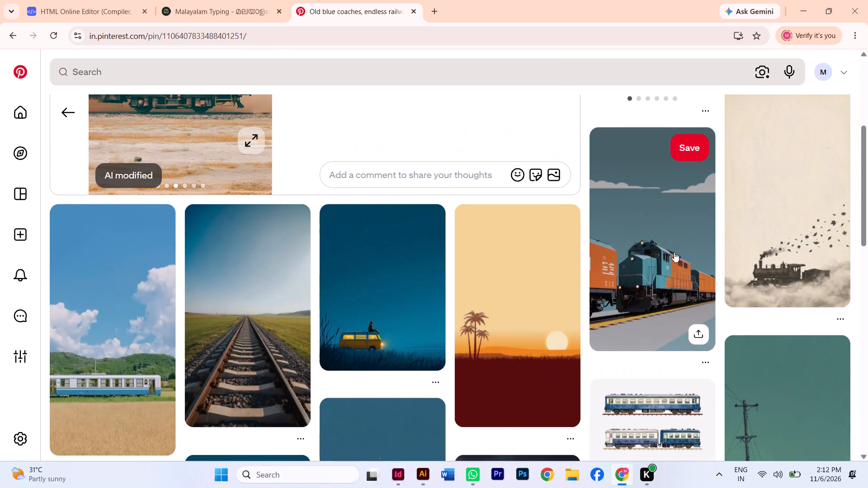
scroll(636, 253, down, 2)
scroll(511, 255, down, 2)
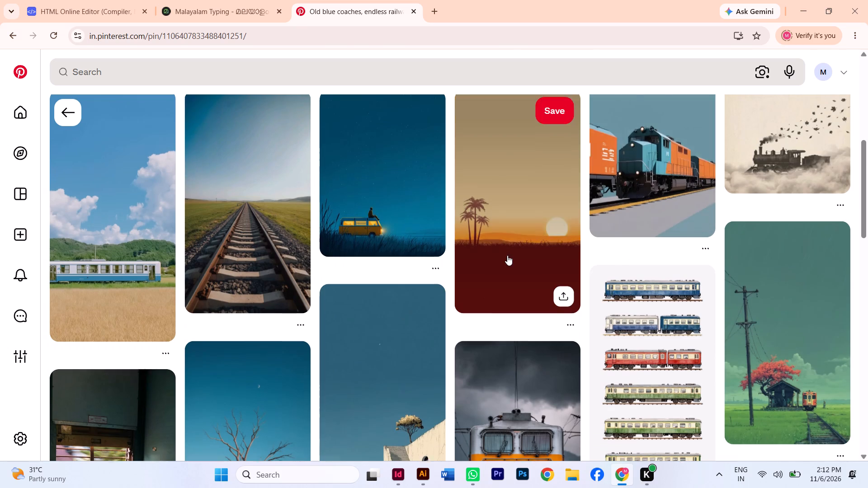
scroll(507, 255, down, 1)
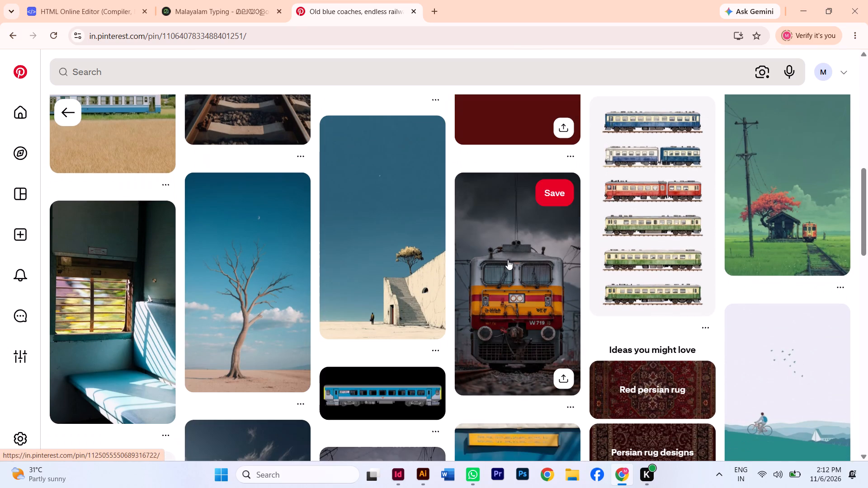
scroll(508, 260, down, 5)
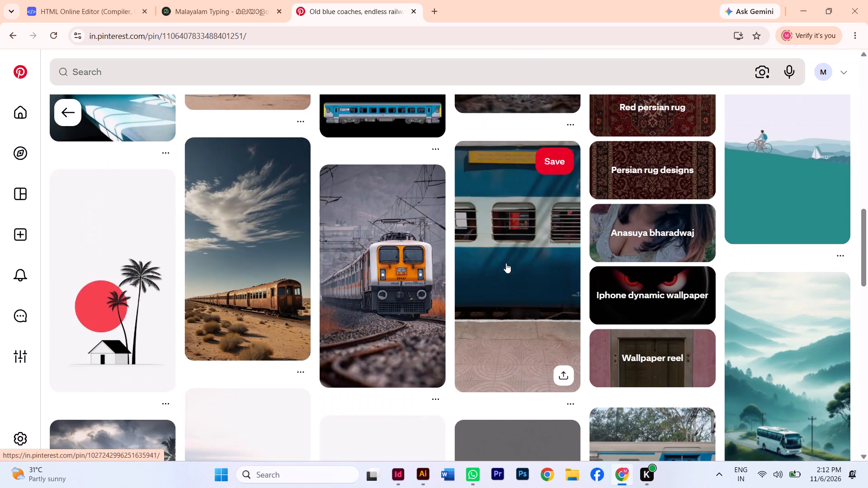
scroll(505, 262, down, 4)
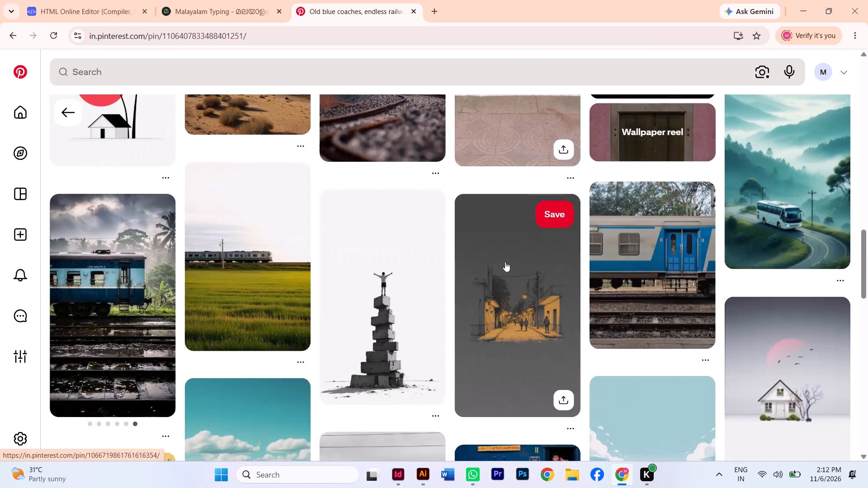
click(66, 111)
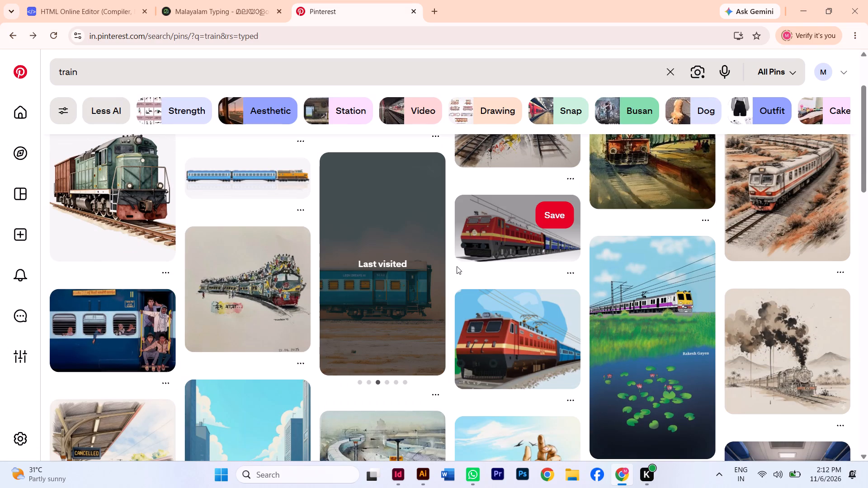
Browse further through the "train" search results, past the related searches, for a suitable train illustration.
scroll(457, 266, down, 3)
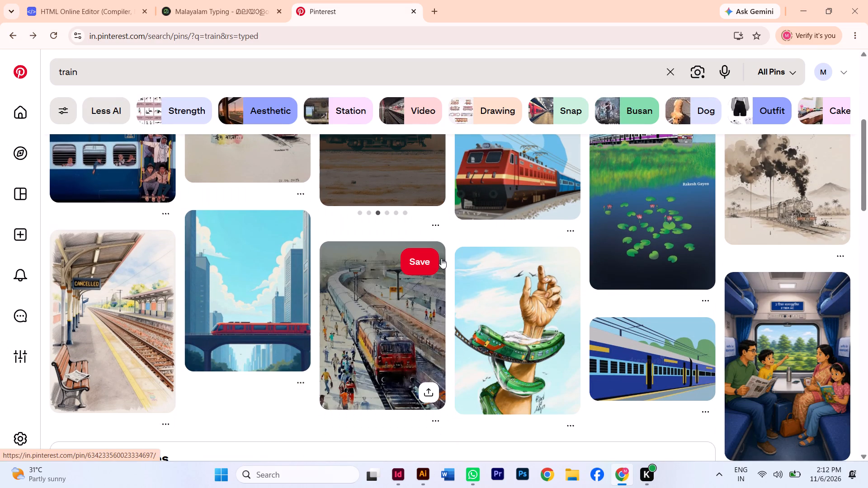
scroll(441, 258, down, 3)
scroll(436, 260, up, 1)
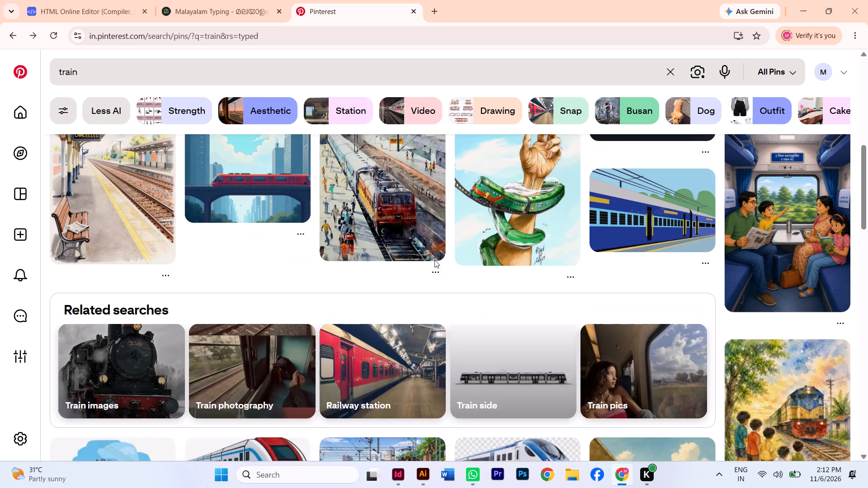
scroll(434, 260, up, 2)
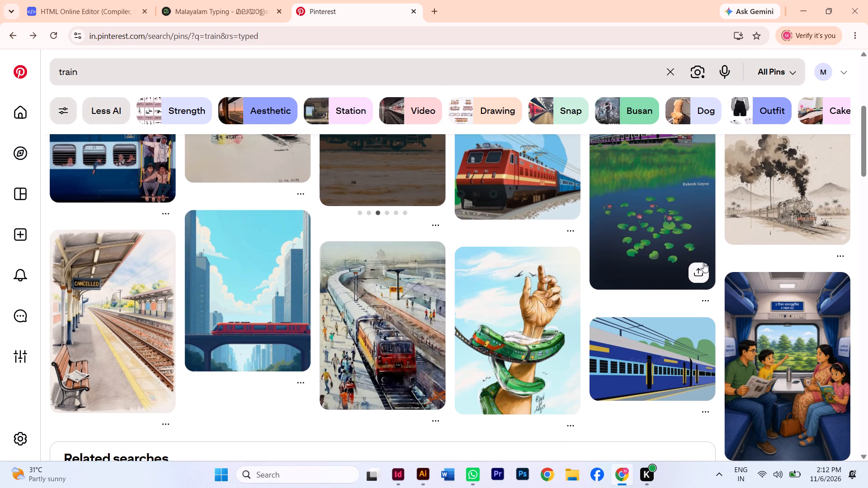
scroll(703, 260, down, 3)
scroll(671, 277, down, 3)
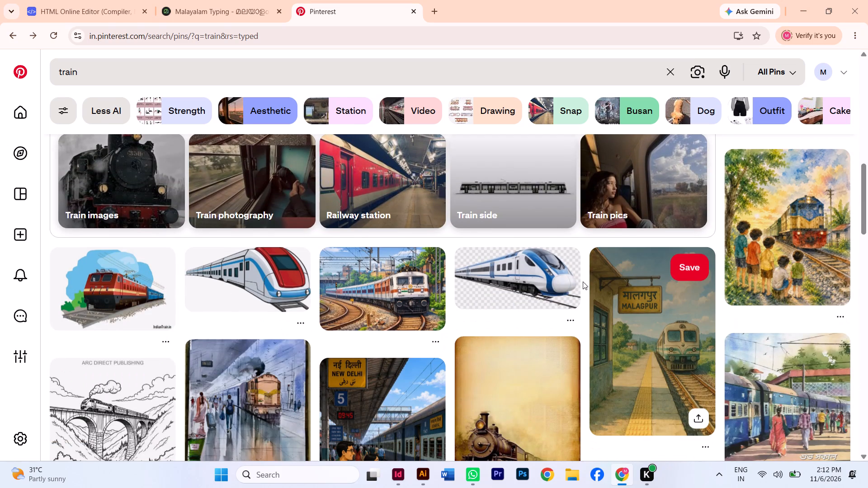
scroll(563, 284, down, 1)
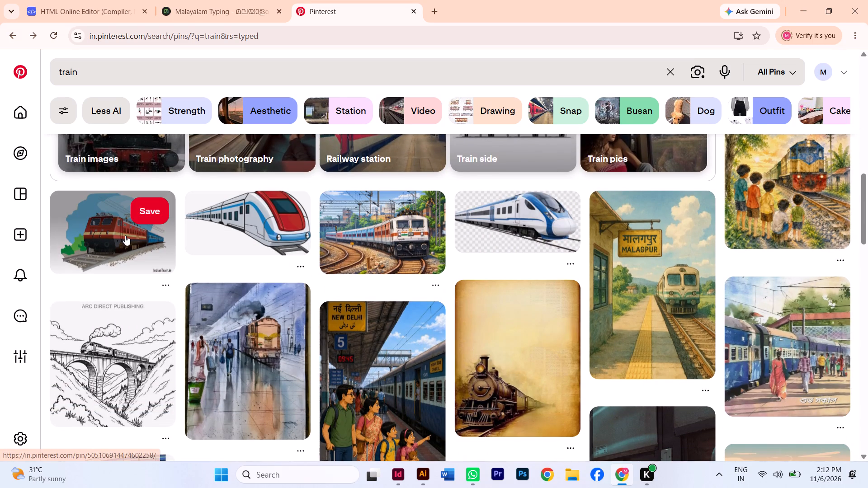
Examine the Indian Railways illustration, the curving red locomotive drawing and their related pictures for a suitable train.
click(125, 235)
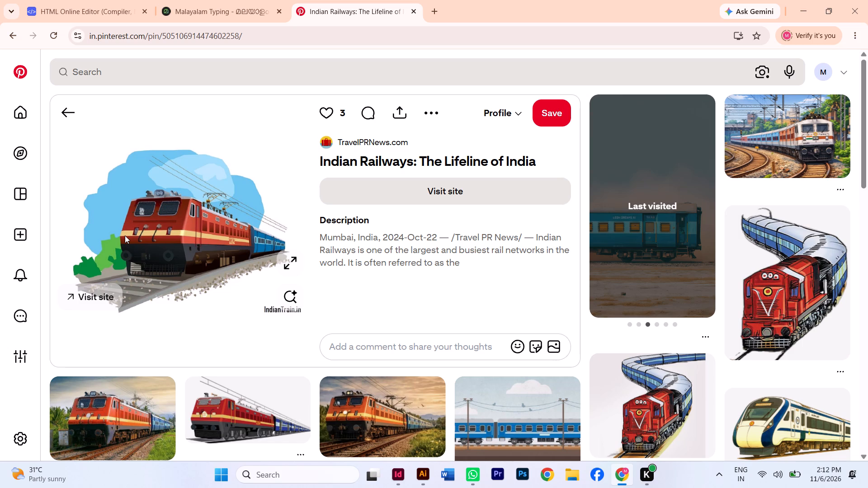
scroll(293, 244, down, 2)
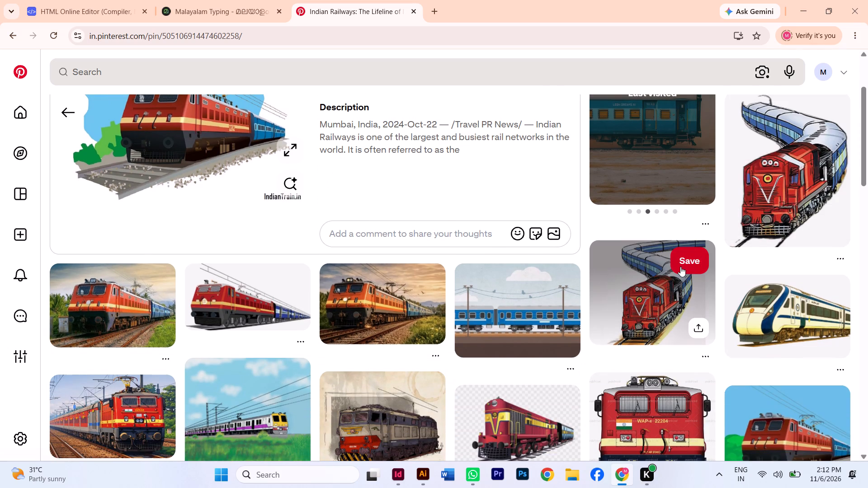
click(663, 283)
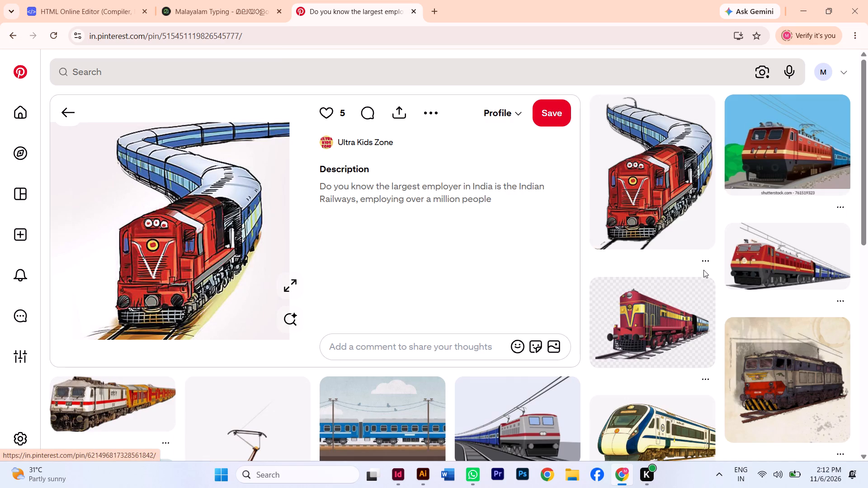
scroll(700, 274, down, 2)
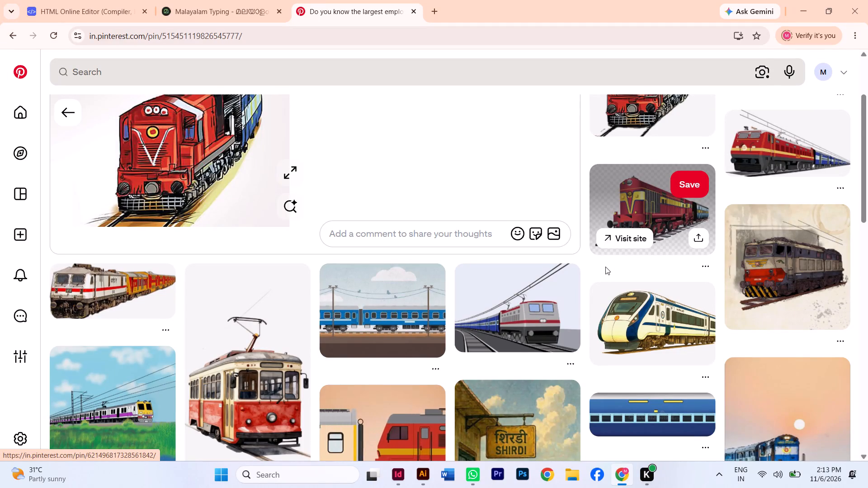
scroll(605, 267, down, 2)
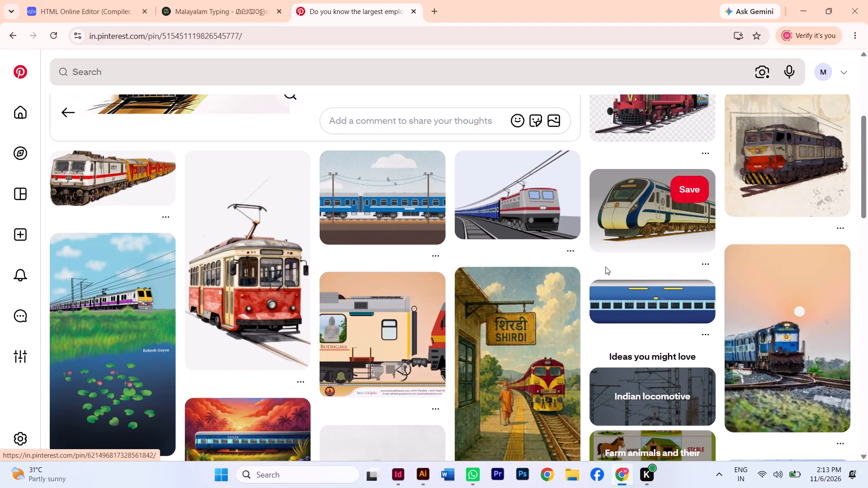
scroll(604, 267, down, 4)
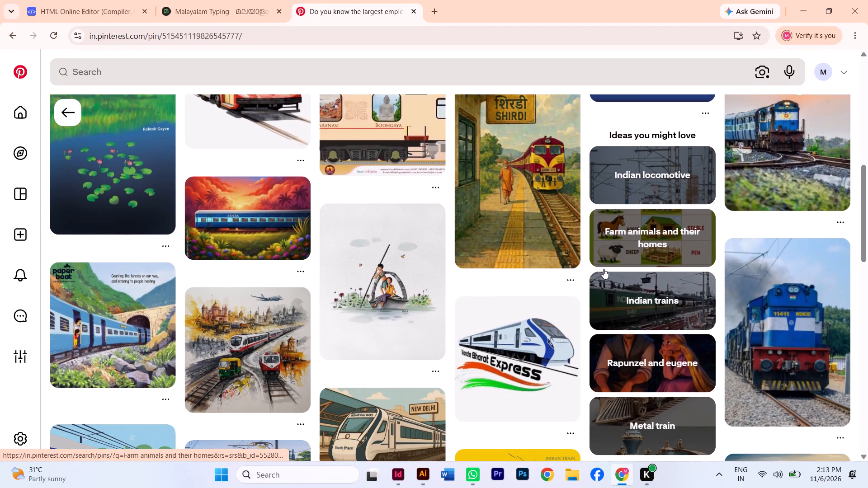
scroll(604, 269, down, 3)
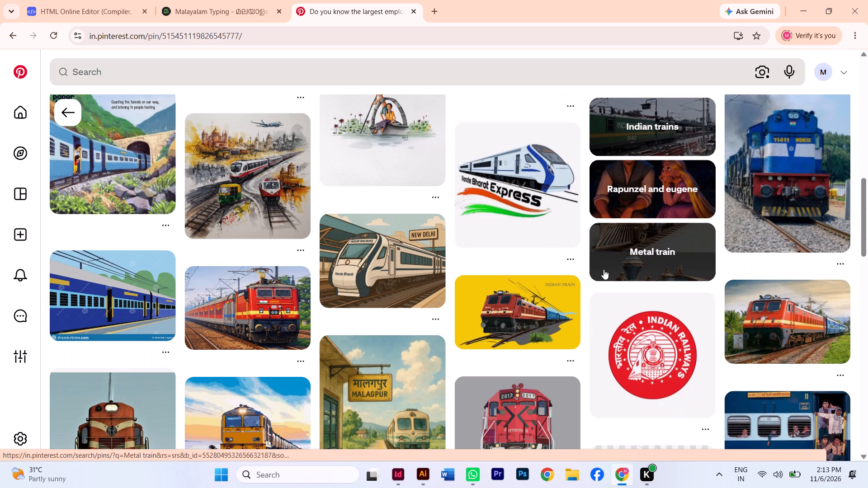
scroll(770, 257, up, 12)
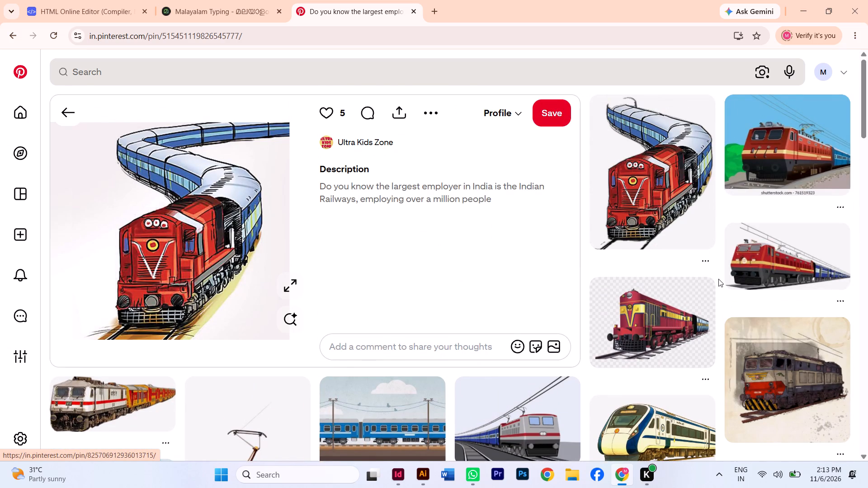
Open the related pin of the red electric locomotive with blue coaches on a white background and copy its image.
click(771, 250)
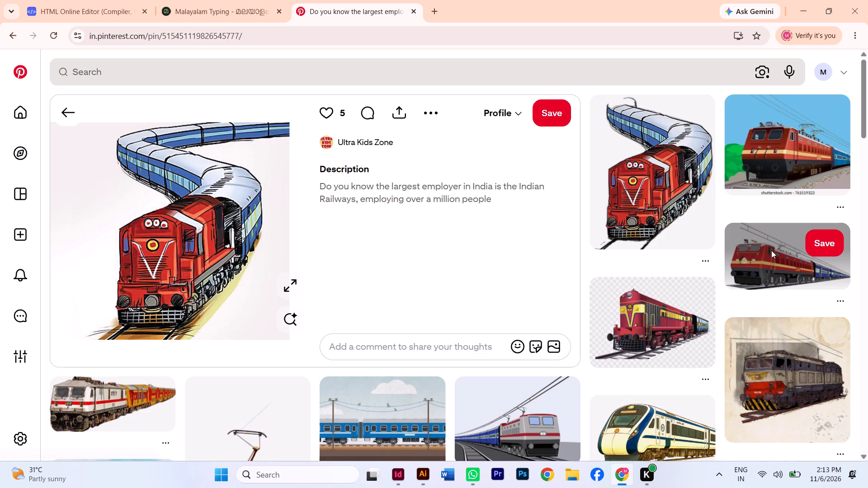
click(771, 250)
double_click(771, 250)
double_click(759, 254)
scroll(786, 172, down, 4)
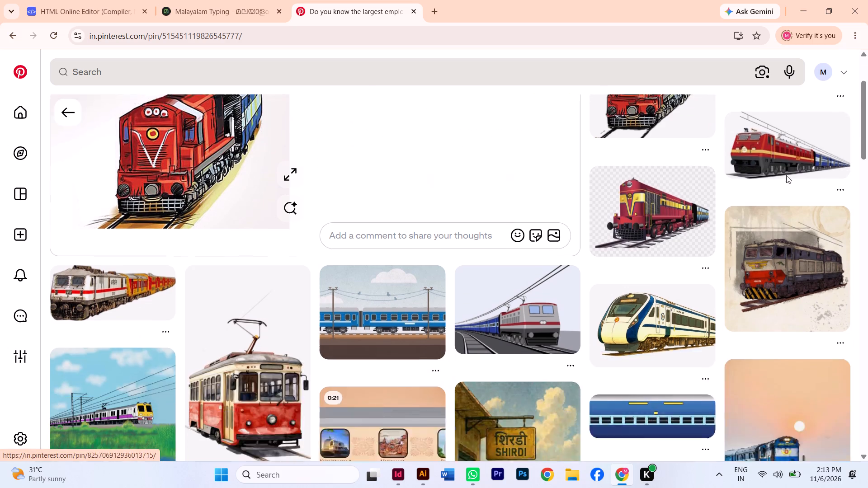
scroll(787, 178, up, 4)
double_click(789, 270)
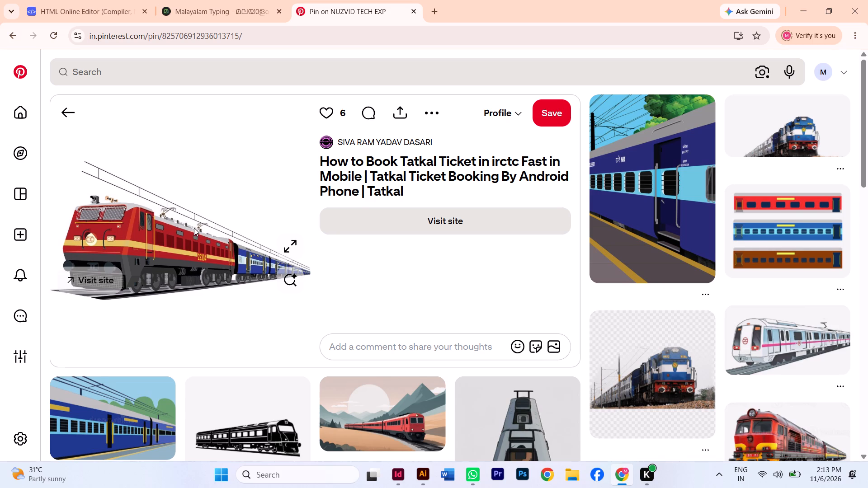
scroll(195, 231, down, 2)
scroll(195, 231, up, 1)
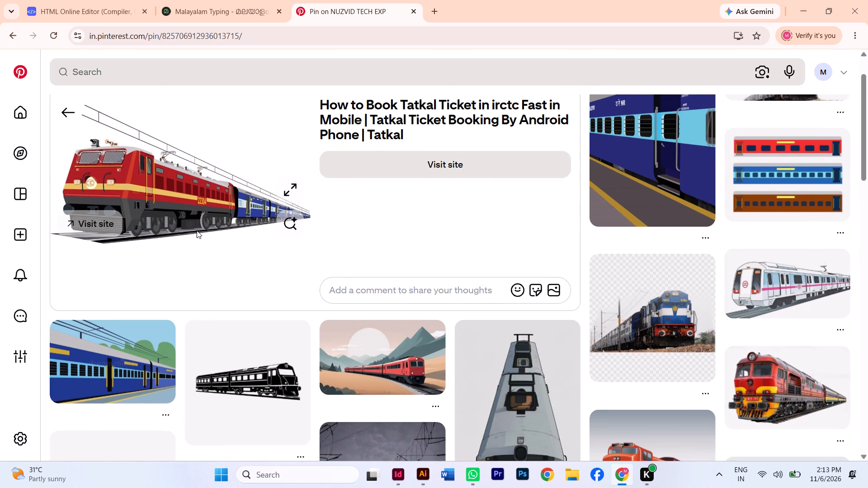
right_click(202, 207)
click(264, 252)
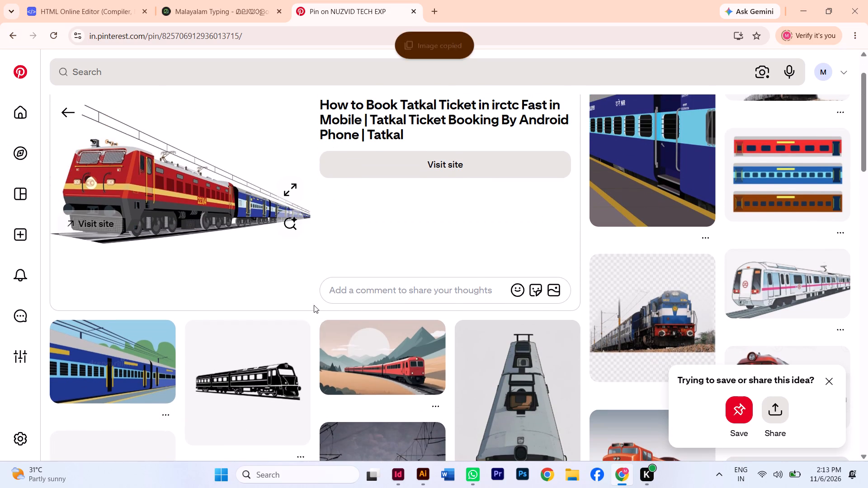
Switch to Illustrator and paste the copied train image into a new document with the default settings.
click(423, 477)
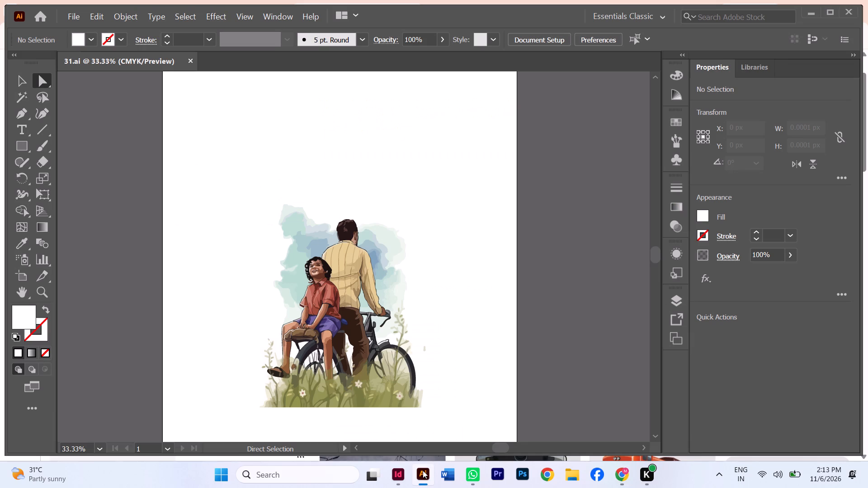
key(ctrl+v)
key(ctrl+z)
key(ctrl+n)
key(Return)
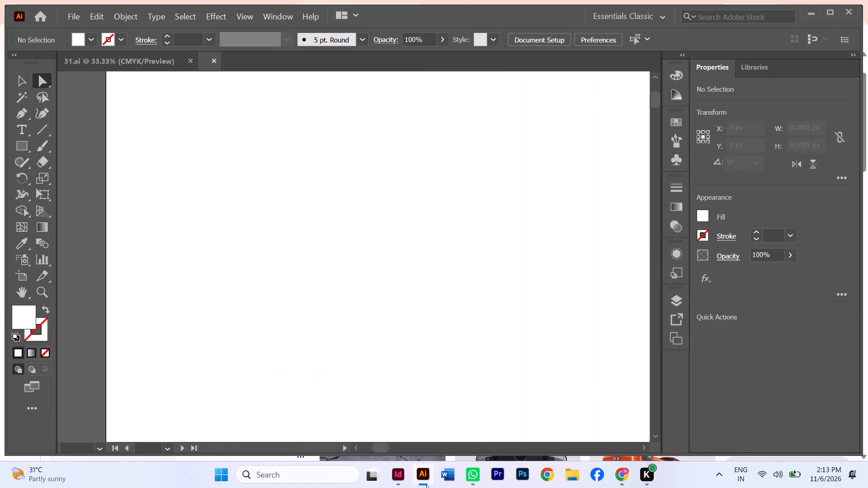
key(ctrl+v)
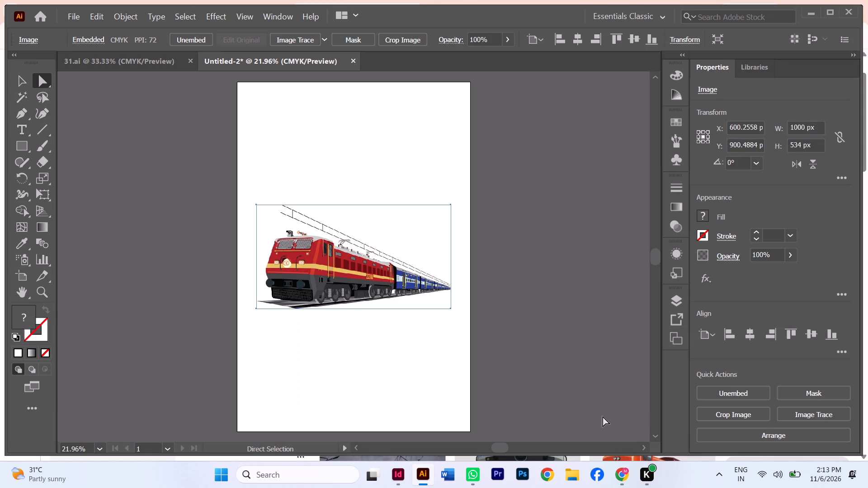
Image Trace the pasted red train with the Low Fidelity Photo preset and expand the result into paths.
click(832, 414)
click(744, 293)
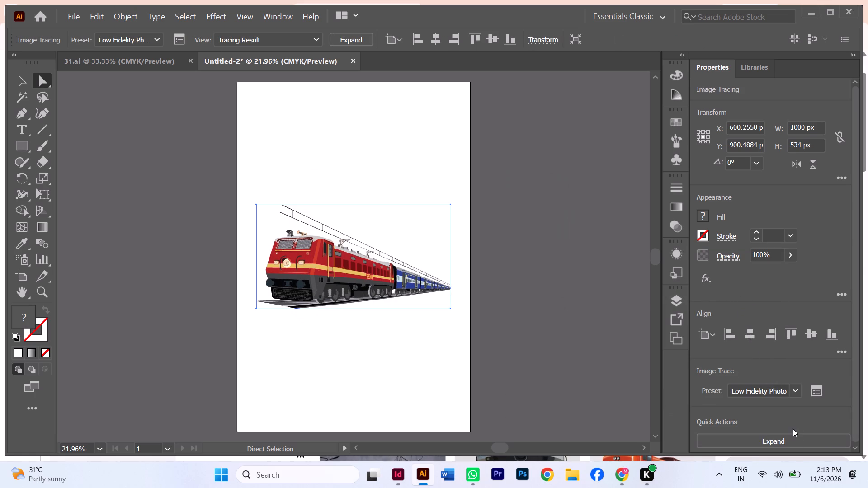
click(792, 445)
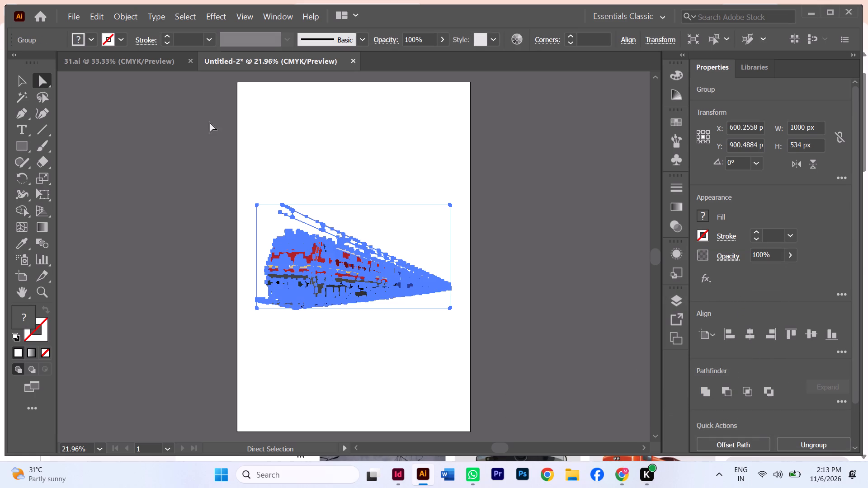
Delete the white background shapes around the traced red train, leaving only the train, tracks and overhead lines.
drag(428, 190, 420, 229)
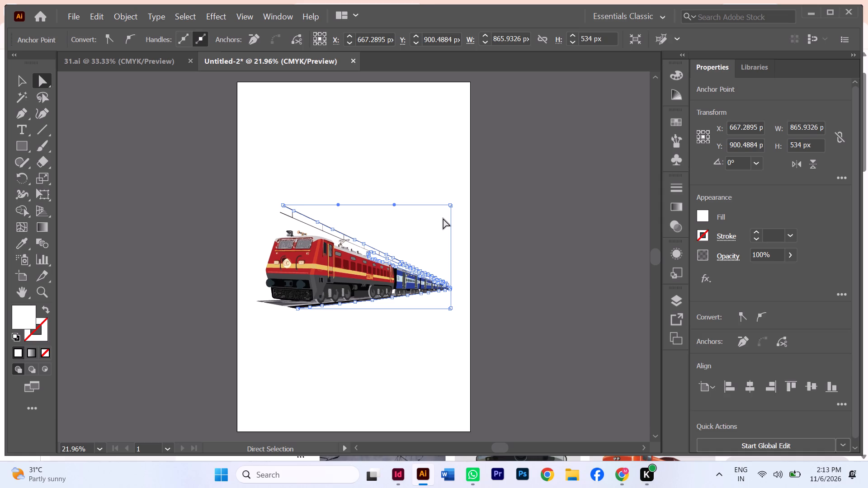
key(BackSpace)
key(BackSpace)
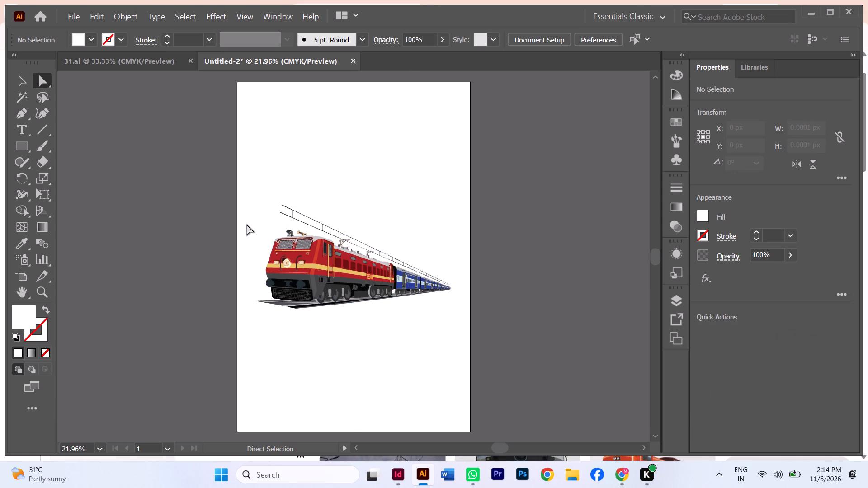
drag(245, 217, 272, 233)
key(BackSpace)
key(BackSpace)
key(BackSpace)
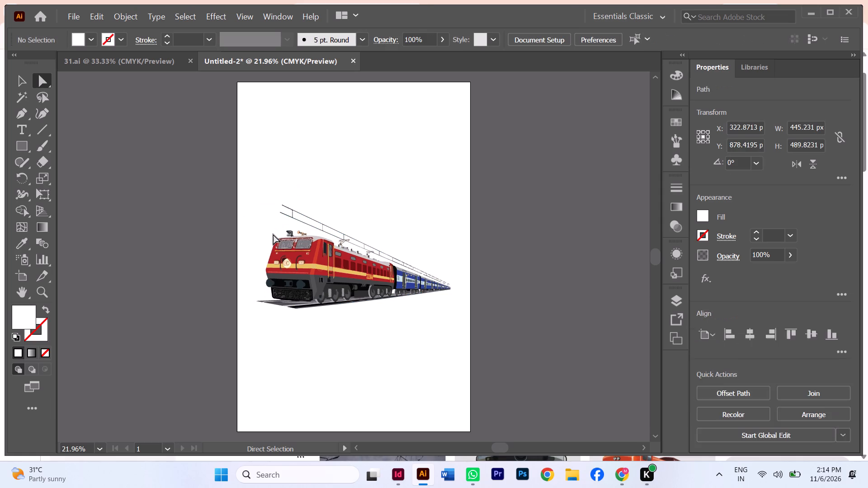
drag(391, 333, 371, 317)
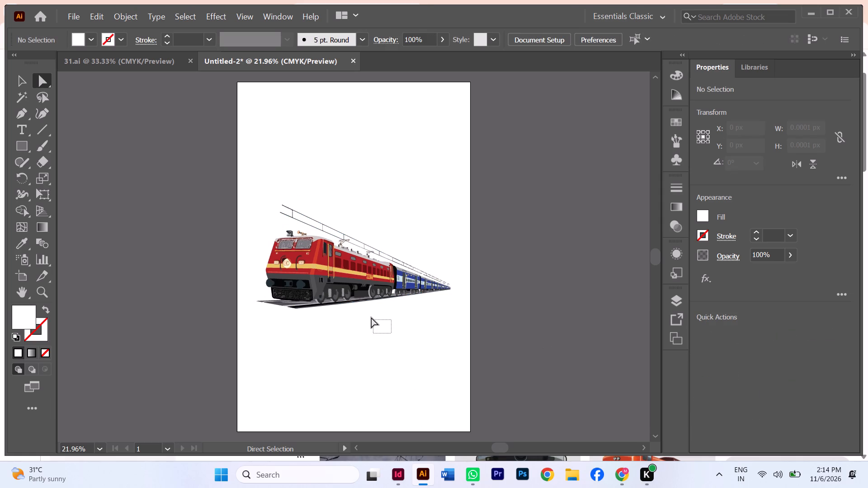
drag(371, 317, 368, 308)
Save the red train document in the jamdul folder as an Adobe Illustrator file named 32.
key(ctrl+s)
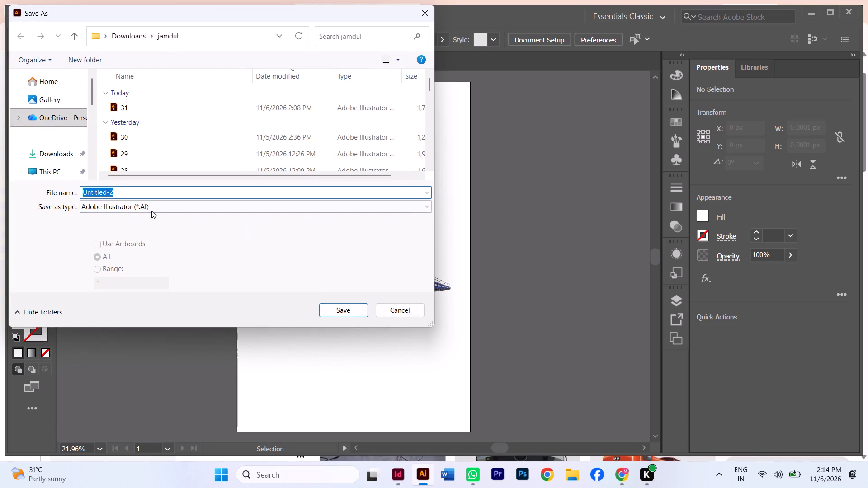
key(3)
key(2)
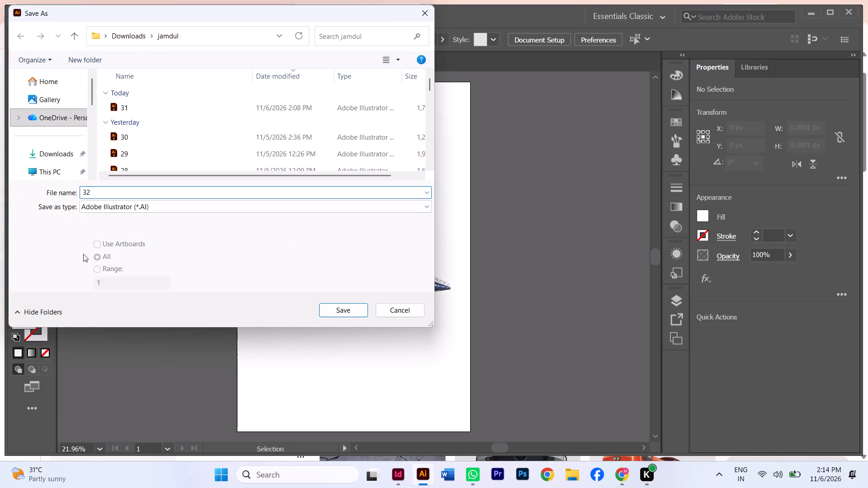
key(Return)
key(Return)
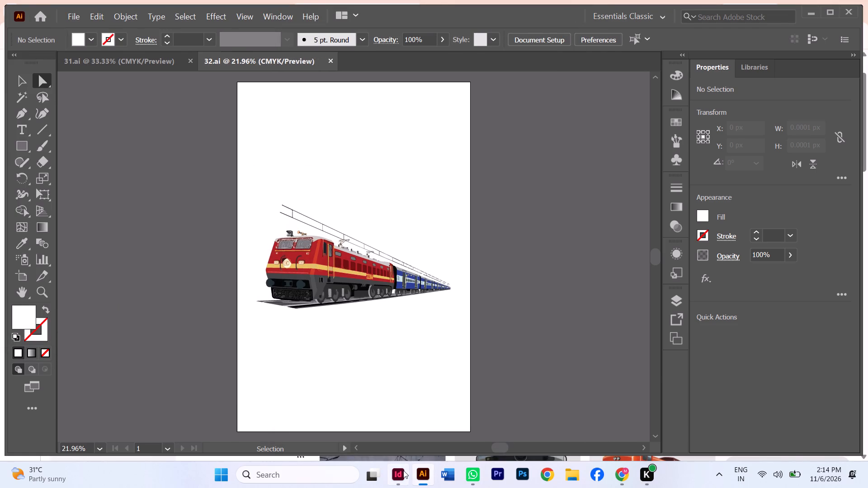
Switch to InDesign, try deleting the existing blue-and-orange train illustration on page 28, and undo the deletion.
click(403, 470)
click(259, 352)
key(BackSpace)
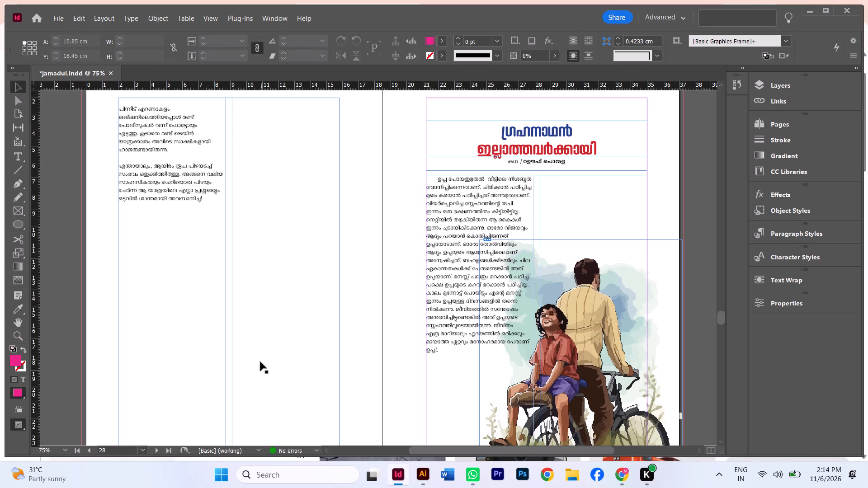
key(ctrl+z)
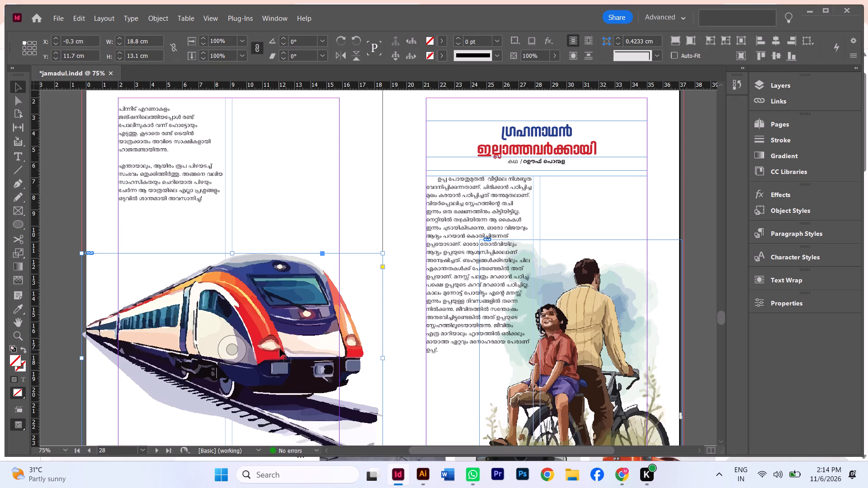
Check which linked file the train illustration on page 28 uses.
click(310, 310)
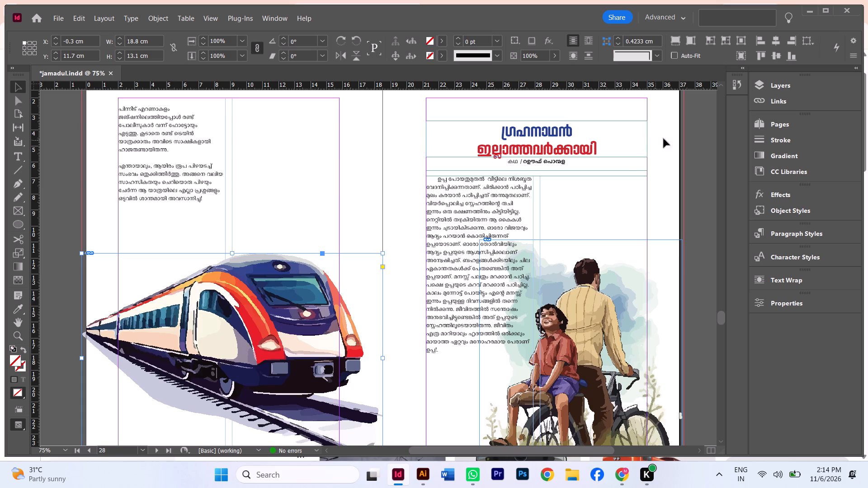
click(799, 100)
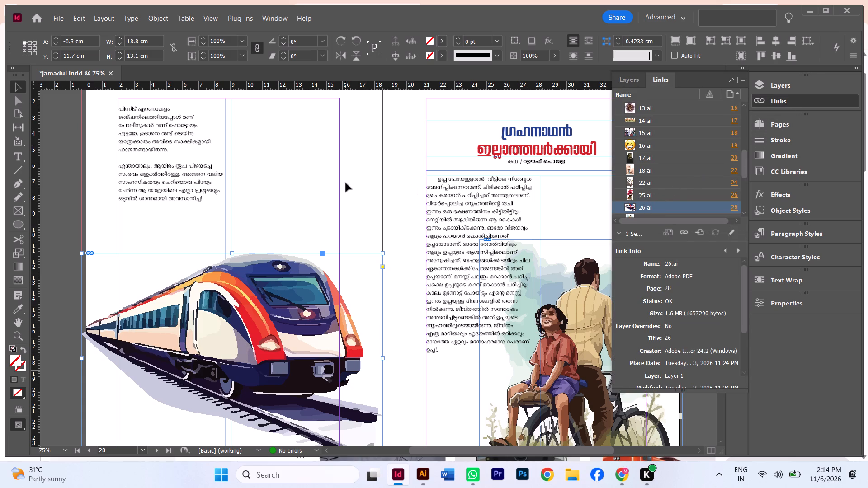
click(394, 180)
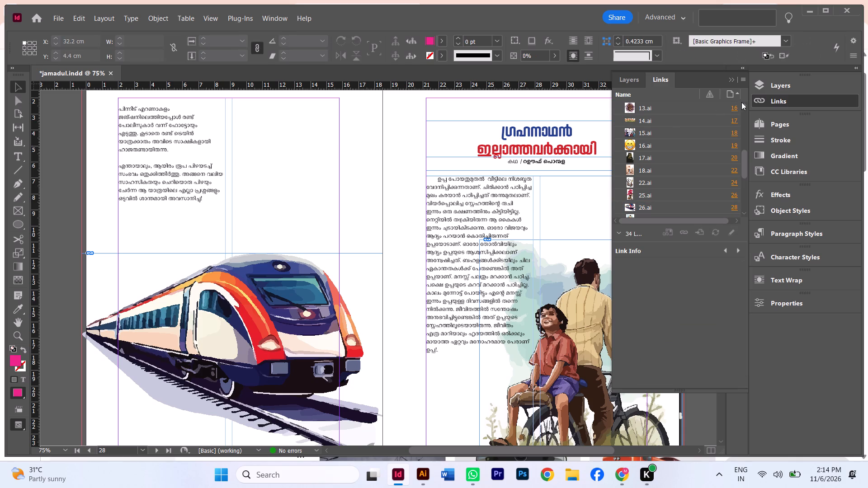
click(735, 80)
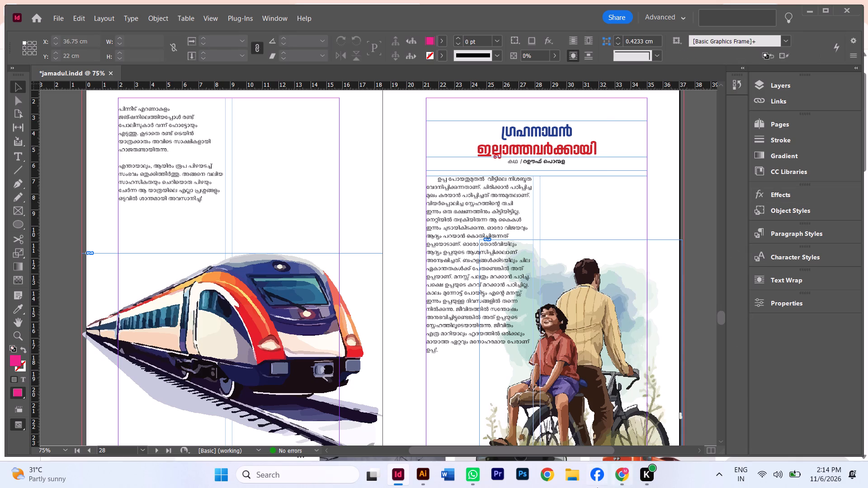
Switch back to Illustrator and close the 32.ai document.
click(425, 477)
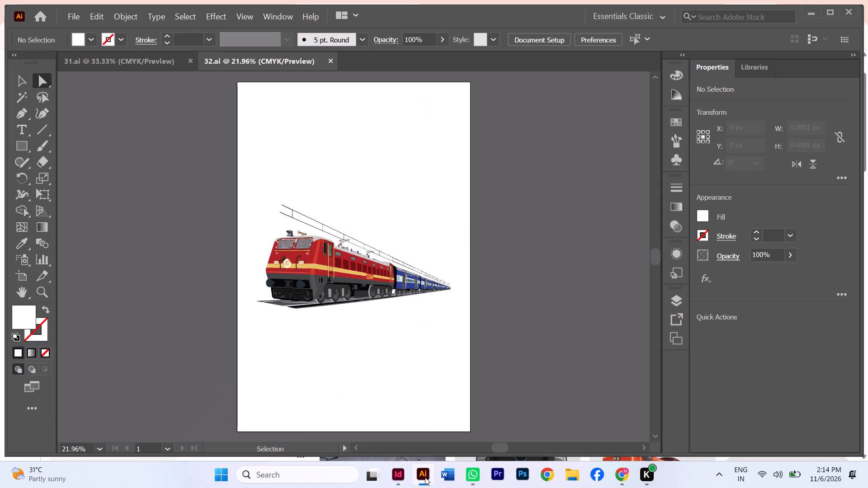
click(332, 59)
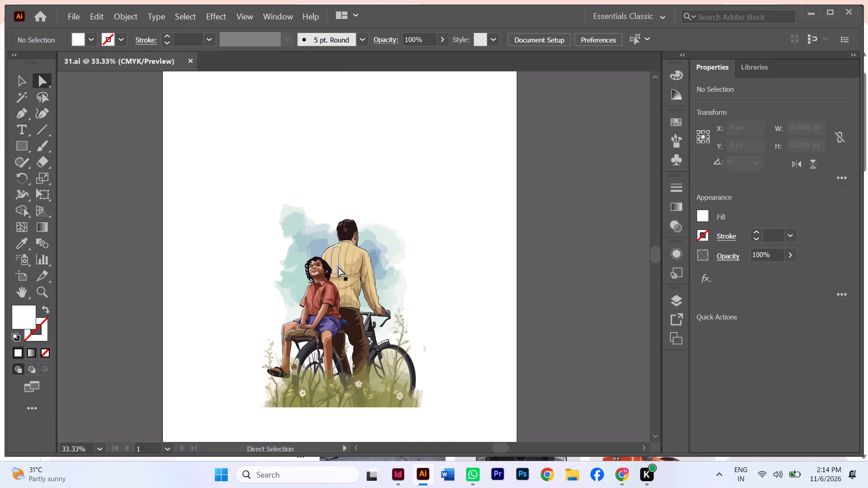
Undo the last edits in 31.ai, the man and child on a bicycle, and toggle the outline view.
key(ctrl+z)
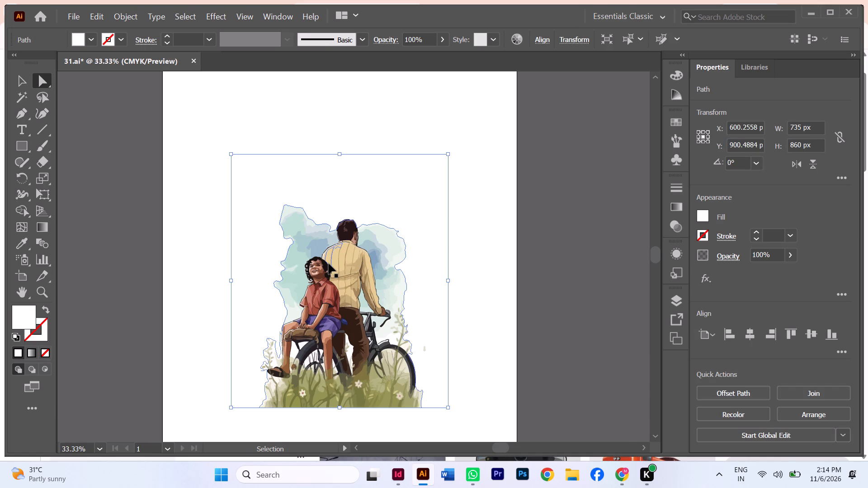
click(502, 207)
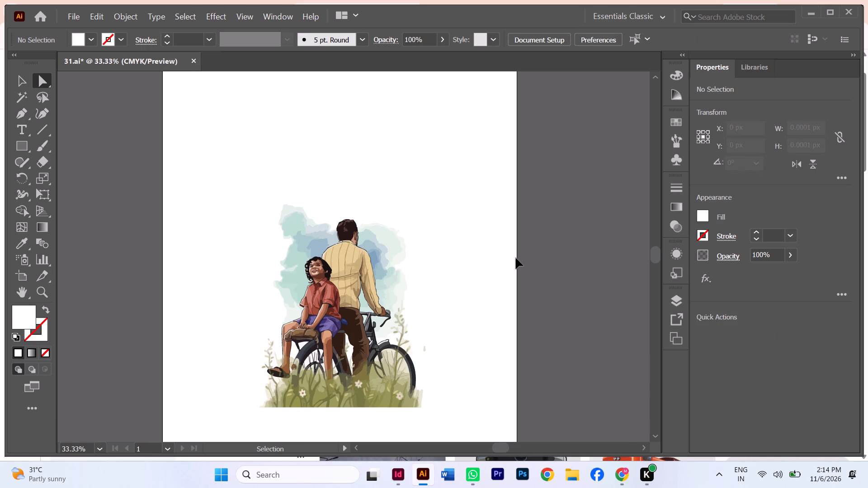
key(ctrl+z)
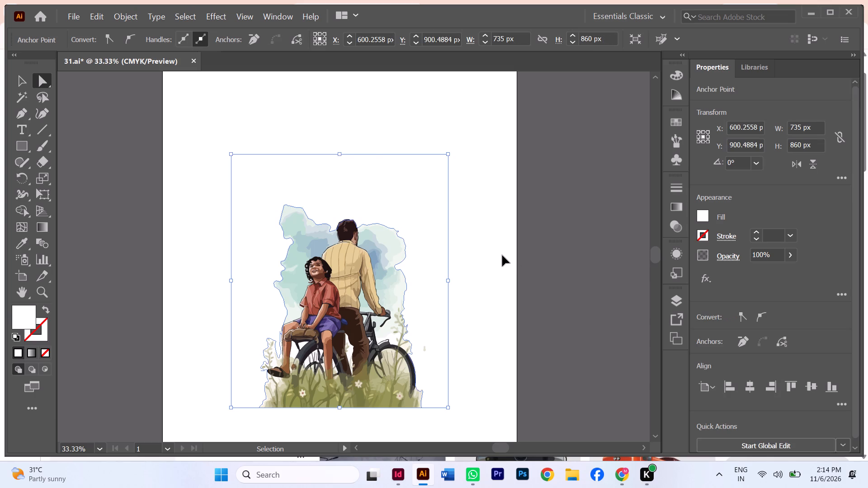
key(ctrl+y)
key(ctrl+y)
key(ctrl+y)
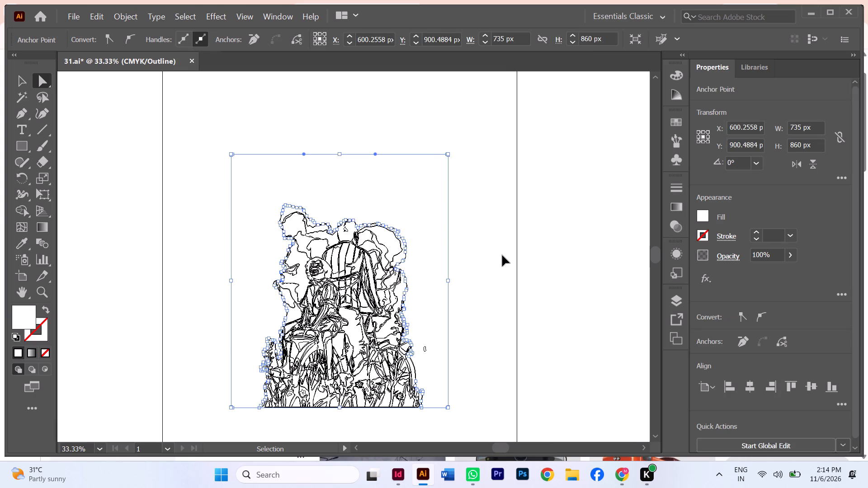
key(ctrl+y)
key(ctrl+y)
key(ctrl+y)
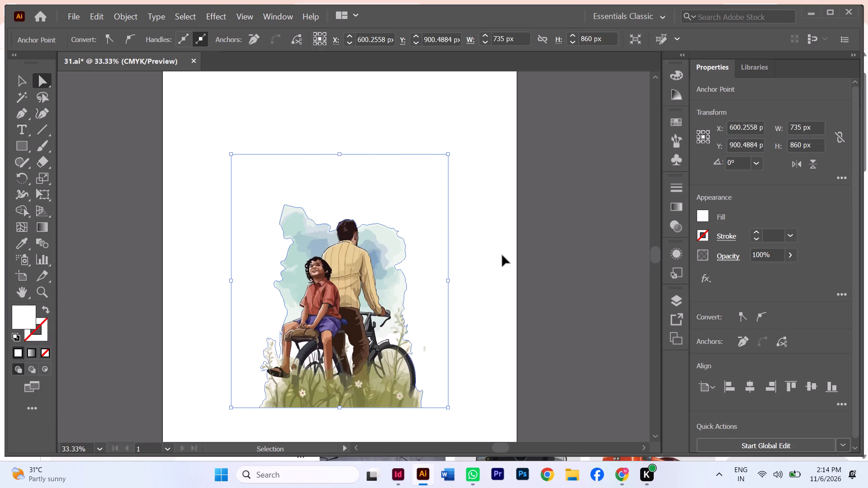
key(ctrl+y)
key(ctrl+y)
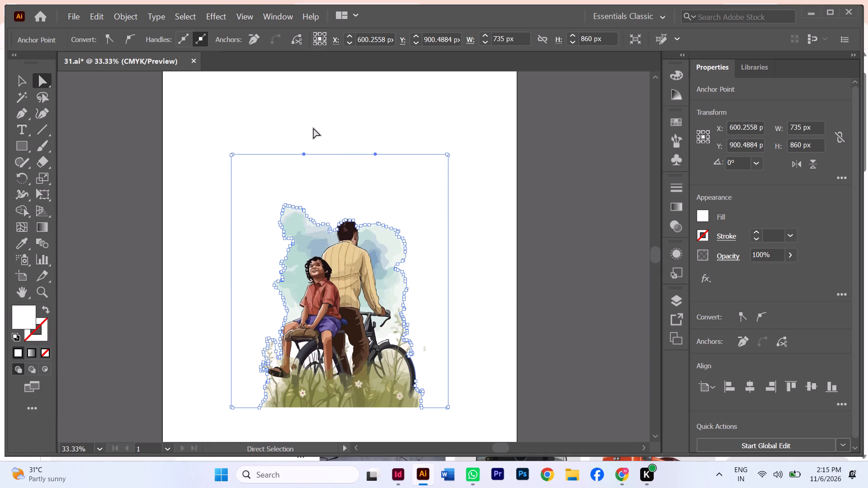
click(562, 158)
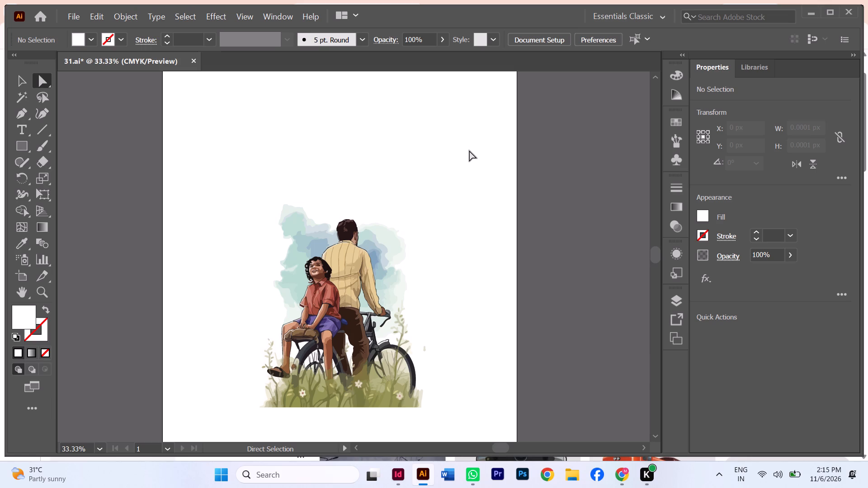
Open the illustration file 26 in Illustrator from the jamdul folder in File Explorer.
click(393, 476)
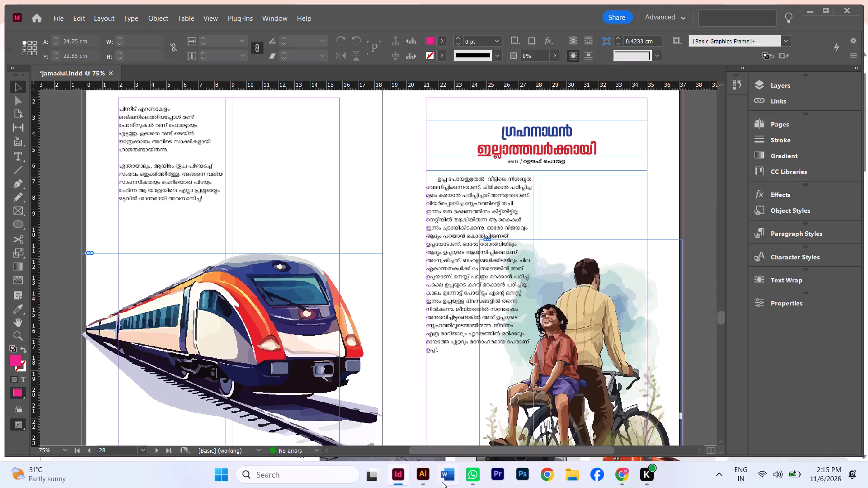
double_click(568, 481)
click(568, 481)
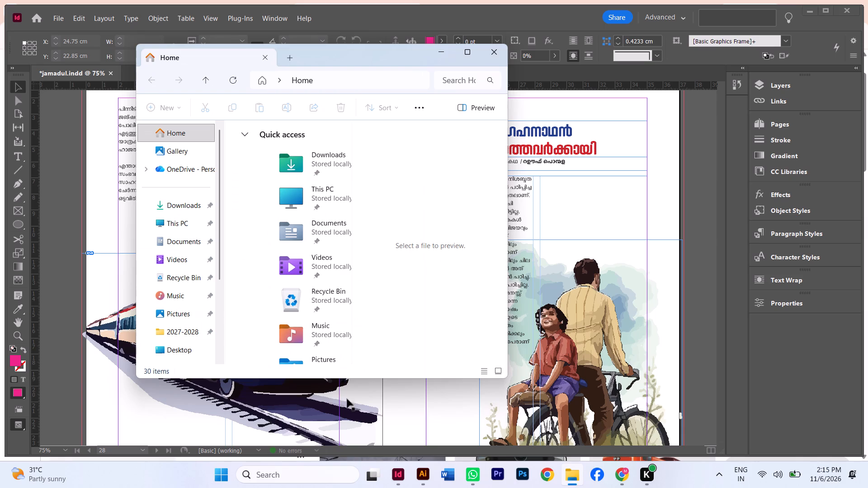
scroll(175, 305, down, 2)
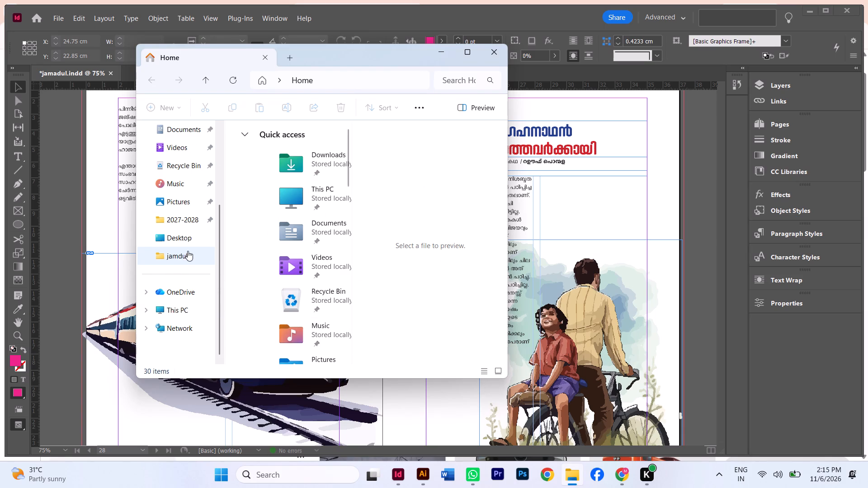
click(188, 254)
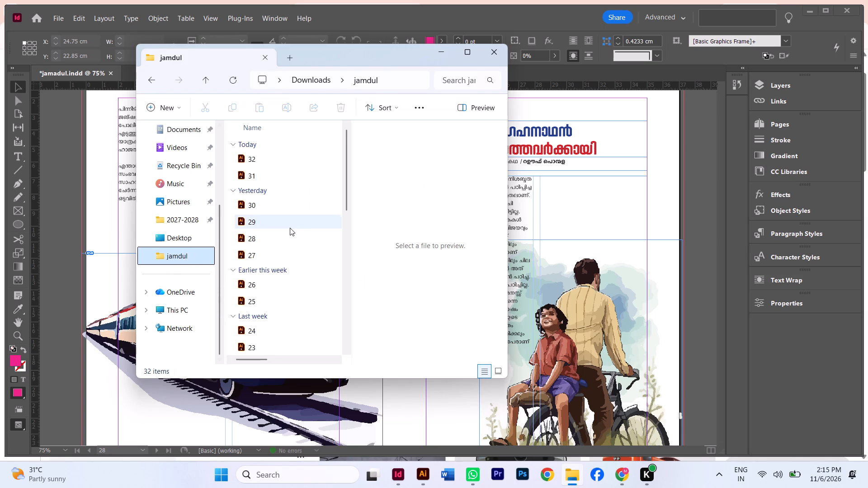
double_click(282, 280)
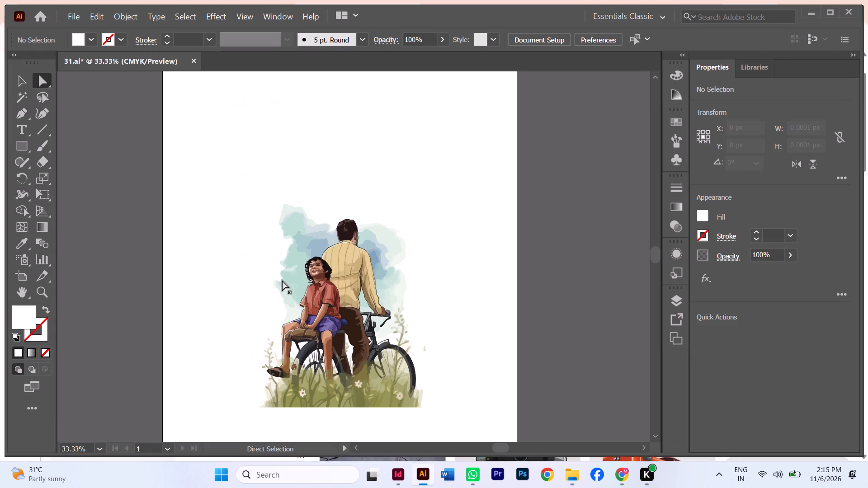
Delete all of the old blue-and-orange train artwork from 26.ai, including the leftover track pieces.
alt+scroll(408, 242, down, 2)
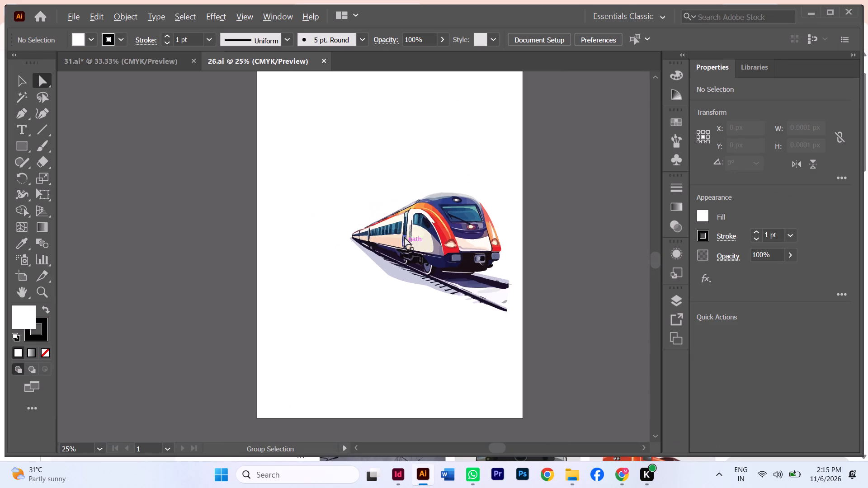
drag(353, 190, 518, 288)
key(BackSpace)
key(BackSpace)
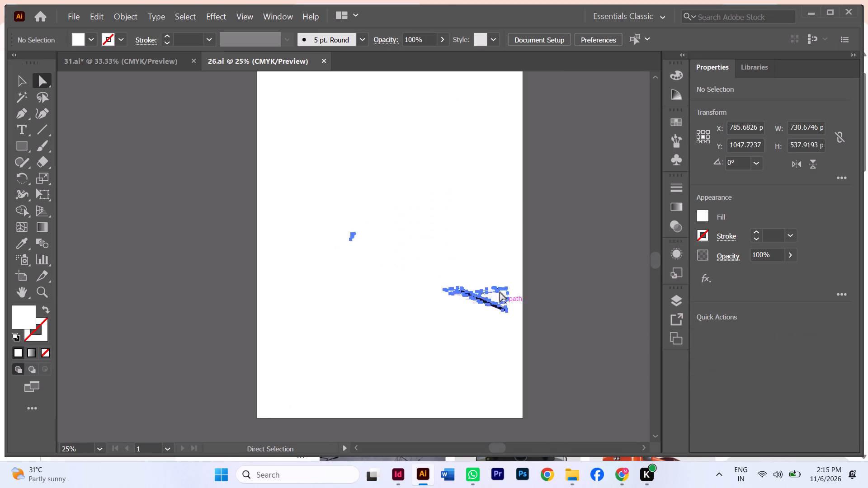
drag(368, 219, 571, 352)
key(BackSpace)
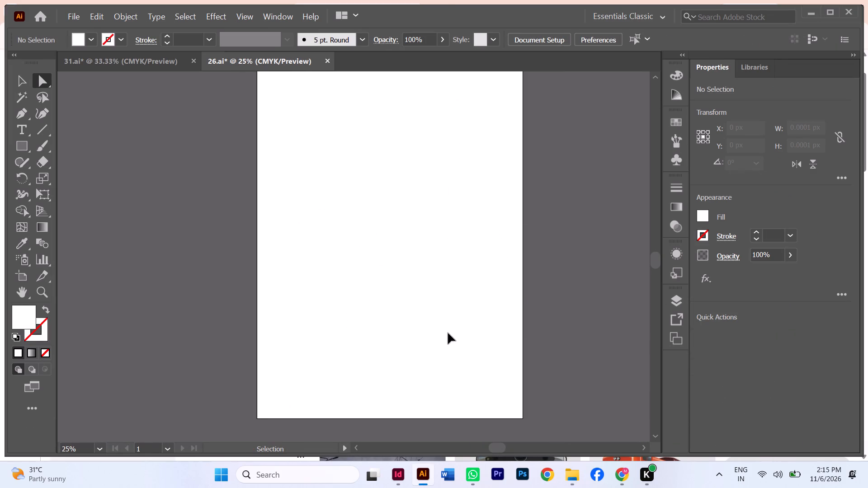
Paste the copied red train image near the centre of the 26.ai artboard and trace it with the Low Fidelity Photo preset.
key(ctrl+v)
drag(402, 291, 457, 281)
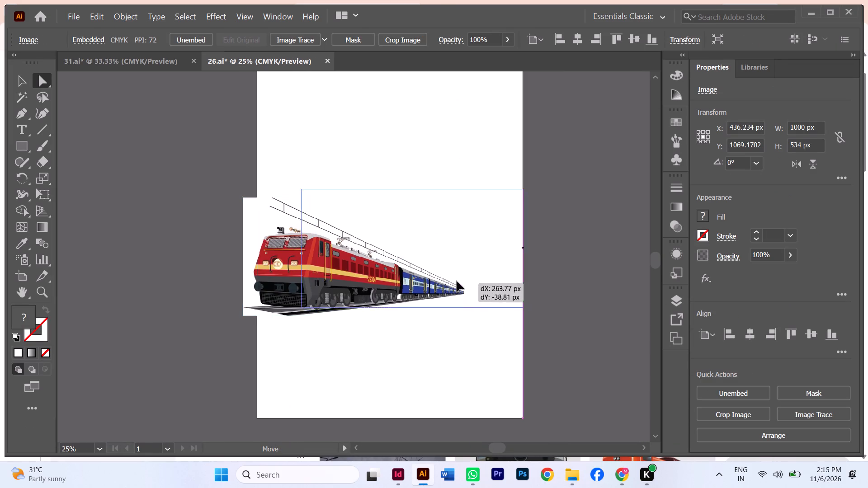
drag(457, 281, 448, 272)
click(816, 410)
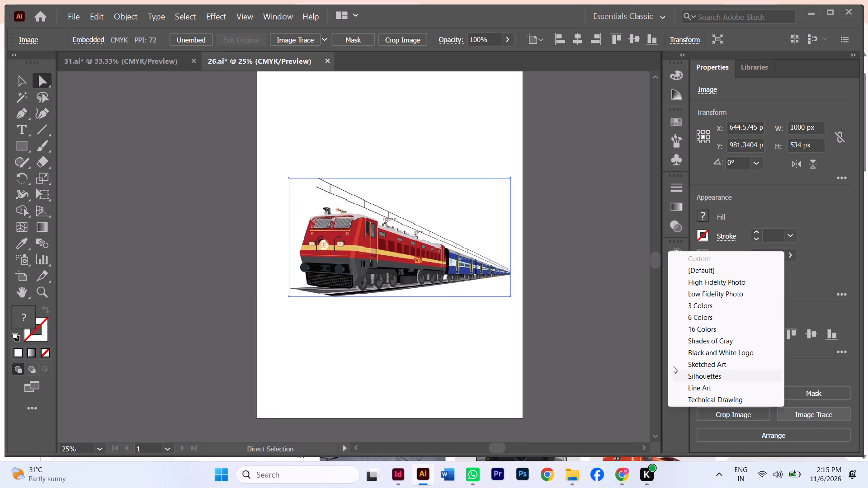
click(750, 291)
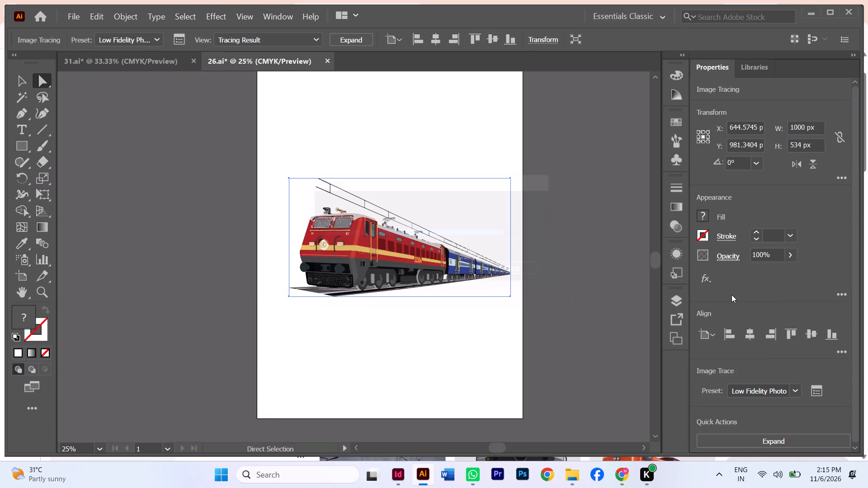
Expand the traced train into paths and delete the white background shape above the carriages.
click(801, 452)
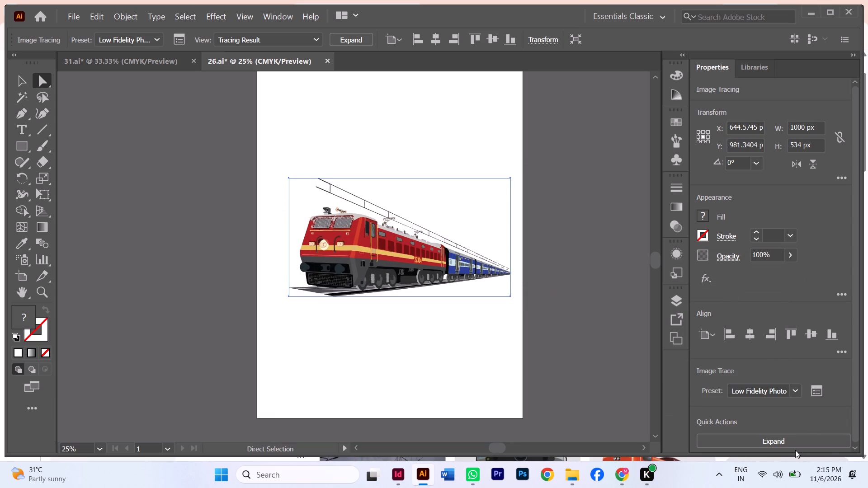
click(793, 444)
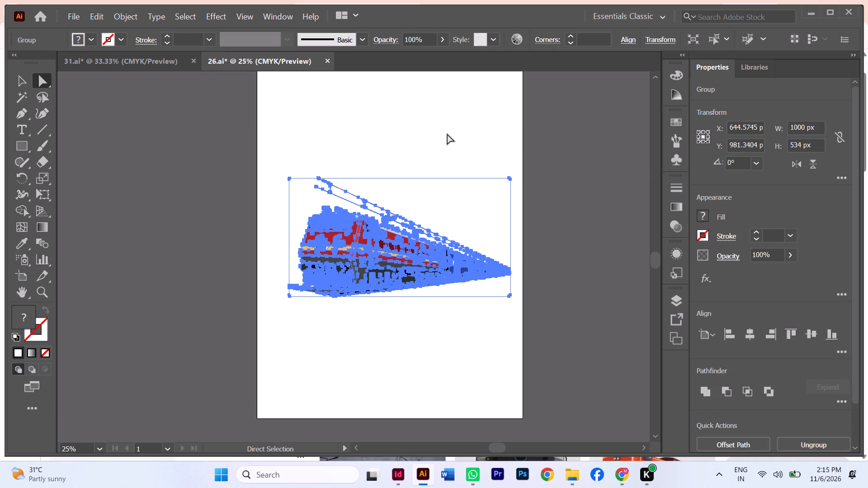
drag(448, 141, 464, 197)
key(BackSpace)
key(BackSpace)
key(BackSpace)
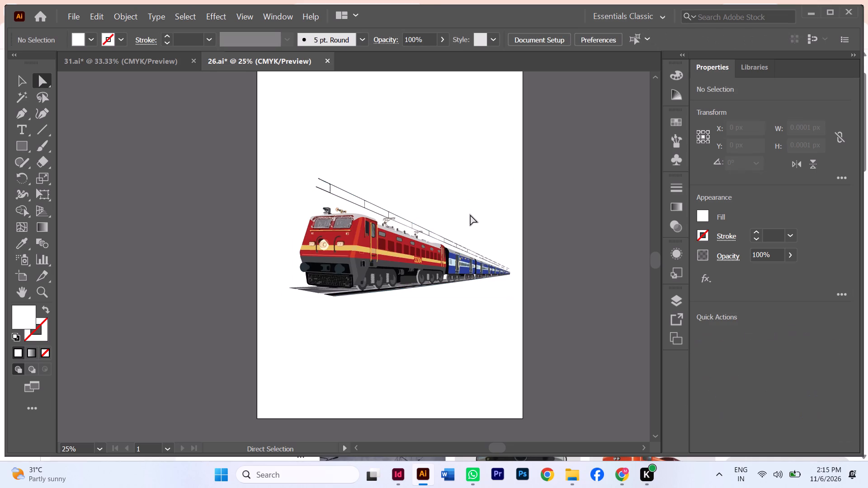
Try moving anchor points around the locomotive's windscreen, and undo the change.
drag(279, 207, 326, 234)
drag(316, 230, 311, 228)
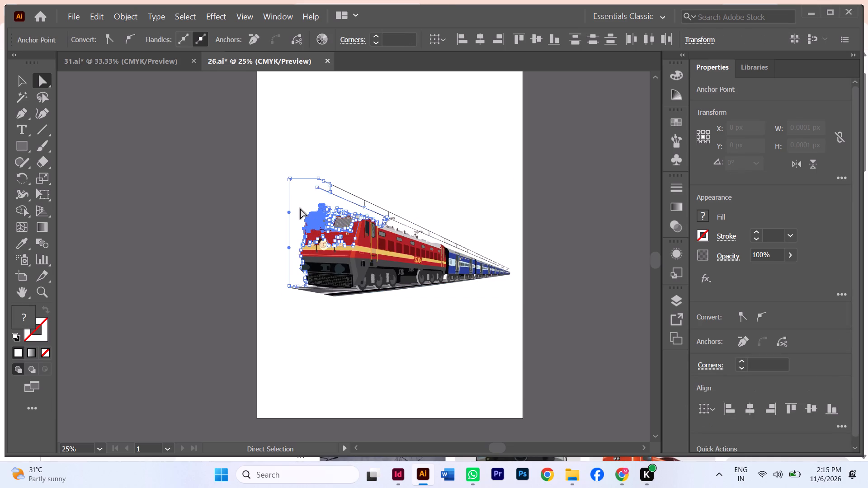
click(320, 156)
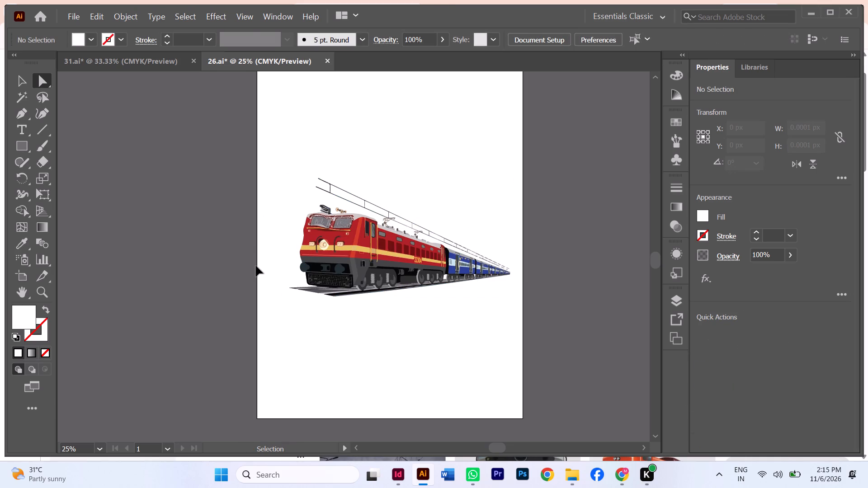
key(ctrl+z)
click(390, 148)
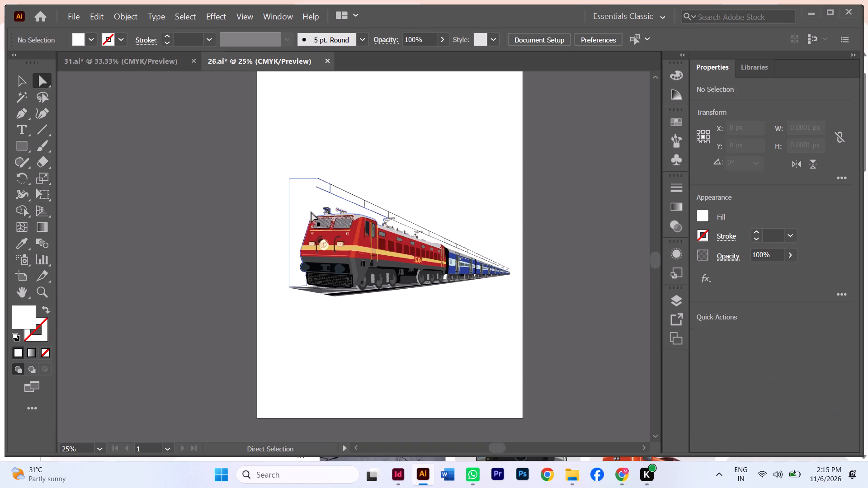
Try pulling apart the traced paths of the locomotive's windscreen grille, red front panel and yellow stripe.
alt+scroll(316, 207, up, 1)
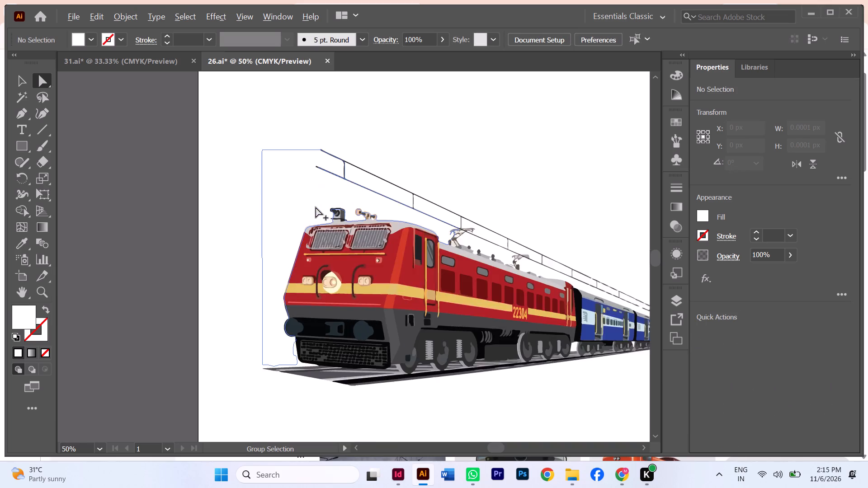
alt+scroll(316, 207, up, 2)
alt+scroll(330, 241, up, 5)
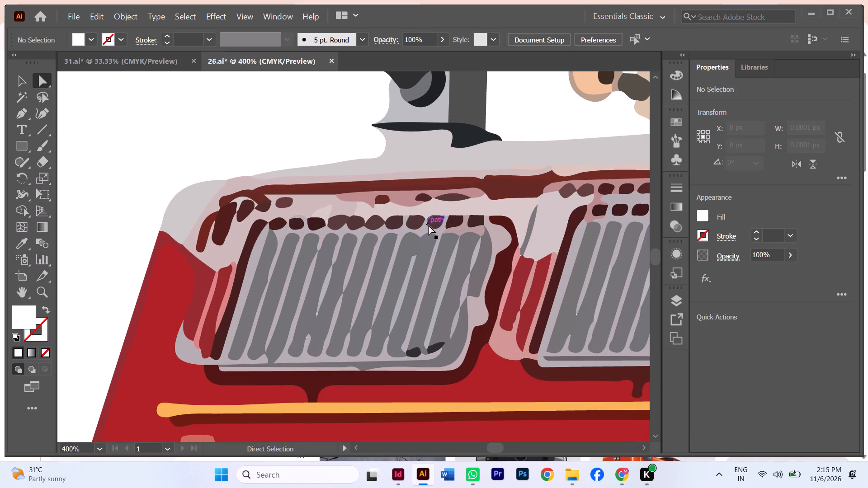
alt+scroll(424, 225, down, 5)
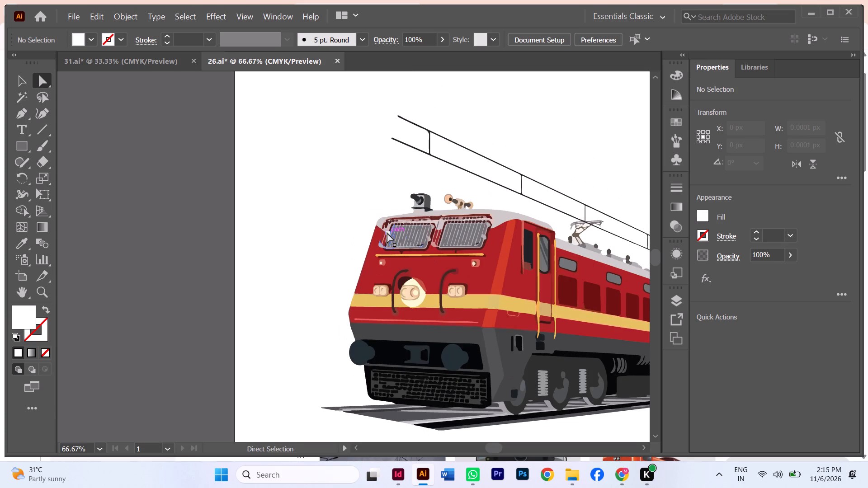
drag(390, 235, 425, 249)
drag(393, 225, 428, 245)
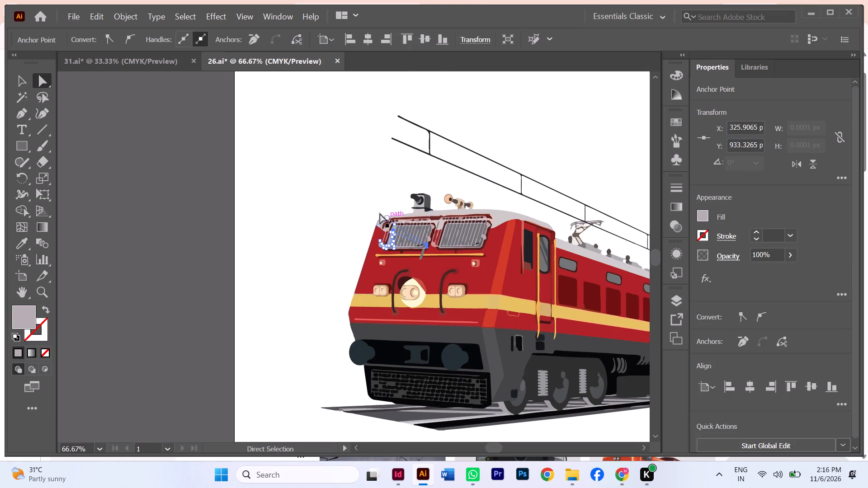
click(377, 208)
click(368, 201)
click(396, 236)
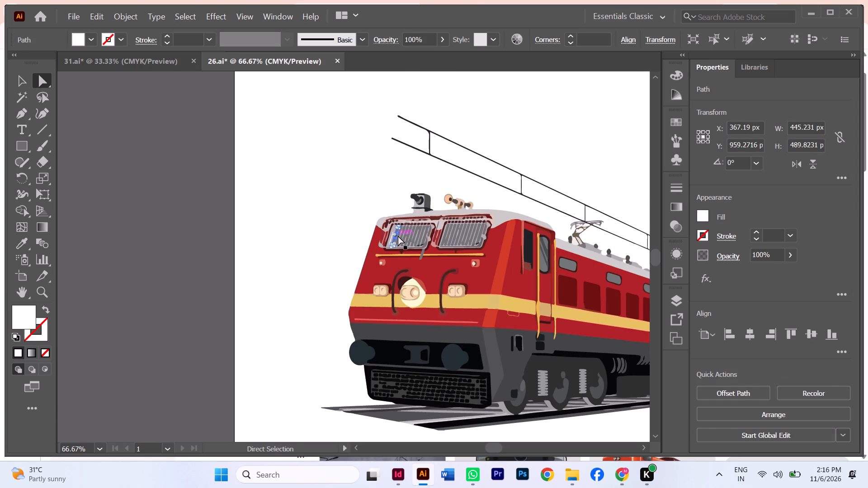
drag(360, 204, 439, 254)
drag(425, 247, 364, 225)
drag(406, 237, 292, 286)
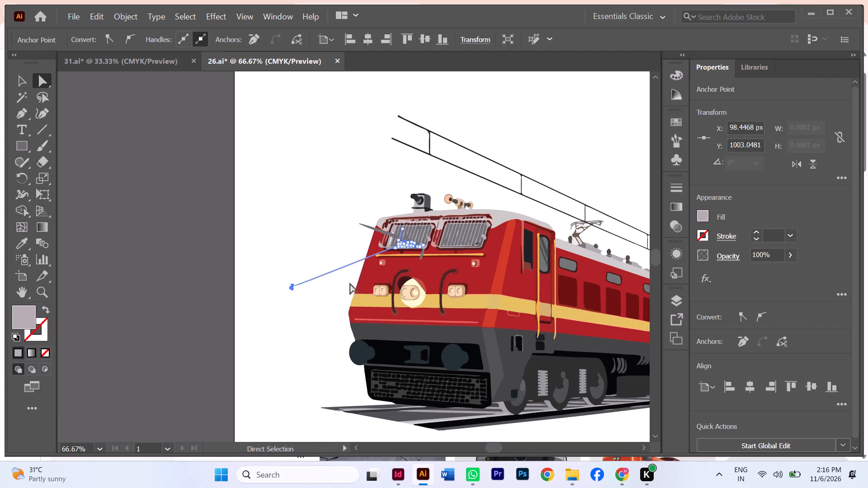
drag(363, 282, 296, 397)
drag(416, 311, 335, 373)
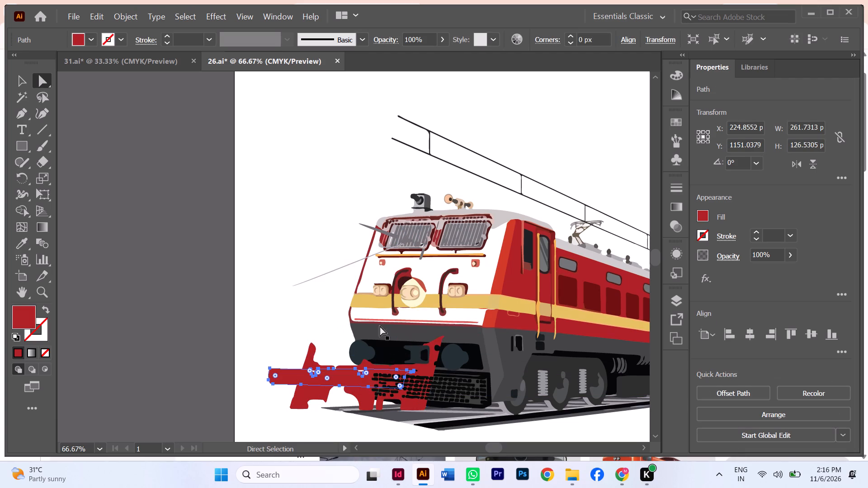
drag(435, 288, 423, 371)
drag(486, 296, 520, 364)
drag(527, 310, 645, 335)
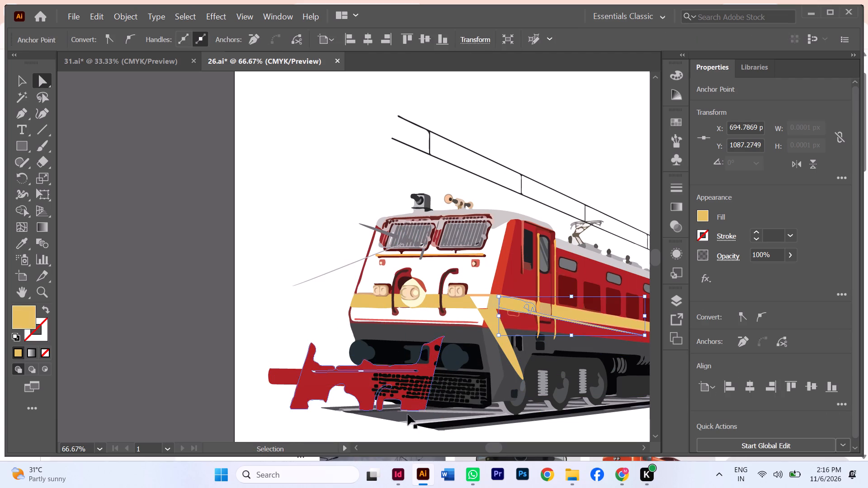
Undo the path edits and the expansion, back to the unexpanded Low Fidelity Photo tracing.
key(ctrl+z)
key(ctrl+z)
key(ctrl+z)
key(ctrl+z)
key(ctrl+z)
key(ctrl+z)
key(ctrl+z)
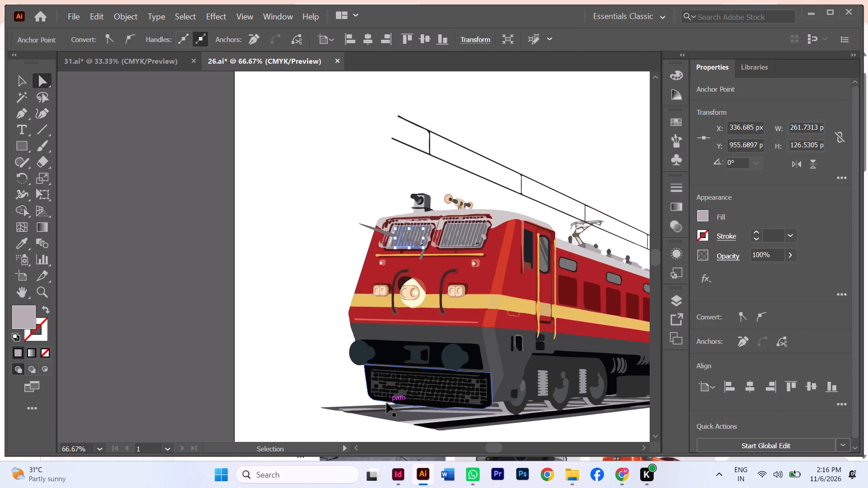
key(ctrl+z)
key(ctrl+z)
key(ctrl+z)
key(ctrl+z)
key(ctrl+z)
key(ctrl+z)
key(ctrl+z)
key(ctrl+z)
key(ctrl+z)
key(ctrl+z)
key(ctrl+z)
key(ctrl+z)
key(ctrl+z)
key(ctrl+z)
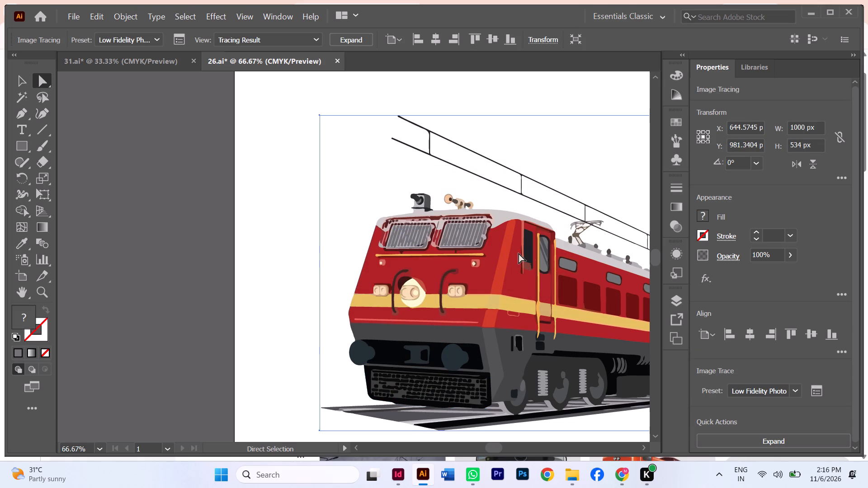
Expand the train tracing into paths and delete the white background shape above and behind the carriages.
ctrl+scroll(481, 267, down, 6)
ctrl+scroll(453, 284, down, 20)
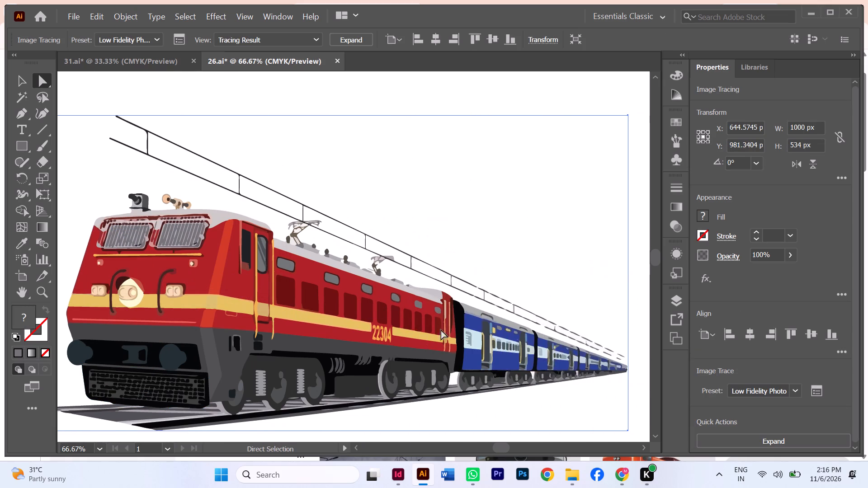
click(784, 437)
drag(481, 103, 480, 158)
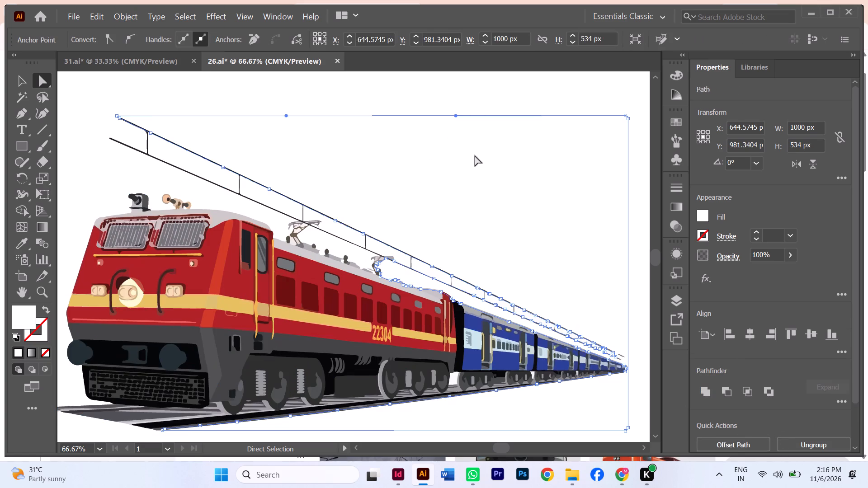
key(BackSpace)
key(BackSpace)
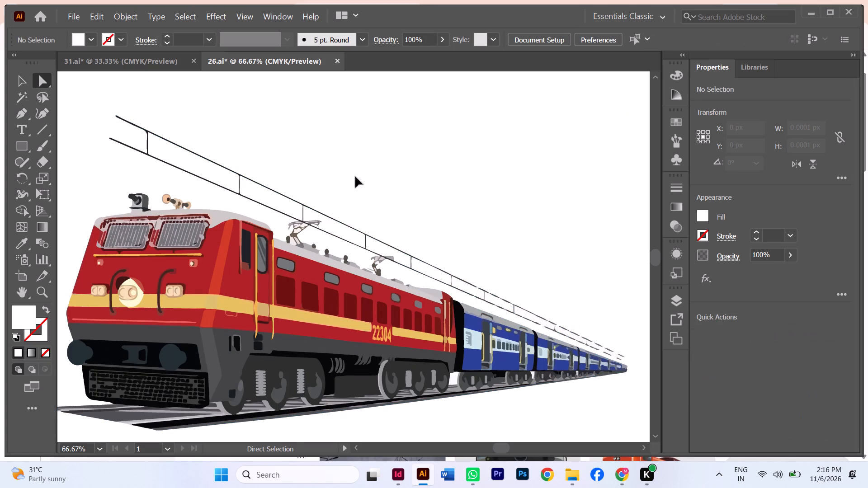
Delete the white background shape around the front of the locomotive and save 26.ai.
ctrl+scroll(327, 186, up, 13)
drag(165, 192, 226, 211)
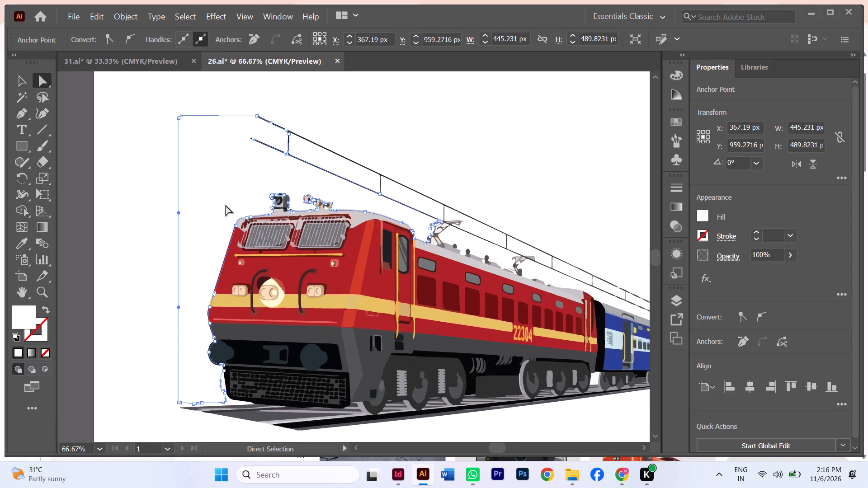
key(BackSpace)
key(BackSpace)
scroll(296, 369, down, 4)
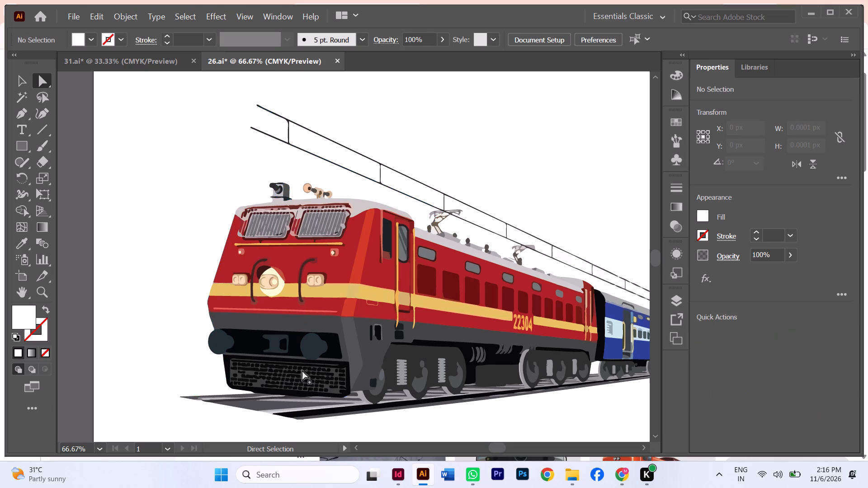
scroll(302, 370, down, 3)
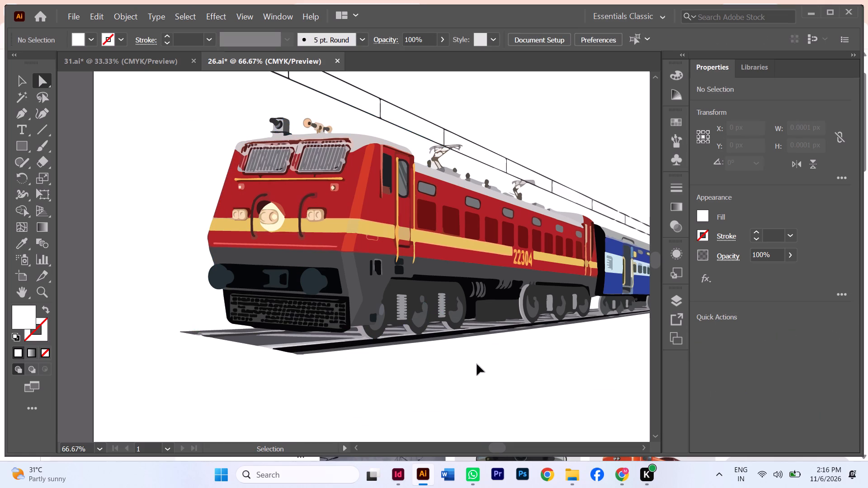
key(ctrl+s)
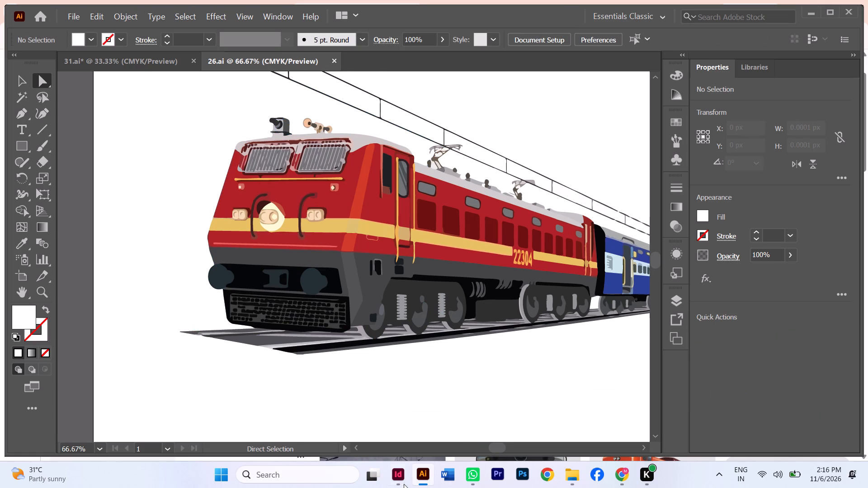
Switch to InDesign and delete the old blue-and-orange train illustration from page 28 of jamadul.
click(401, 478)
click(292, 320)
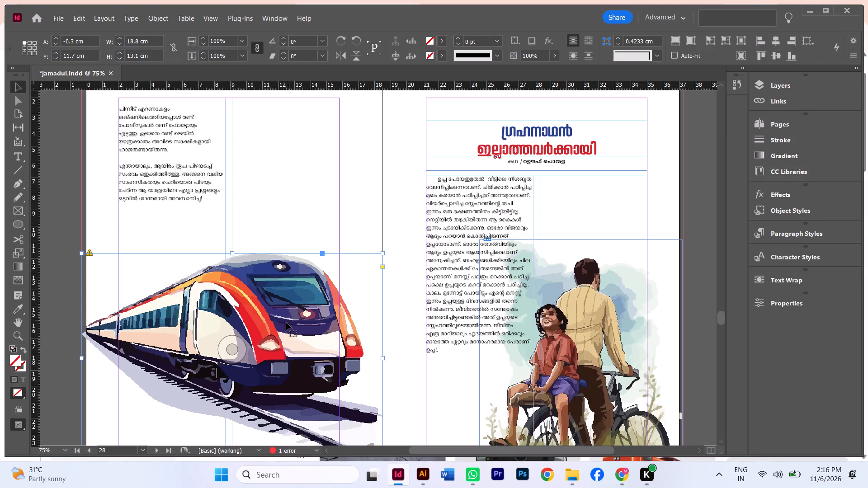
key(BackSpace)
Place illustration file 26 from the jamdul folder in the empty lower area of page 28.
key(ctrl+d)
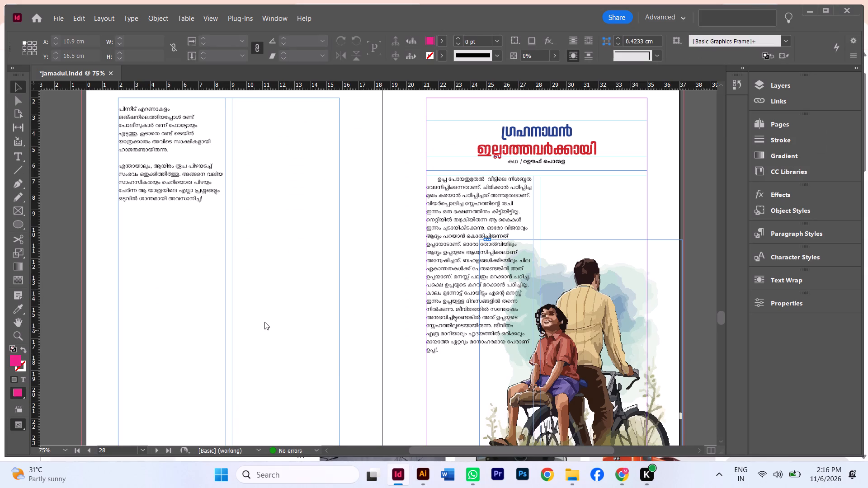
scroll(378, 229, down, 2)
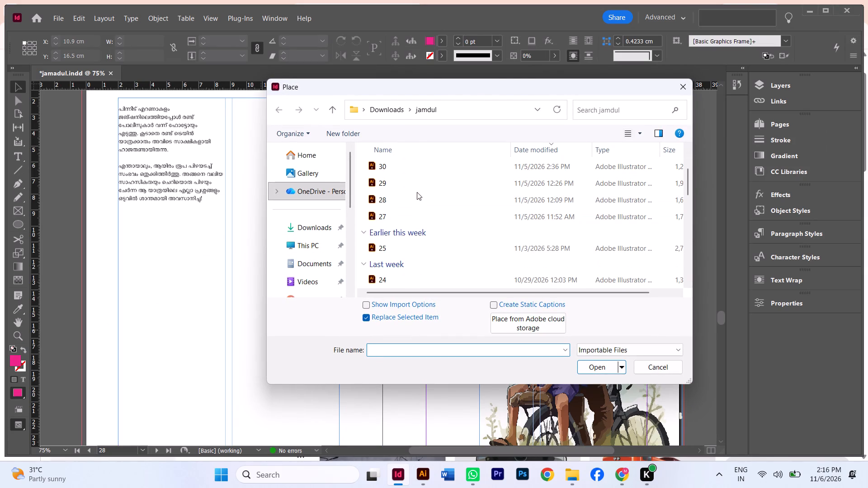
scroll(417, 192, up, 1)
scroll(402, 242, down, 2)
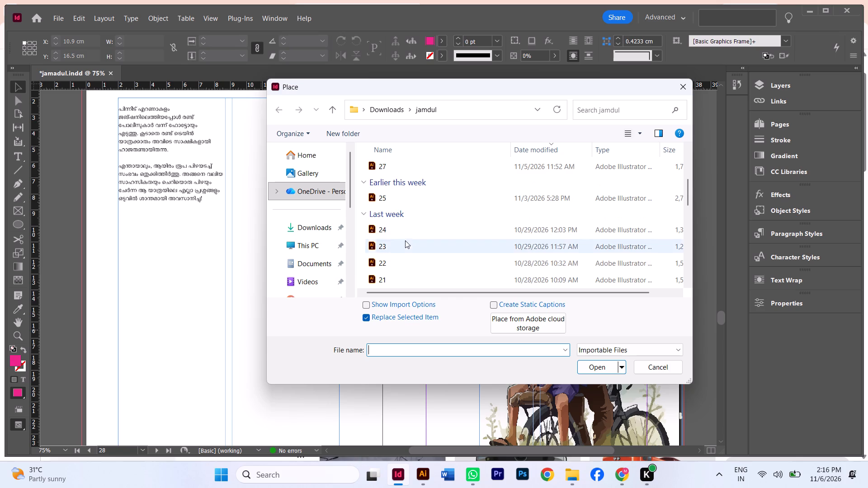
scroll(404, 235, up, 5)
double_click(421, 186)
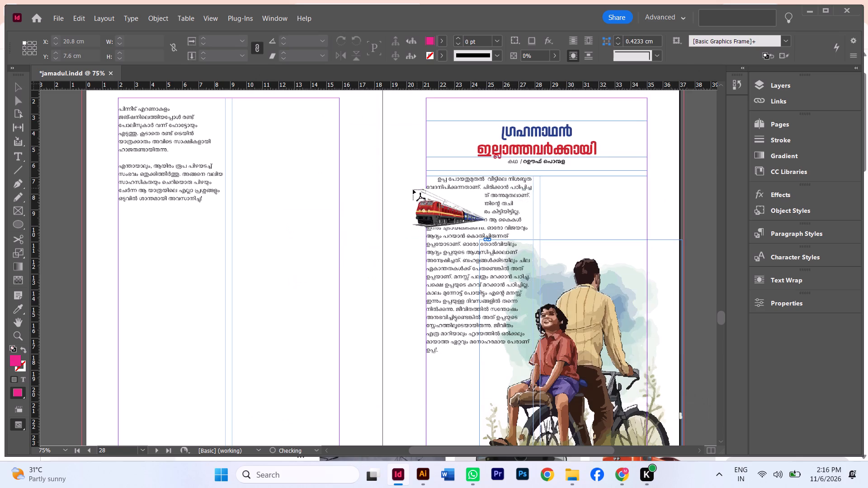
scroll(236, 223, down, 5)
click(182, 183)
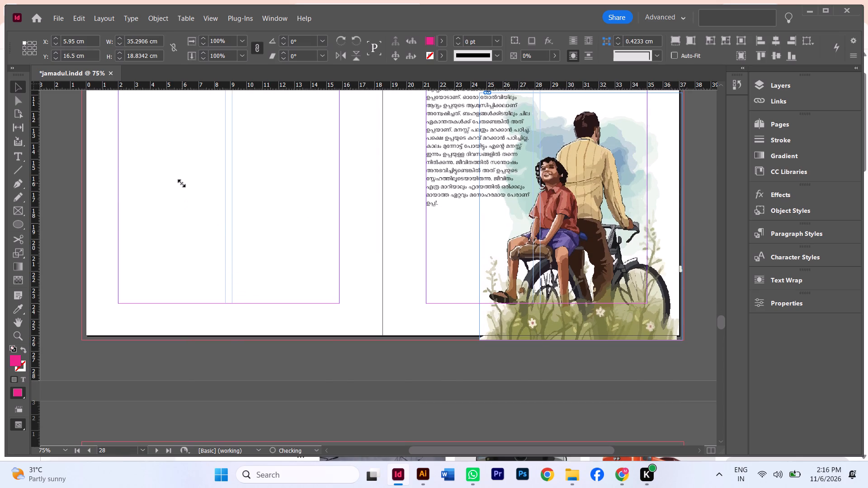
Move the placed train illustration up across page 28 and flip it horizontally.
drag(260, 283, 219, 192)
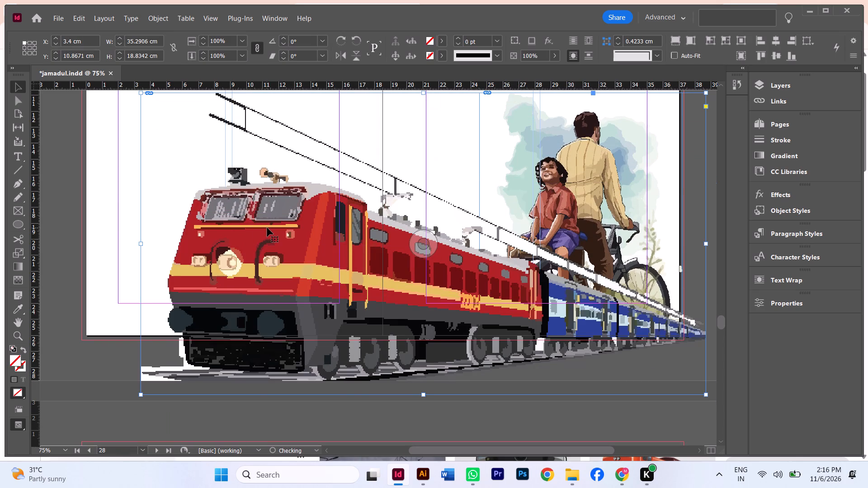
right_click(267, 228)
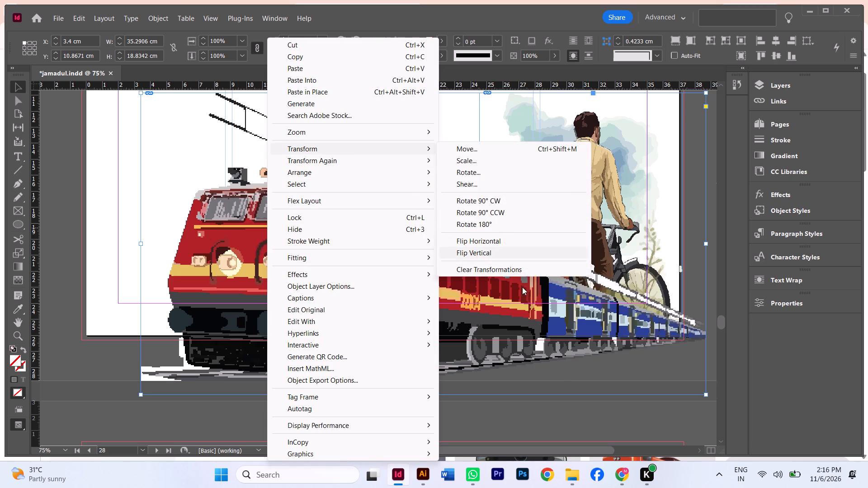
click(517, 245)
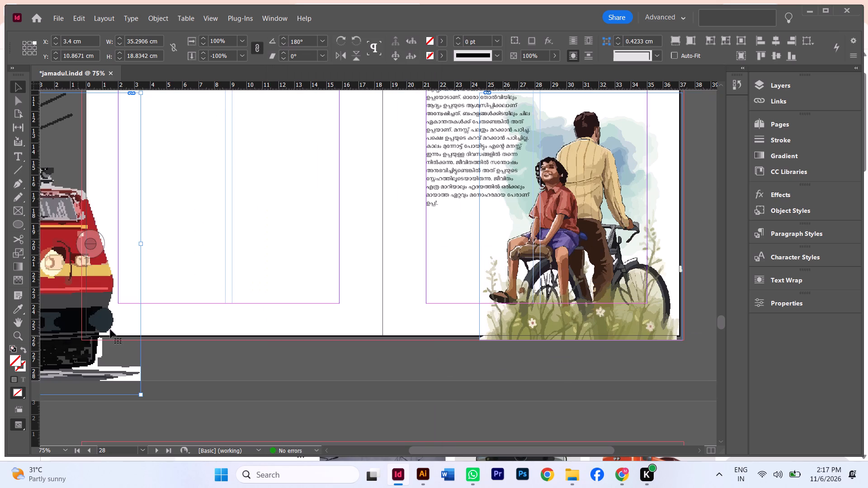
Bring the flipped train back onto page 28 and scale it proportionally to about 17.3 by 9.2 cm near the page bottom.
drag(120, 325, 365, 268)
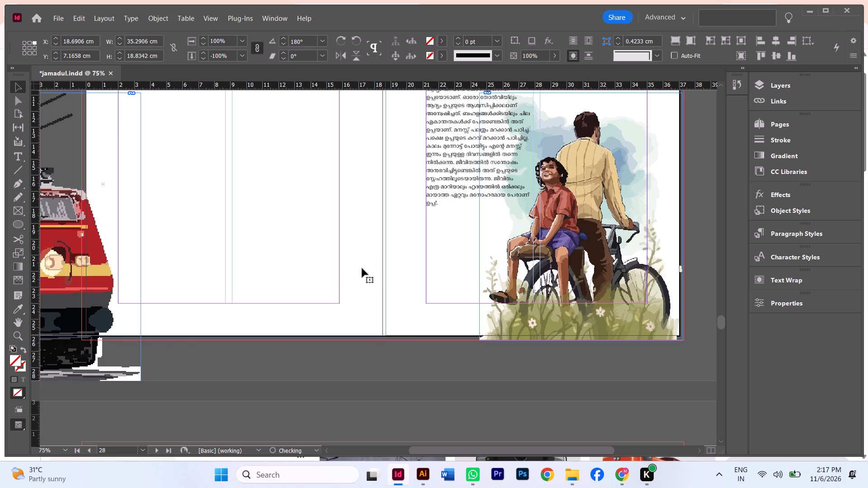
ctrl+shift+drag(386, 337, 215, 193)
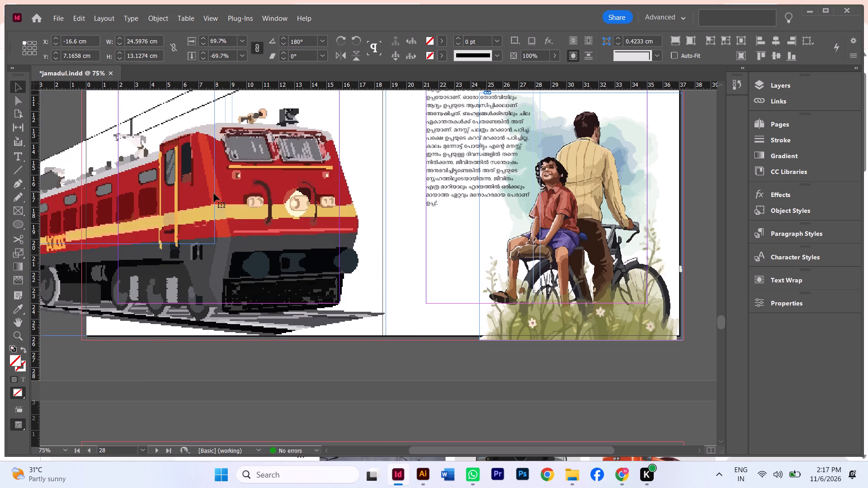
drag(171, 195, 285, 258)
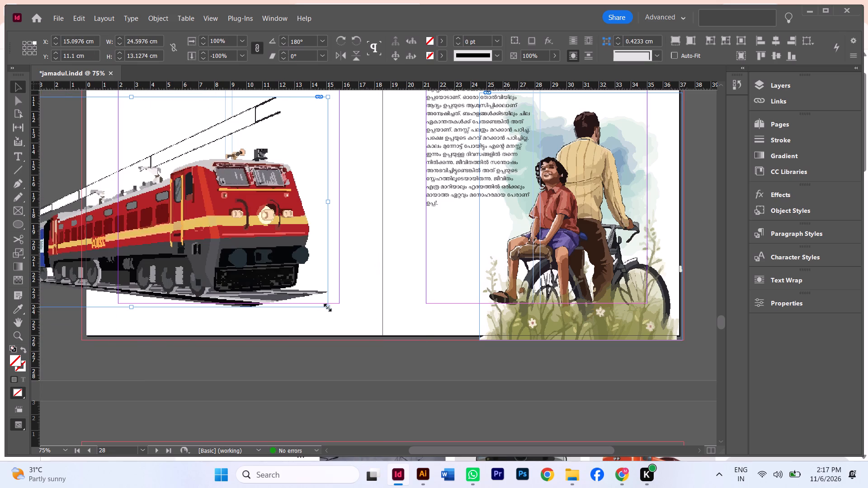
ctrl+shift+drag(325, 308, 257, 233)
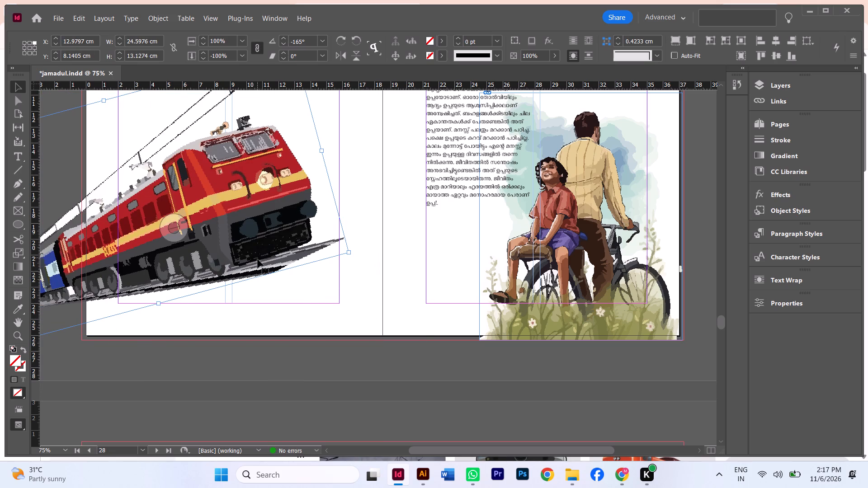
key(ctrl+z)
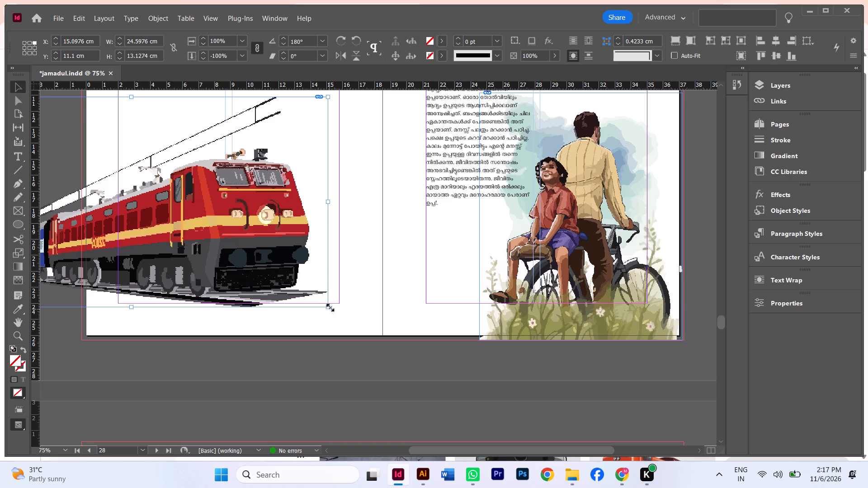
ctrl+shift+drag(329, 307, 283, 272)
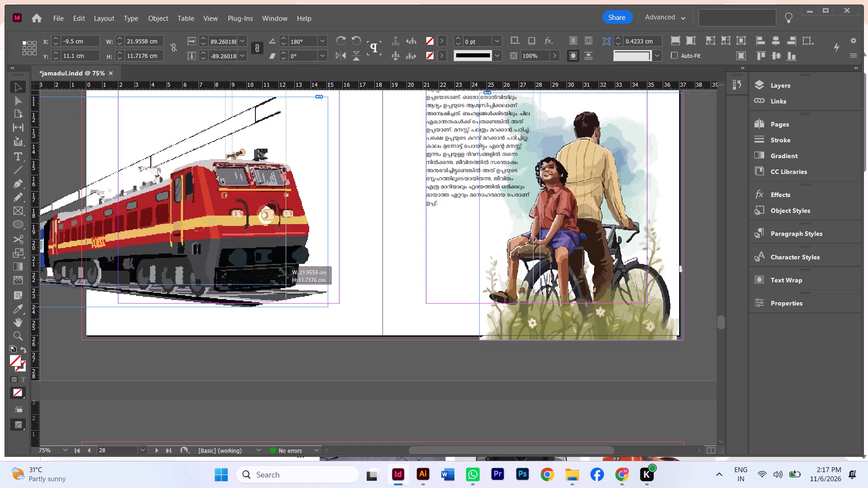
ctrl+shift+drag(283, 272, 283, 271)
drag(250, 206, 354, 238)
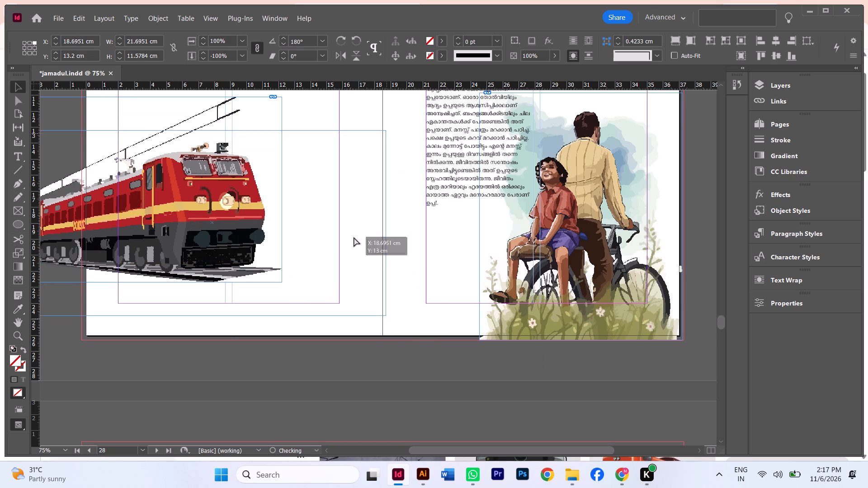
drag(354, 238, 353, 260)
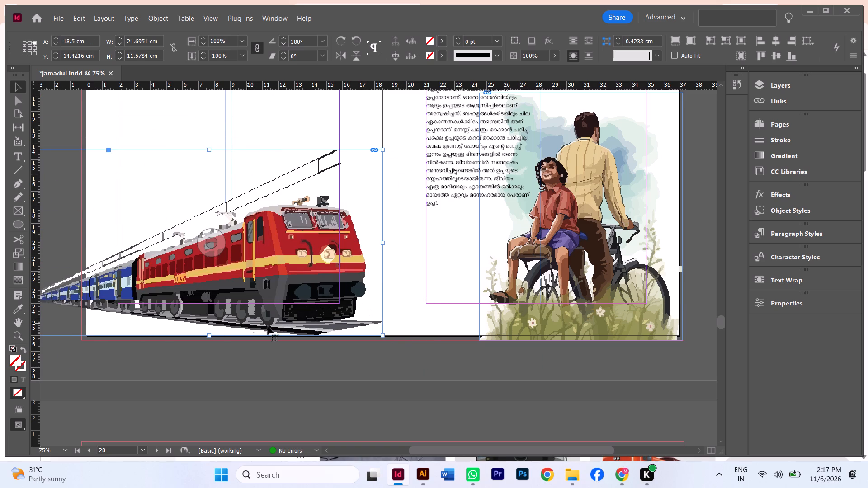
ctrl+shift+drag(383, 335, 312, 272)
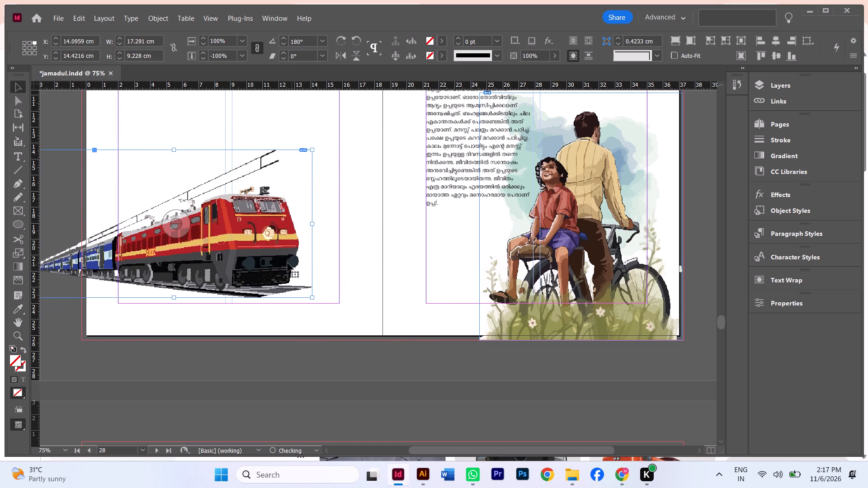
drag(284, 260, 342, 287)
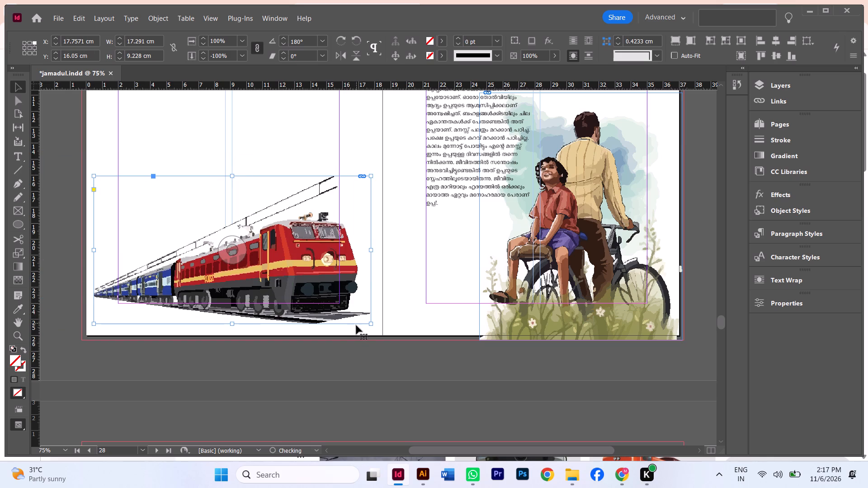
Enlarge the train illustration to about 19.55 by 10.43 cm, with its carriage end reaching past page 28's outer edge.
scroll(343, 336, up, 6)
scroll(210, 331, down, 6)
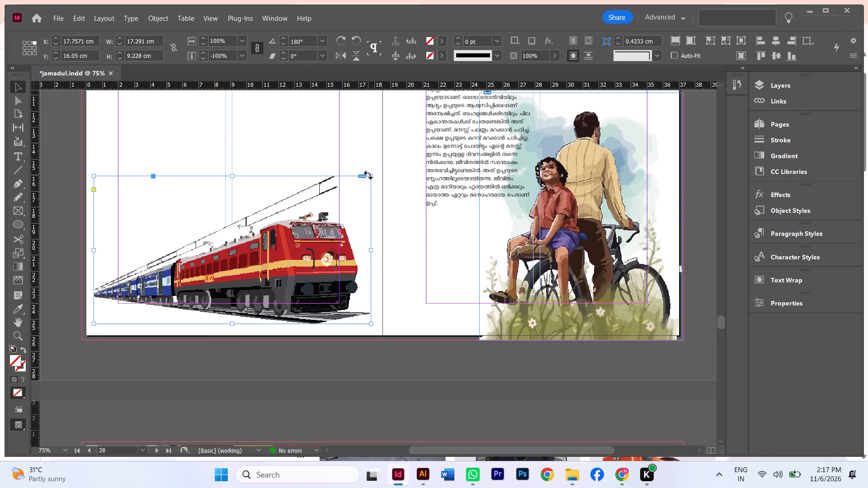
ctrl+shift+drag(370, 177, 409, 150)
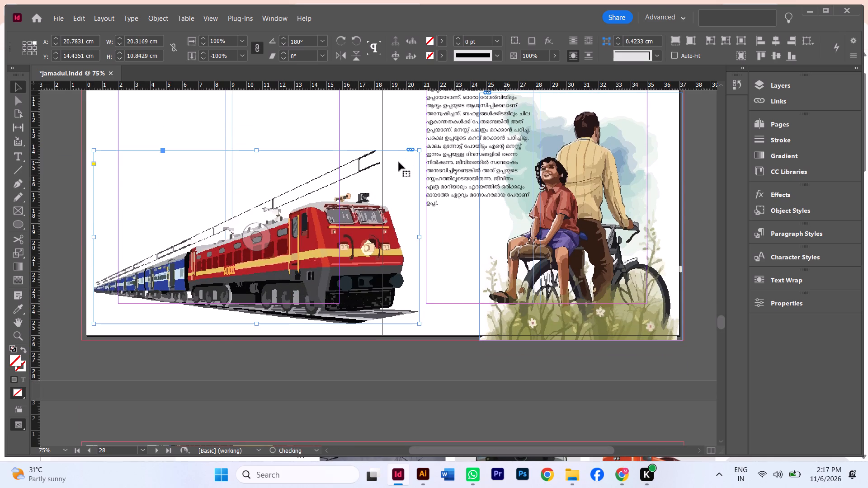
scroll(348, 288, down, 1)
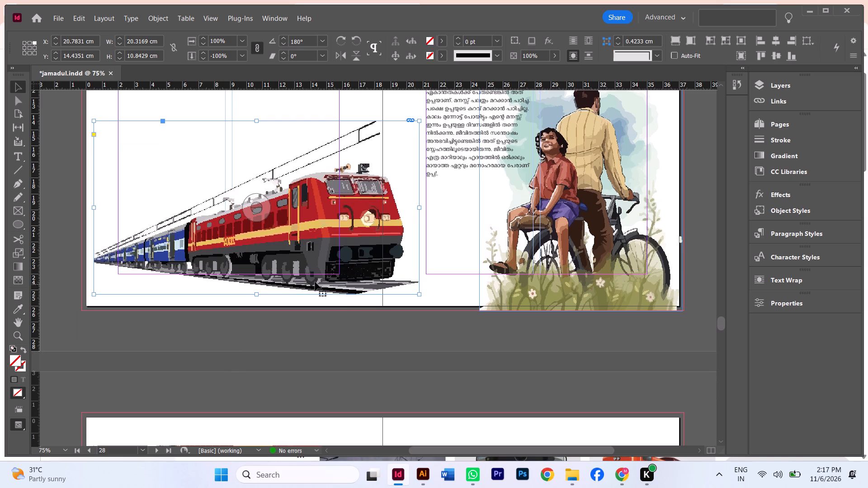
click(275, 348)
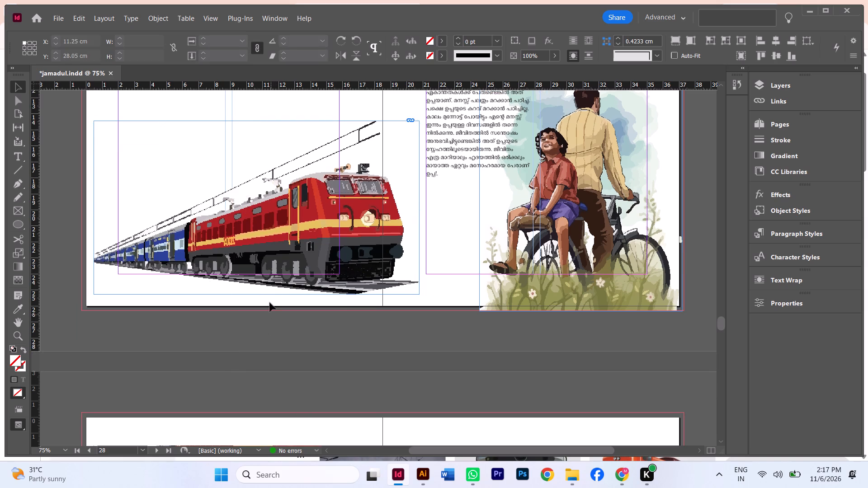
drag(288, 262, 270, 250)
scroll(272, 276, up, 2)
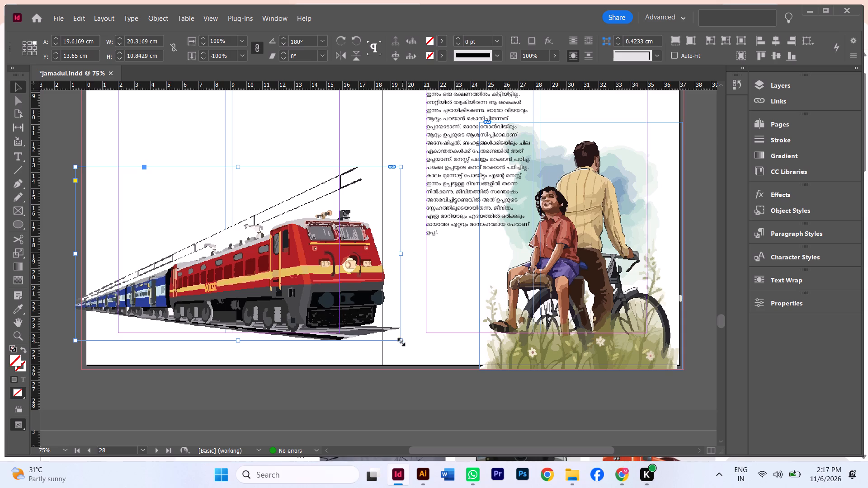
ctrl+shift+drag(401, 342, 389, 331)
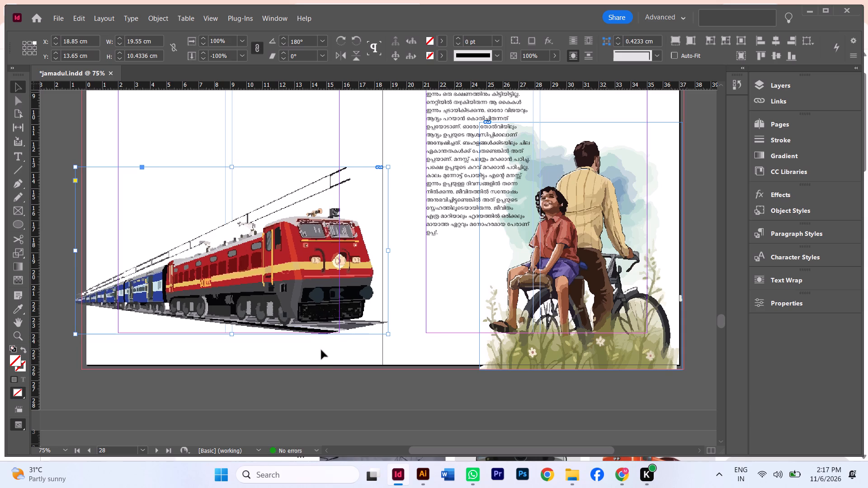
Nudge the train illustration right to X about 19.13 cm and check the spread in presentation view.
key(Right)
key(Right)
key(Right)
key(Right)
key(Right)
key(Right)
key(Right)
key(Right)
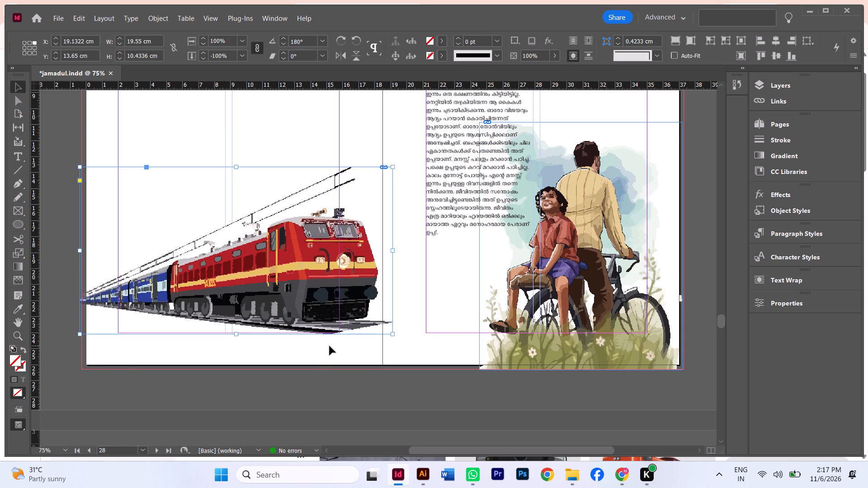
key(shift+w)
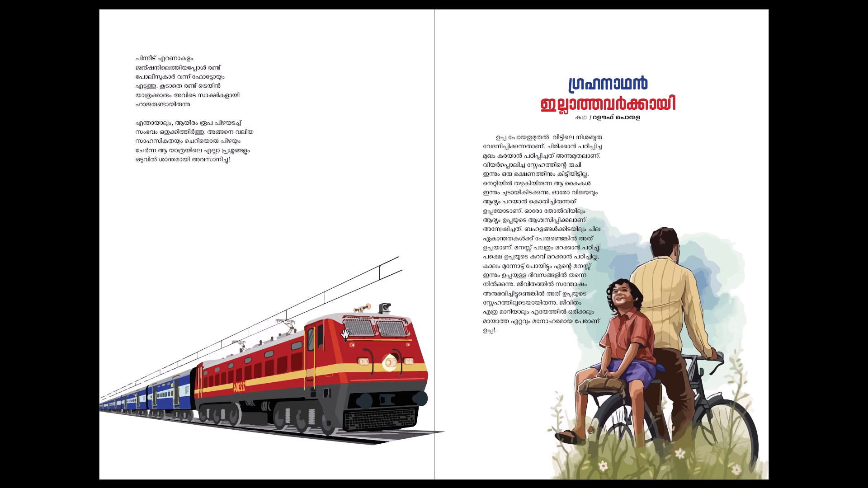
key(Escape)
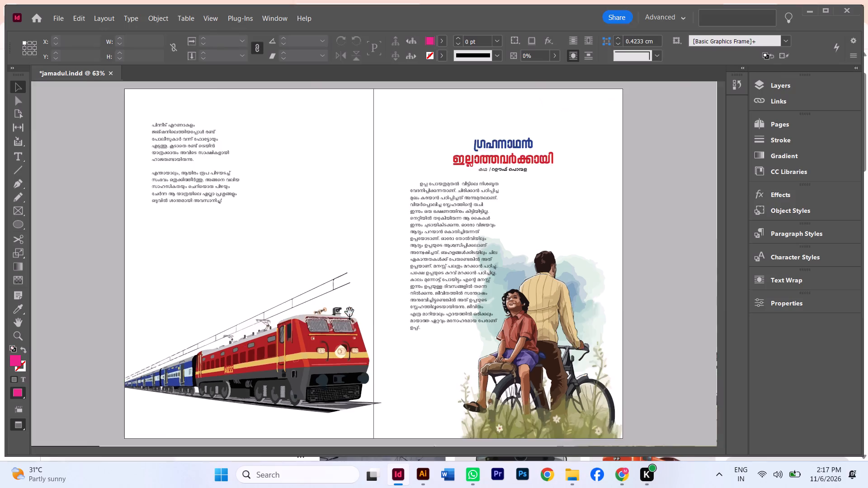
Shrink the train illustration proportionally to about 18.9 by 10.1 cm so its front end meets the spine.
scroll(359, 326, down, 4)
click(387, 328)
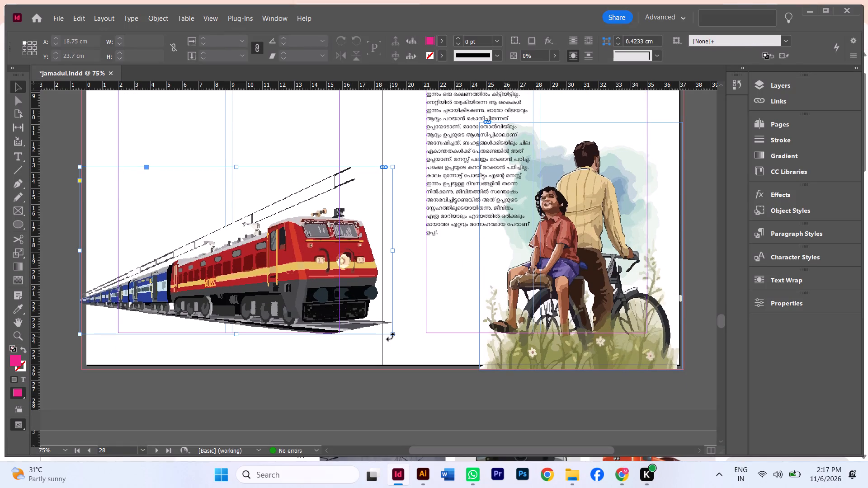
ctrl+shift+drag(393, 334, 381, 328)
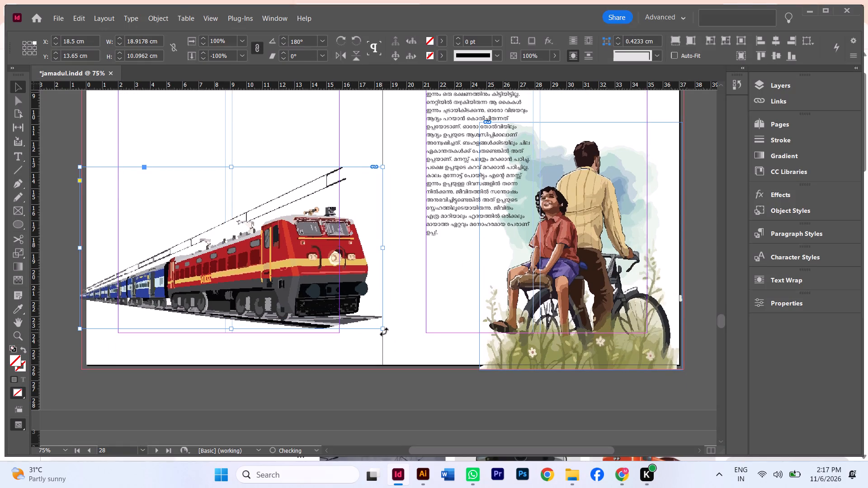
Review the page 28 spread and its neighbouring spreads in presentation view, continuing to the spread with the railway-track illustration.
key(shift+w)
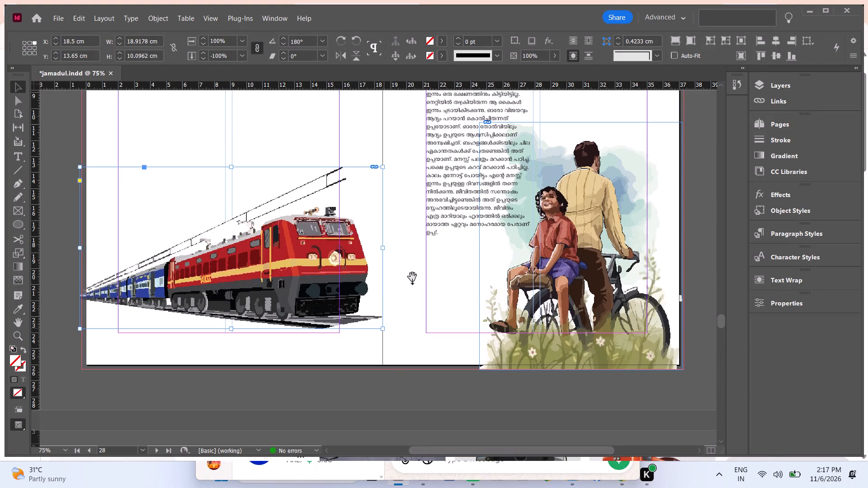
key(Left)
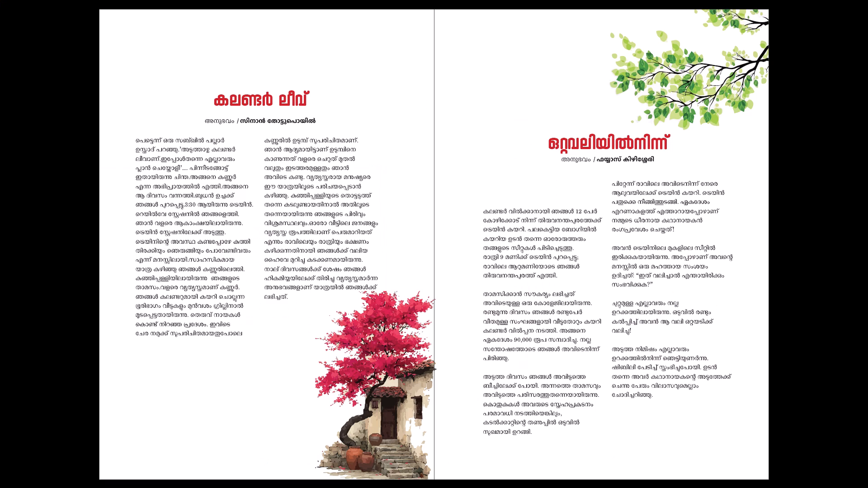
key(Right)
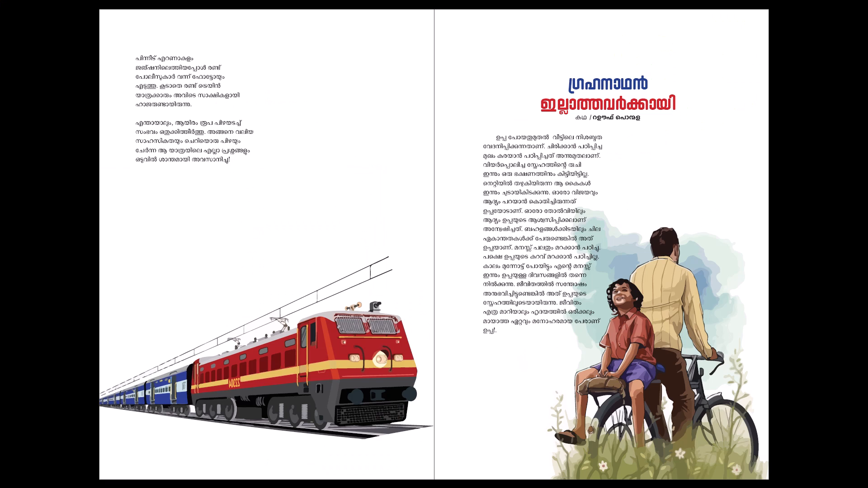
key(Right)
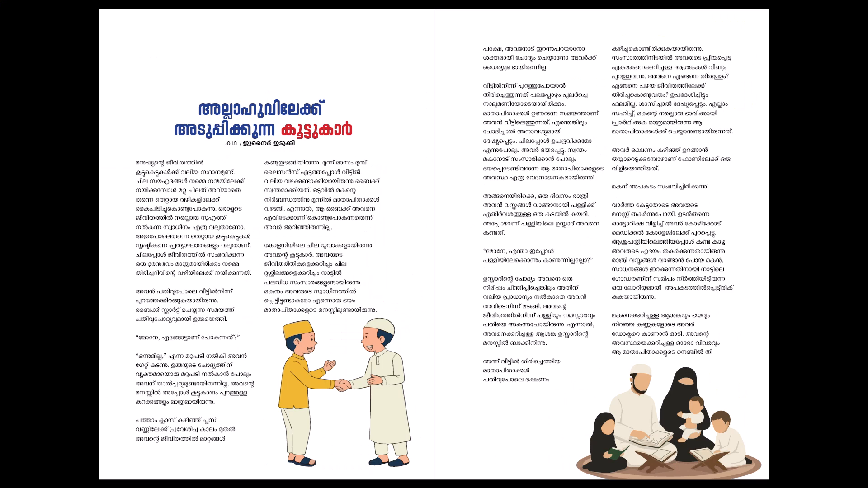
key(Right)
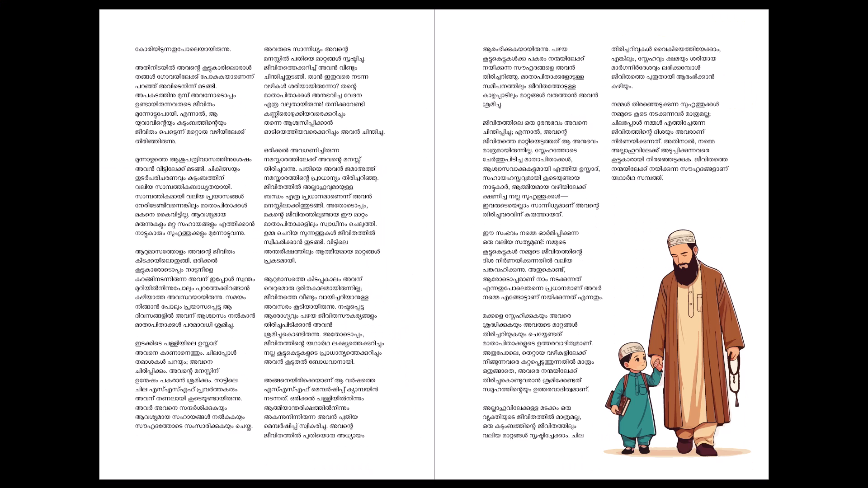
key(Left)
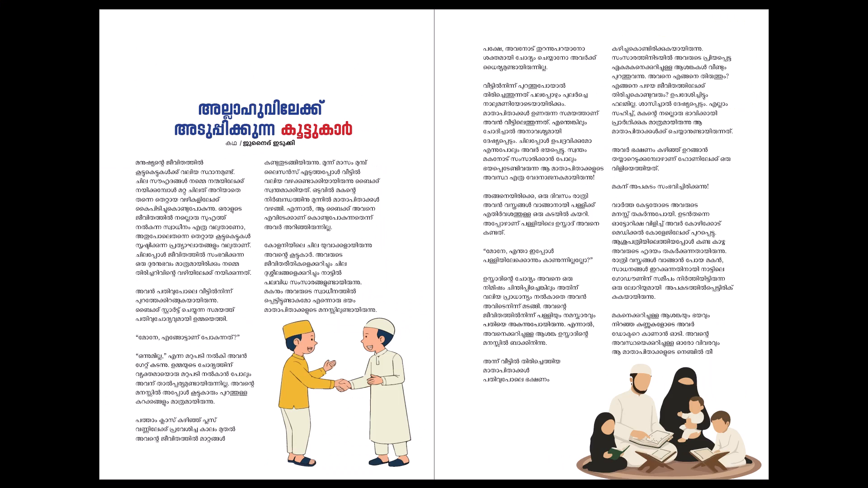
key(Right)
key(Right)
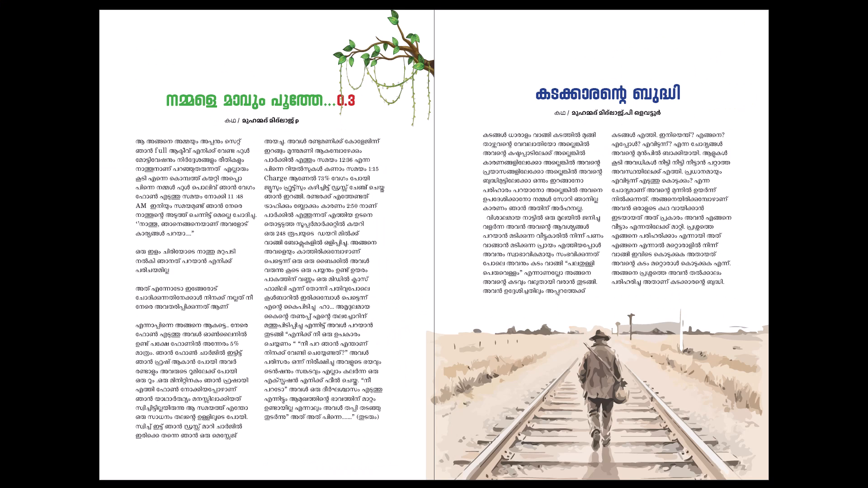
key(Escape)
Nudge the illustration of the man walking on the railway track up to Y about 16.31 cm on page 35.
scroll(573, 342, down, 5)
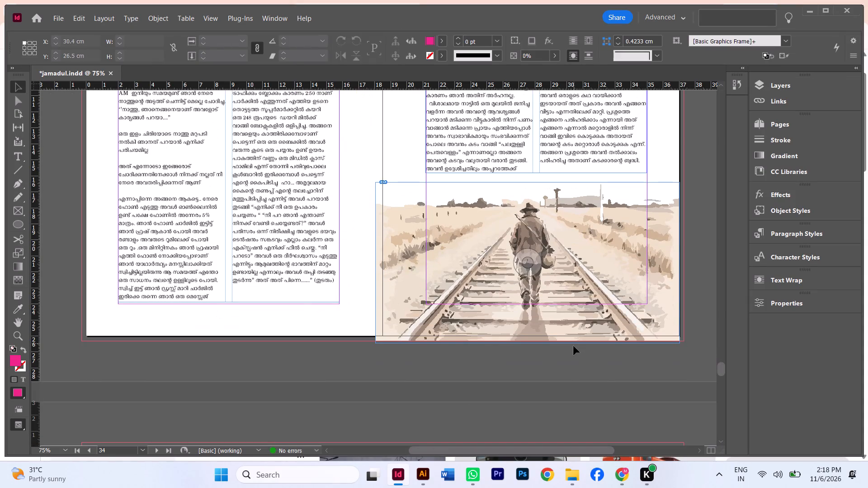
click(661, 281)
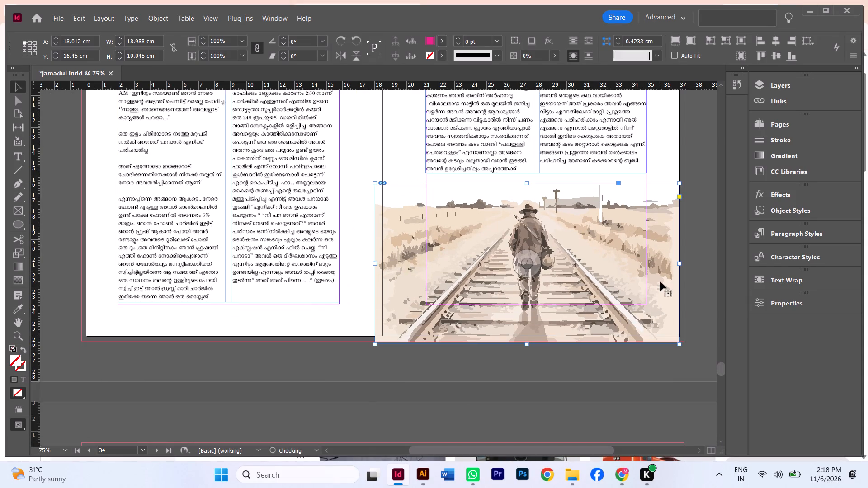
key(Up)
key(Up)
key(Up)
key(Up)
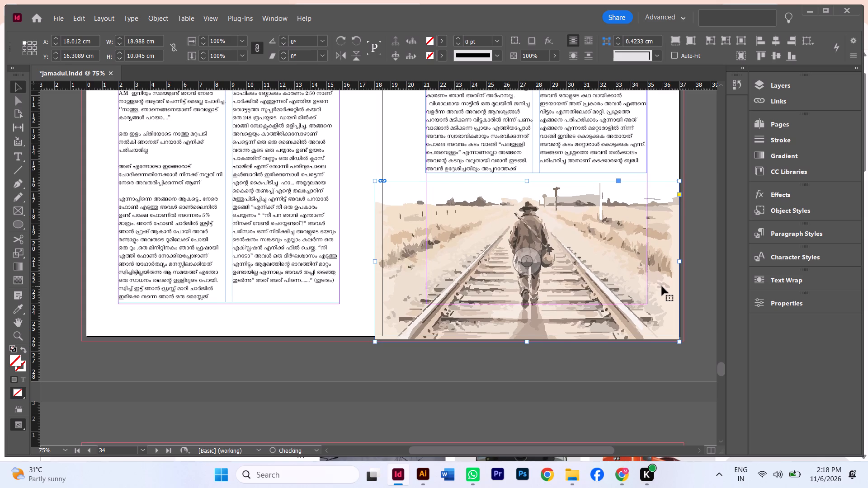
Nudge the railway-track illustration on page 35 right to X about 18.51 cm so its inner edge meets the spine.
key(Up)
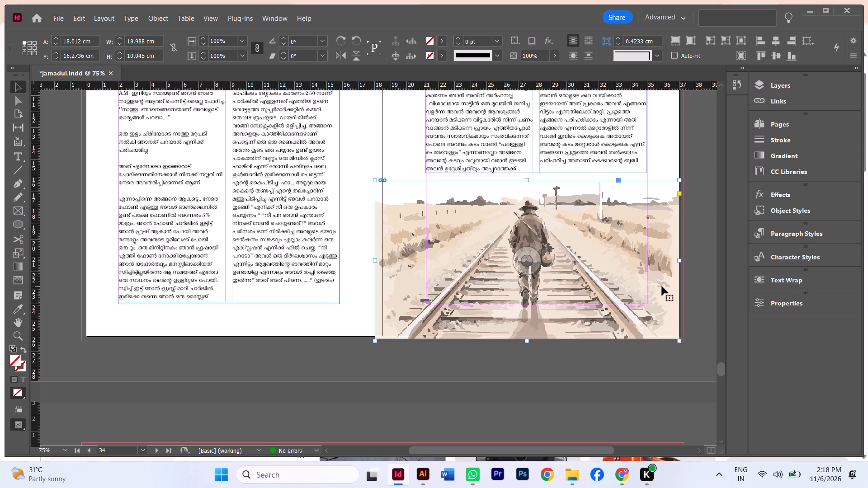
key(Right)
key(Right)
key(Right)
key(Right)
key(Right)
key(Right)
key(Right)
key(Right)
key(Right)
key(Right)
key(Right)
key(Right)
key(Right)
key(Right)
key(Right)
key(Right)
key(Right)
key(Right)
key(Left)
key(Left)
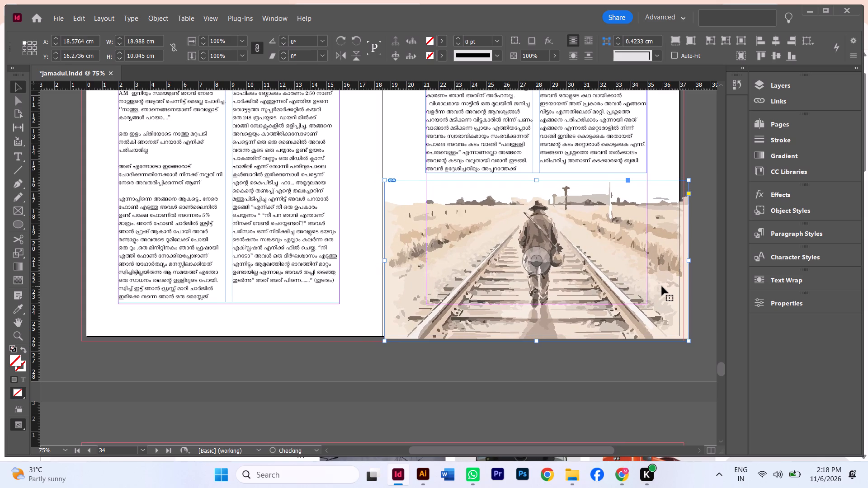
key(Left)
key(Left)
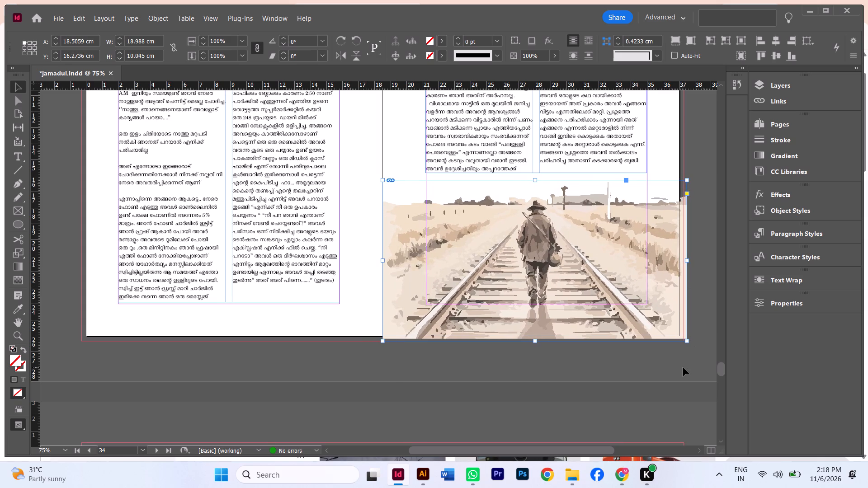
click(683, 367)
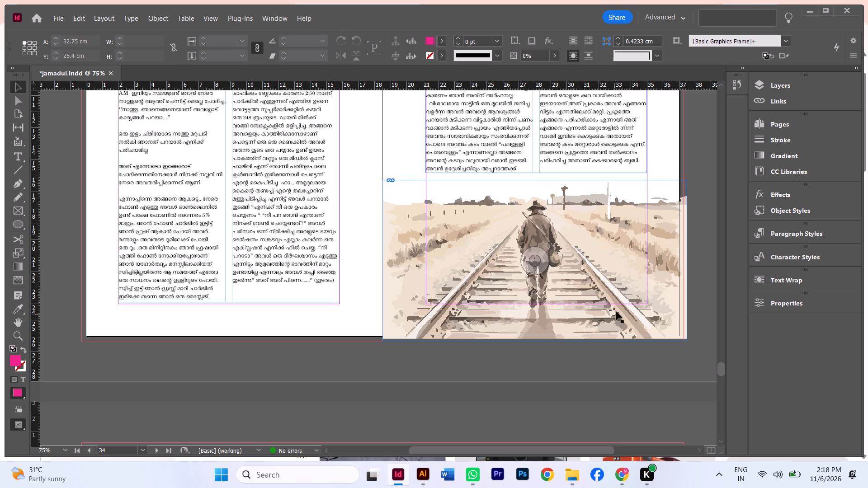
Nudge the railway-track illustration on page 35 down so its lower edge covers the bottom bleed.
click(616, 311)
key(Down)
key(Down)
key(Down)
key(Down)
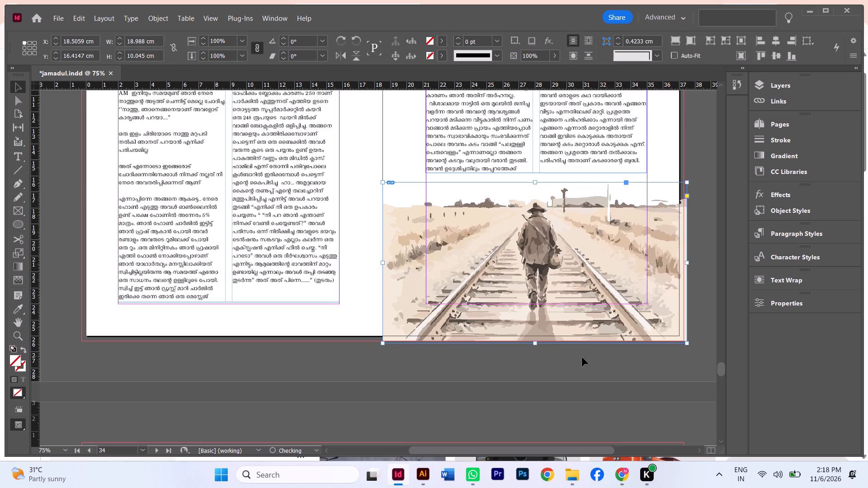
key(Down)
click(577, 360)
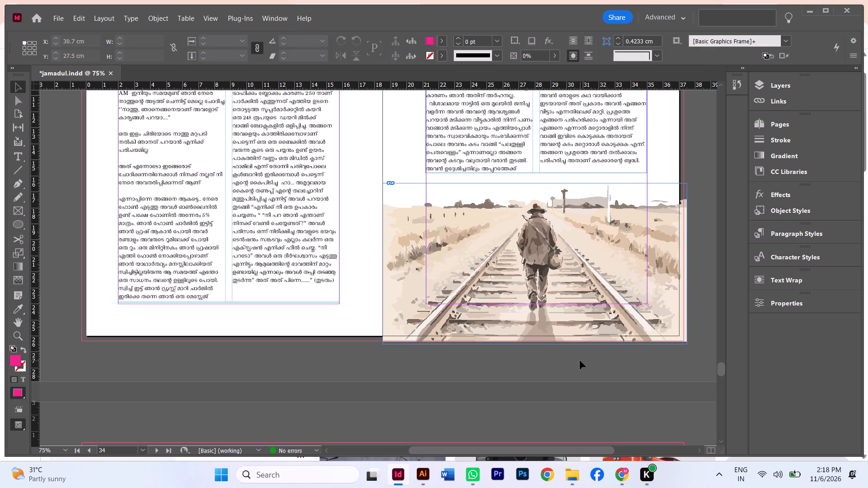
click(580, 361)
Move the bullock-cart illustration on page 36 to about X -0.28, Y 16.66 cm, meeting the spine and bottom bleed.
scroll(650, 333, up, 5)
scroll(624, 347, down, 14)
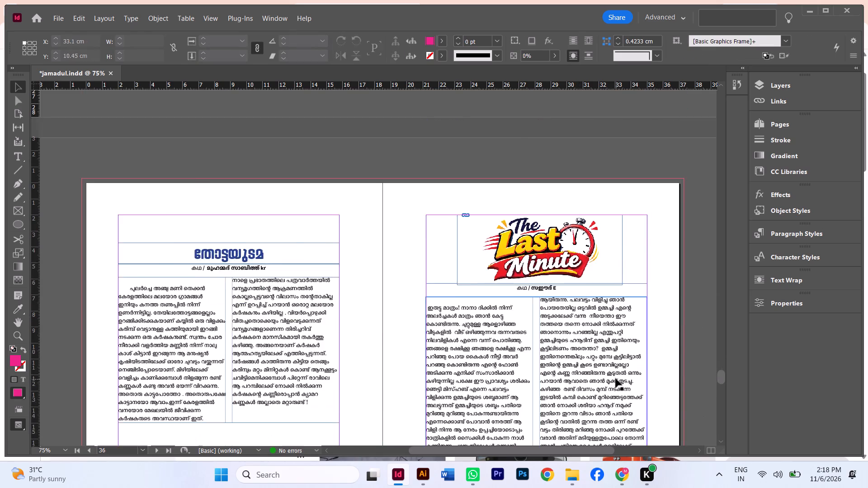
scroll(597, 386, down, 6)
scroll(442, 396, down, 3)
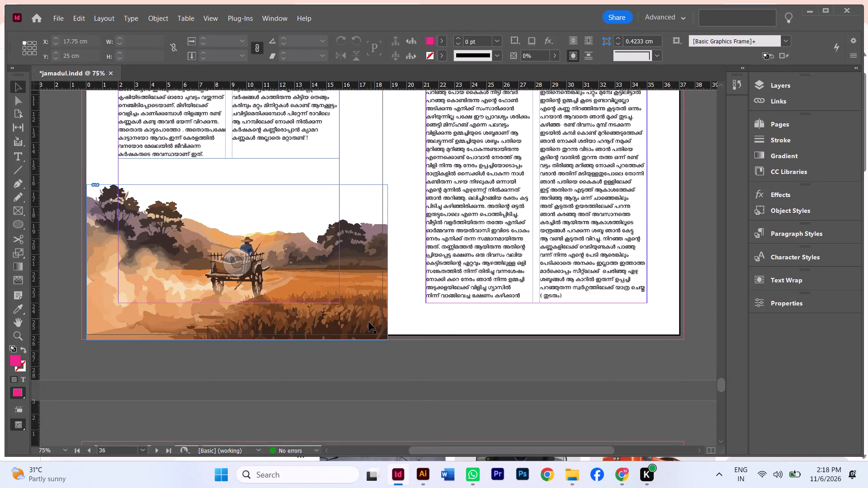
drag(365, 325, 363, 325)
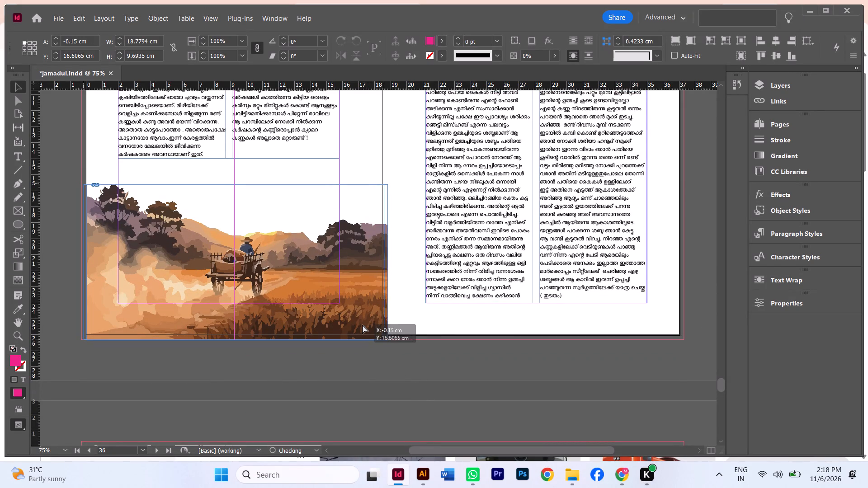
drag(363, 325, 359, 321)
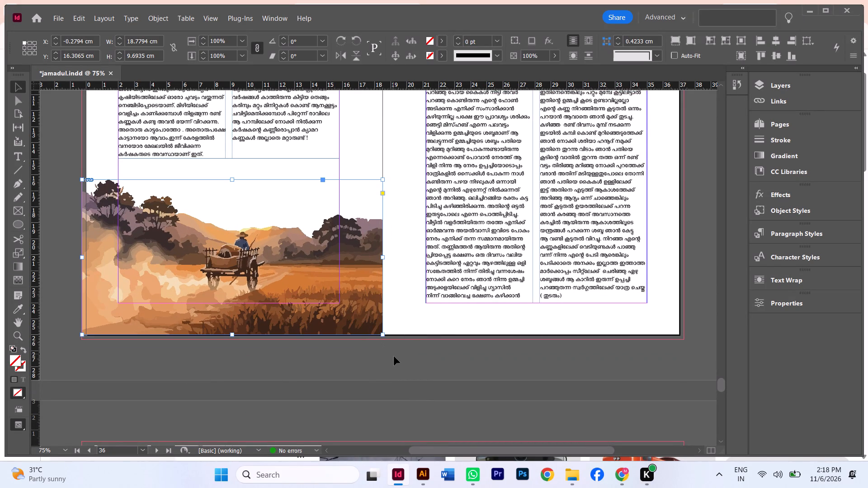
key(Down)
key(Down)
key(Down)
key(Down)
key(Down)
key(Down)
key(Down)
key(Down)
key(Down)
key(Down)
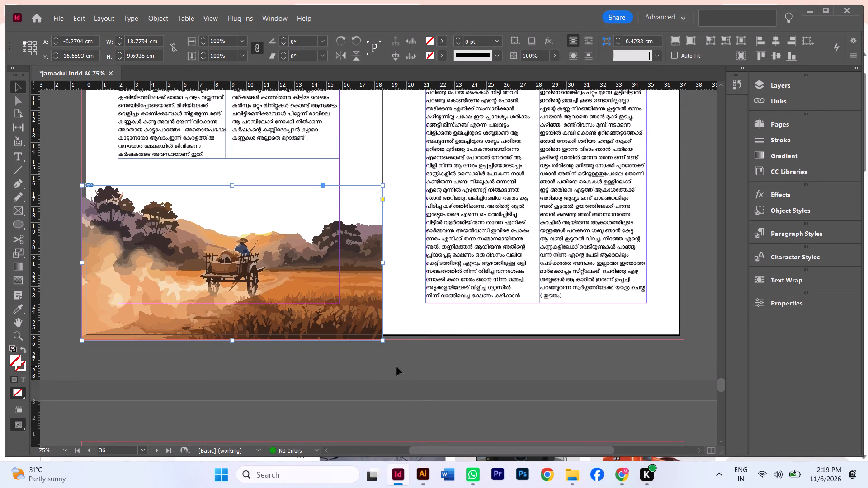
click(404, 367)
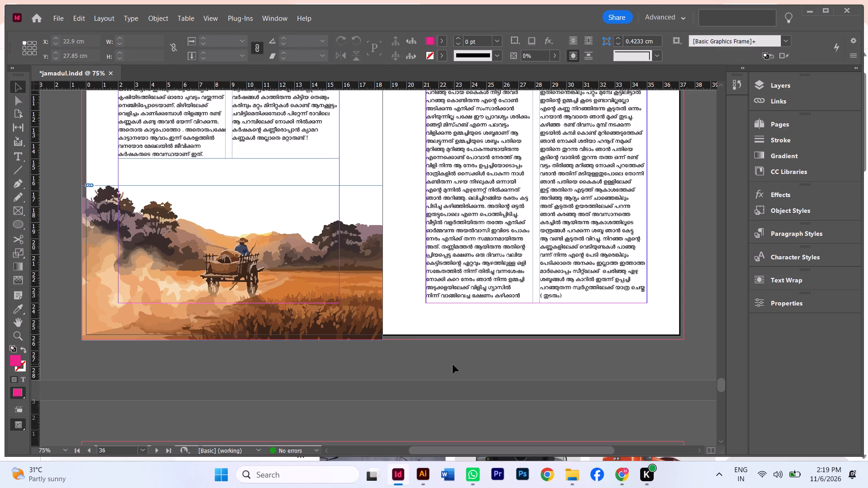
Nudge the mountain landscape illustration on page 38 left to X about -0.32 cm so its inner edge meets the spine.
scroll(453, 365, down, 18)
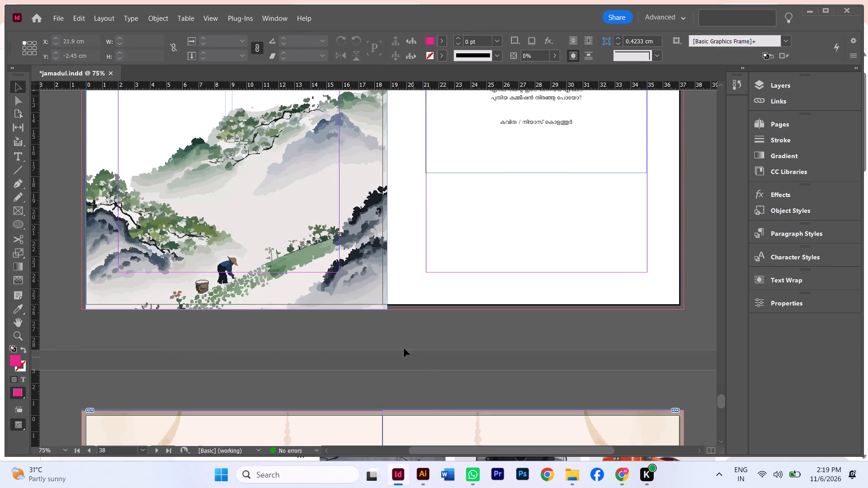
click(371, 298)
key(Left)
key(Left)
key(Left)
key(Left)
key(Left)
key(Left)
key(Left)
key(Left)
key(Left)
key(Left)
key(Left)
key(Left)
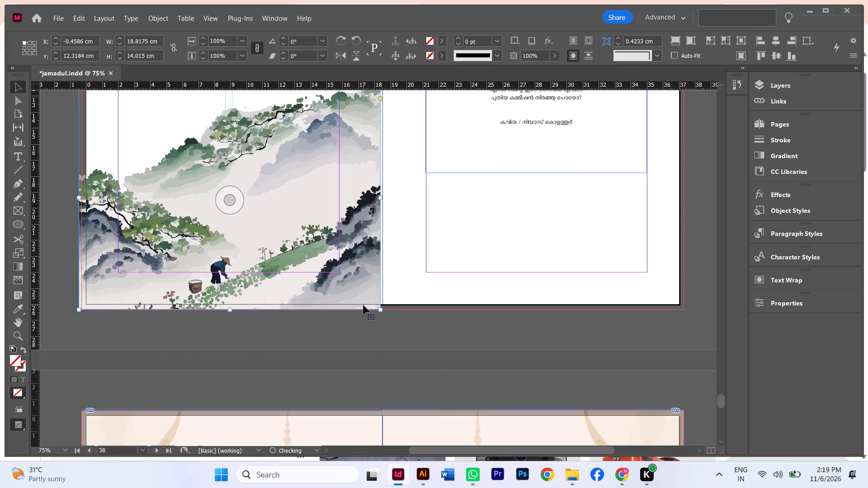
key(Right)
key(Right)
key(Right)
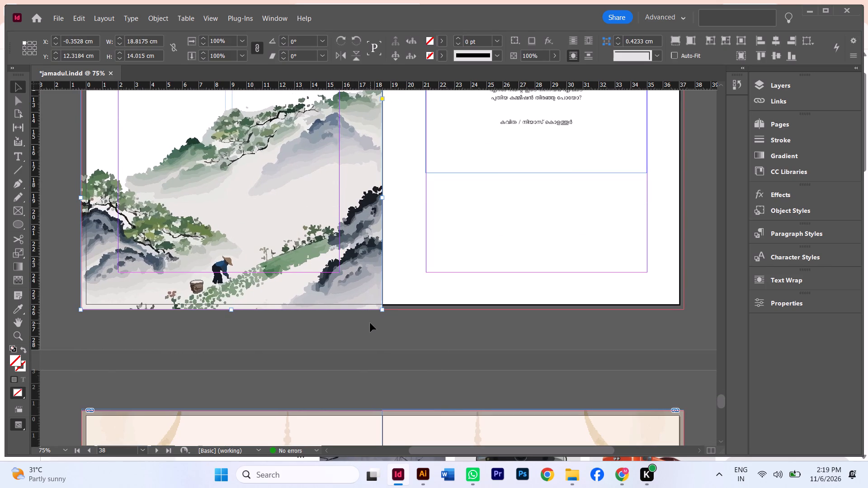
key(Right)
key(Left)
key(Right)
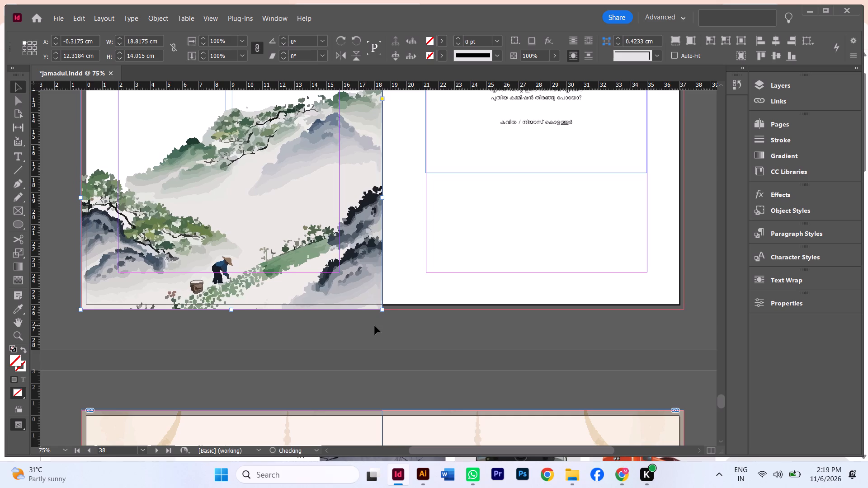
click(376, 326)
Group all the text frames and tree illustrations on the last spread, starting at page 42.
scroll(383, 331, up, 3)
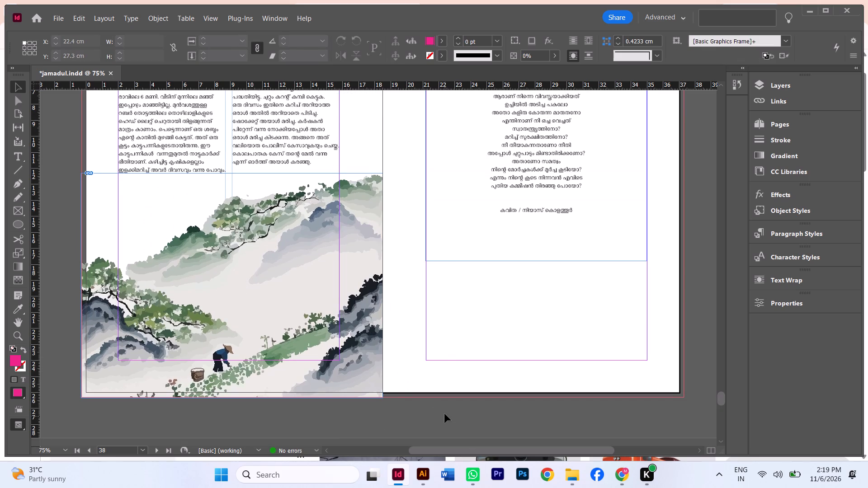
scroll(445, 413, down, 20)
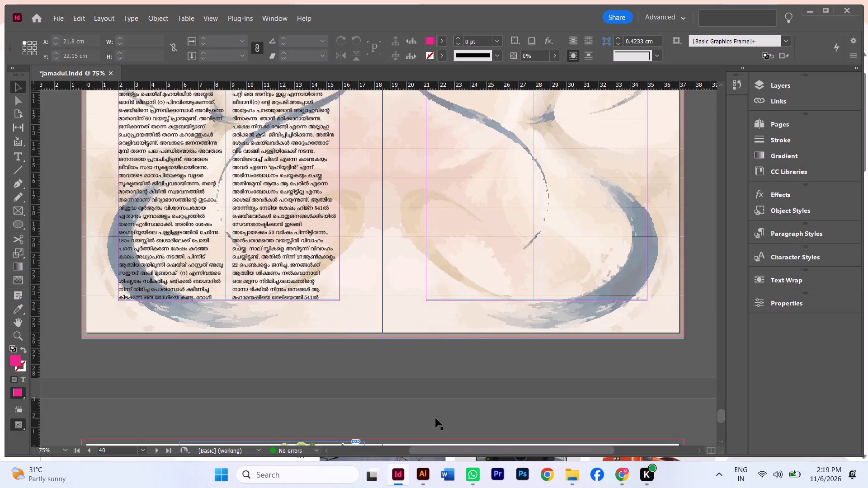
scroll(435, 418, down, 16)
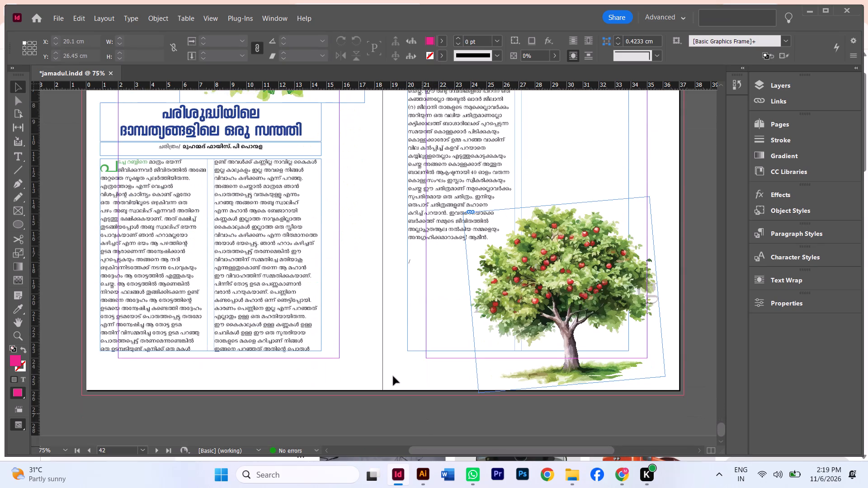
scroll(368, 350, up, 5)
alt+scroll(367, 358, down, 3)
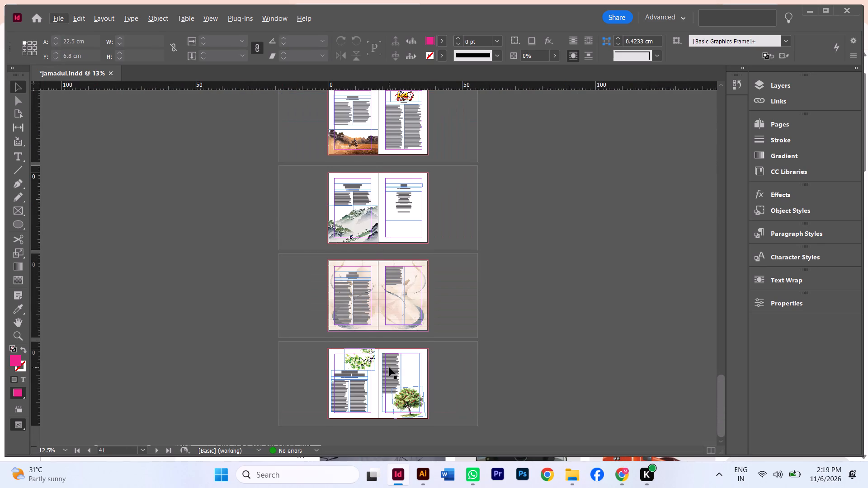
scroll(389, 367, down, 3)
drag(477, 346, 316, 416)
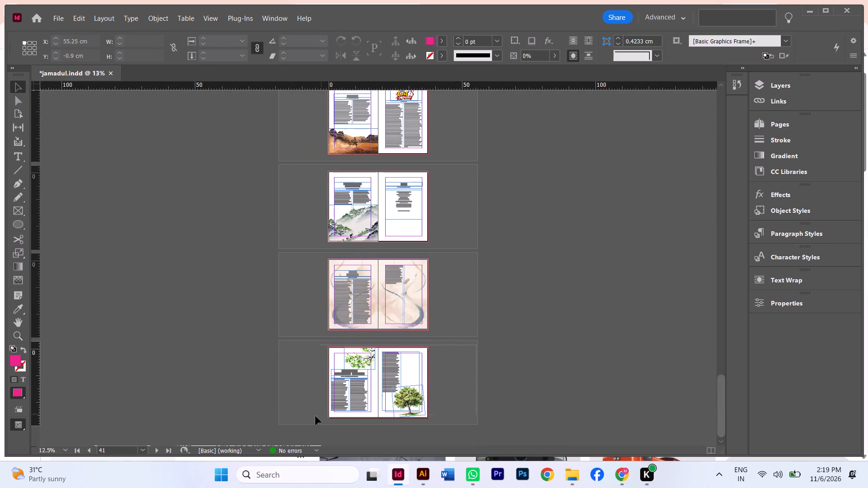
drag(316, 416, 311, 418)
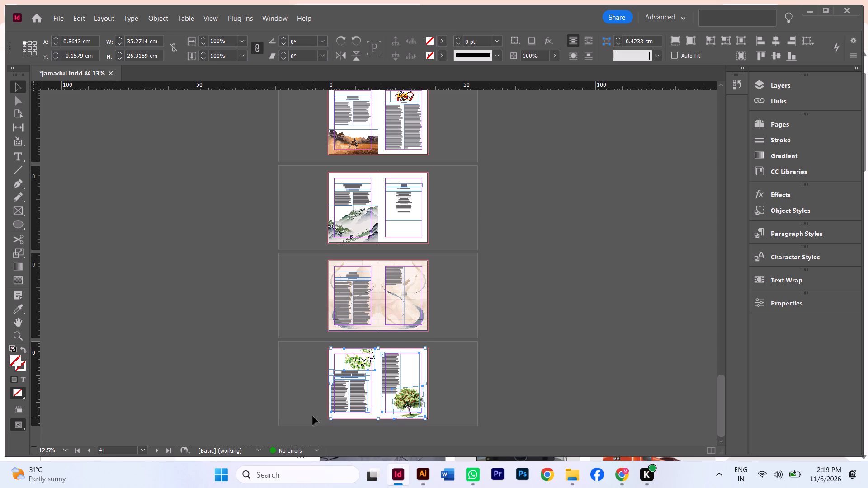
key(ctrl+g)
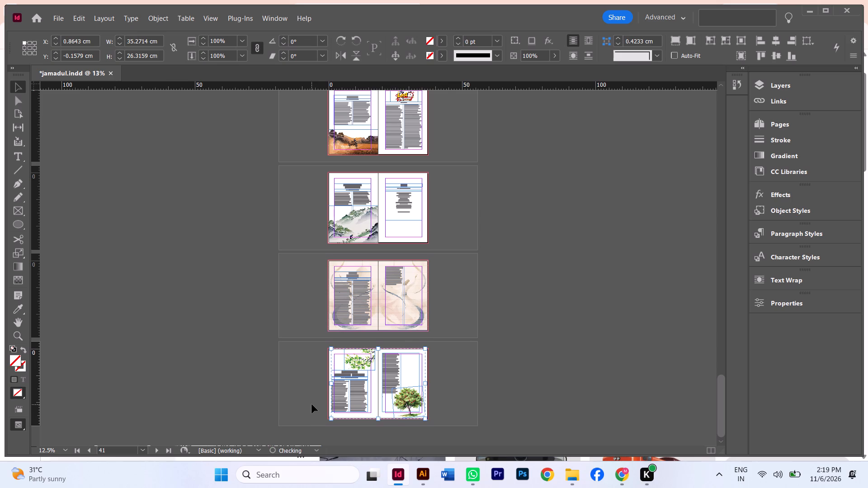
Nudge the group on the page 42 spread right to X about 1.99 cm, aligning its text frames with the side margins.
key(Right)
key(Right)
key(Right)
key(Right)
key(Right)
key(Right)
key(Right)
key(Right)
key(Right)
key(Right)
key(Right)
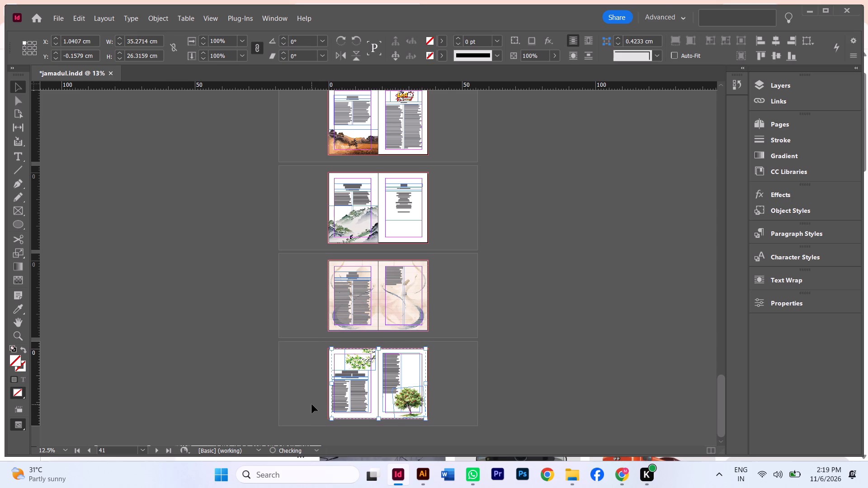
key(Right)
key(Right)
key(Right)
key(Right)
key(Right)
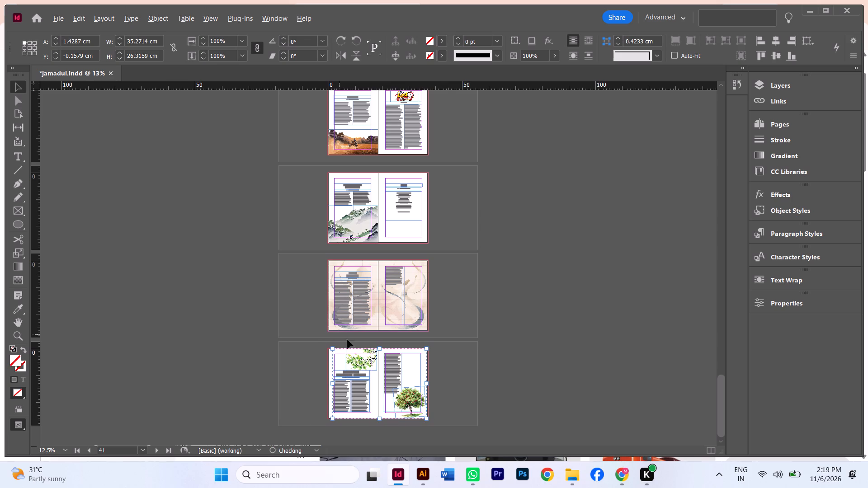
alt+scroll(380, 361, up, 2)
scroll(426, 370, down, 13)
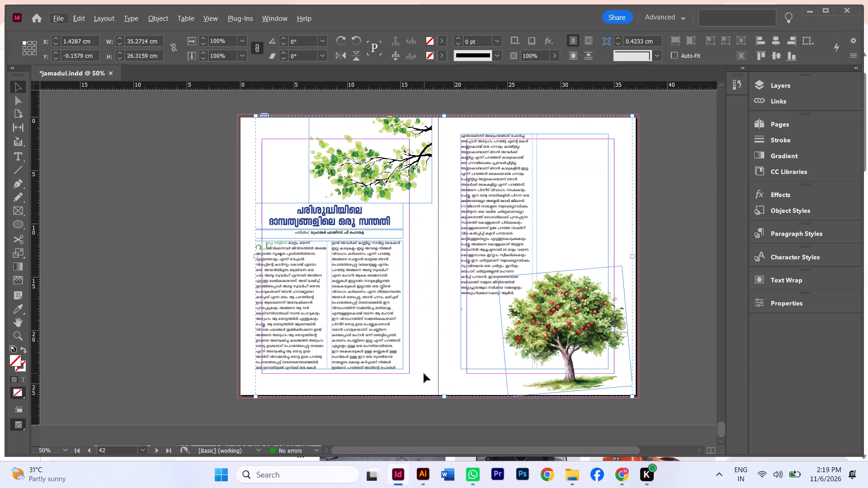
key(Right)
key(Right)
key(Right)
key(Right)
key(Right)
key(Right)
key(Right)
key(Right)
key(Right)
key(Right)
key(Right)
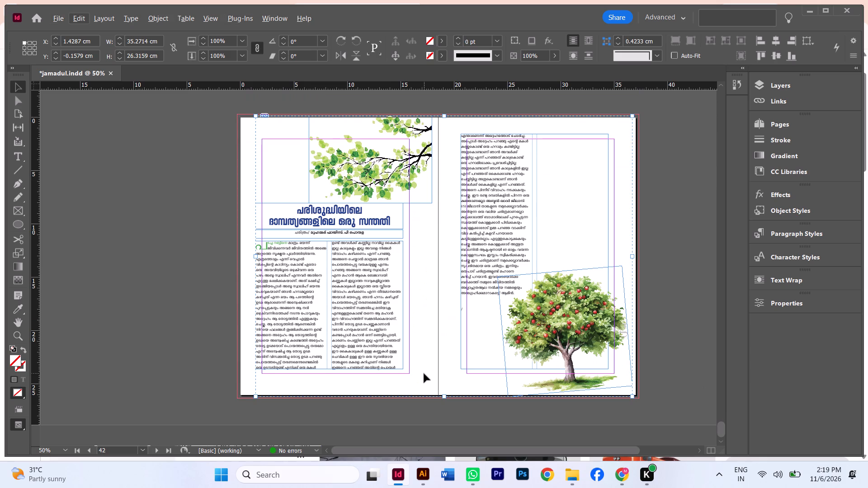
click(427, 371)
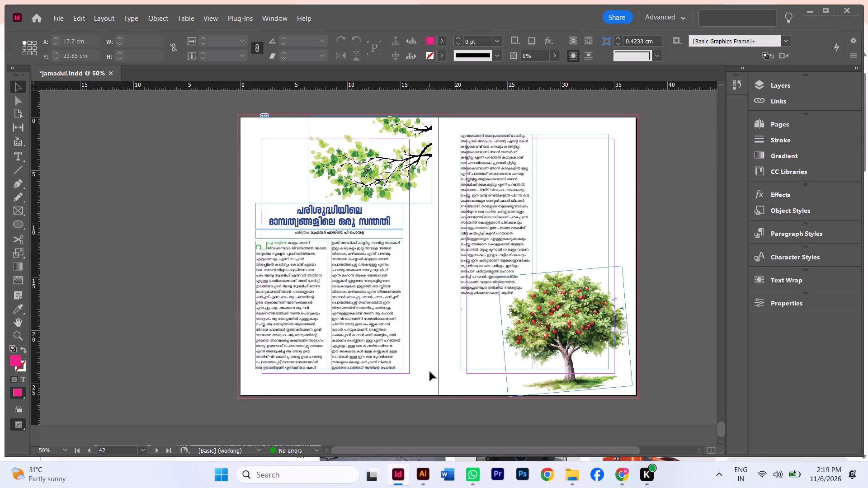
click(430, 372)
click(472, 359)
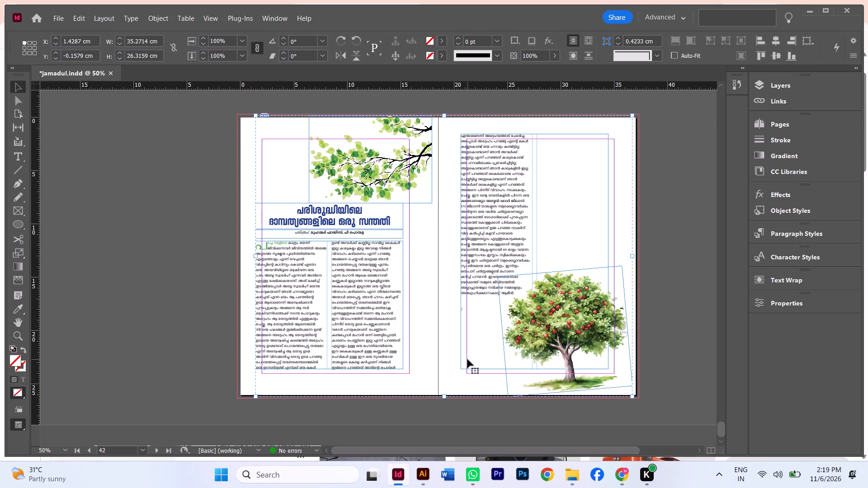
key(Right)
key(Right)
key(Right)
key(Right)
key(Right)
key(Right)
key(Right)
key(Right)
key(Right)
key(Right)
key(Right)
key(Right)
key(Right)
key(Right)
key(Right)
key(Right)
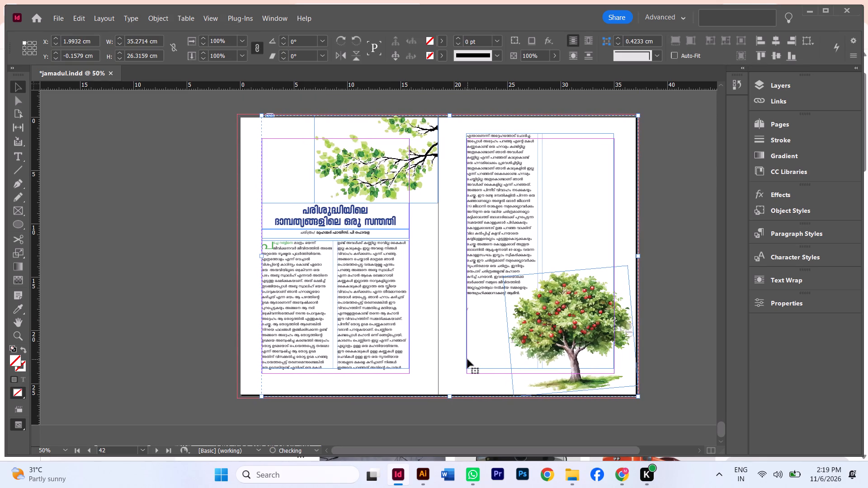
Nudge the page 42 spread group down to Y about 0.30 cm so its text frames align with the bottom margin.
key(Down)
key(Down)
key(Down)
key(Down)
key(Down)
key(Down)
key(Down)
key(Down)
key(Down)
key(Down)
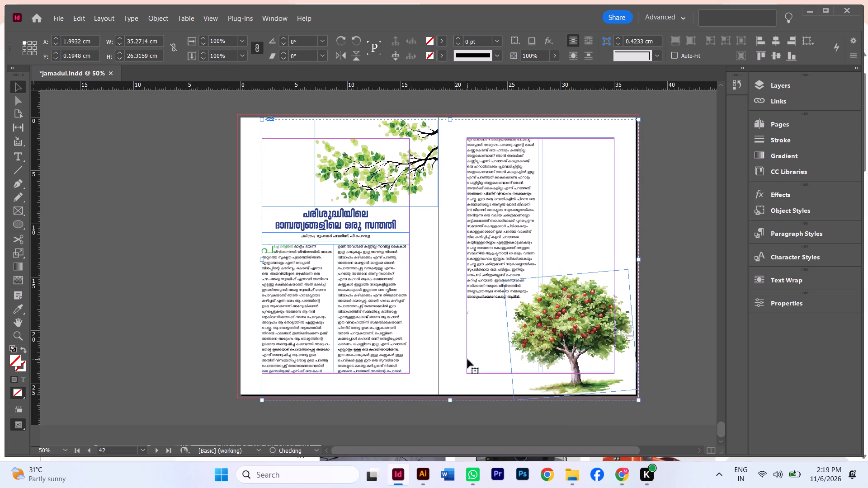
key(Down)
key(Down)
key(Down)
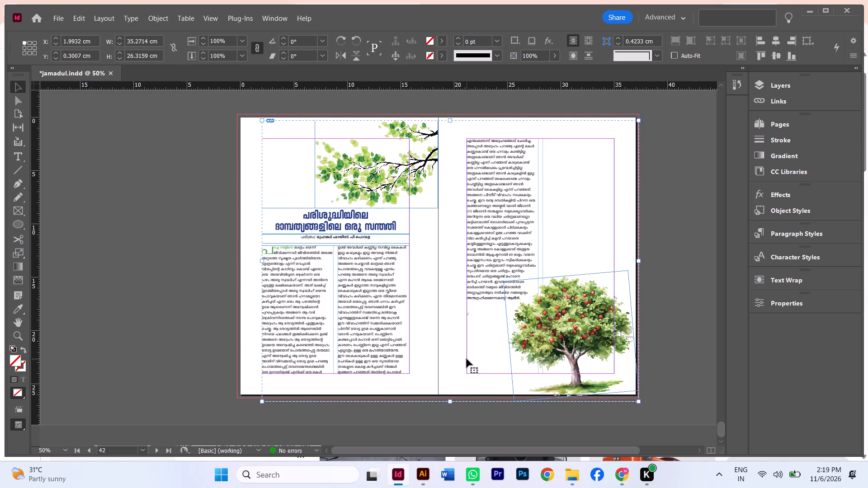
click(707, 221)
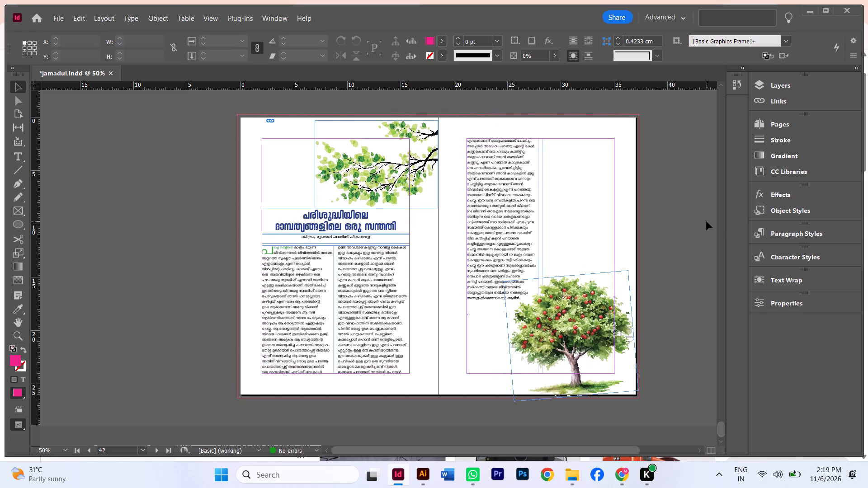
Ungroup the repositioned objects on the page 42 spread.
click(493, 226)
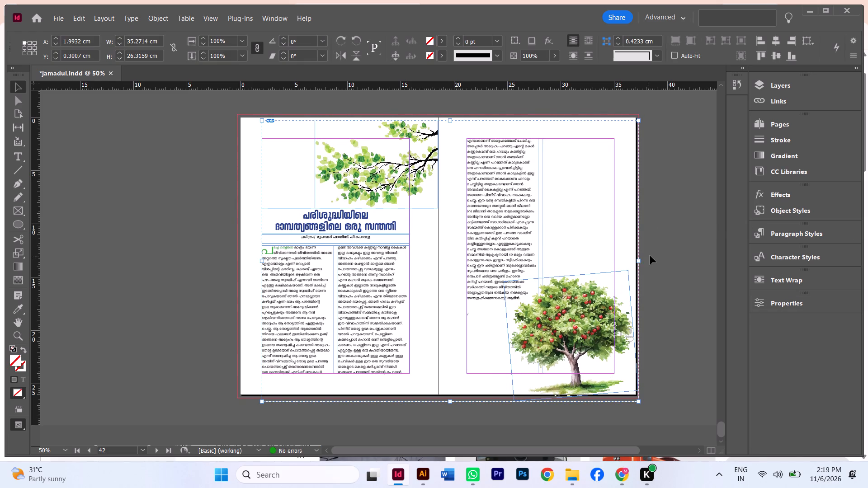
key(ctrl+shift+g)
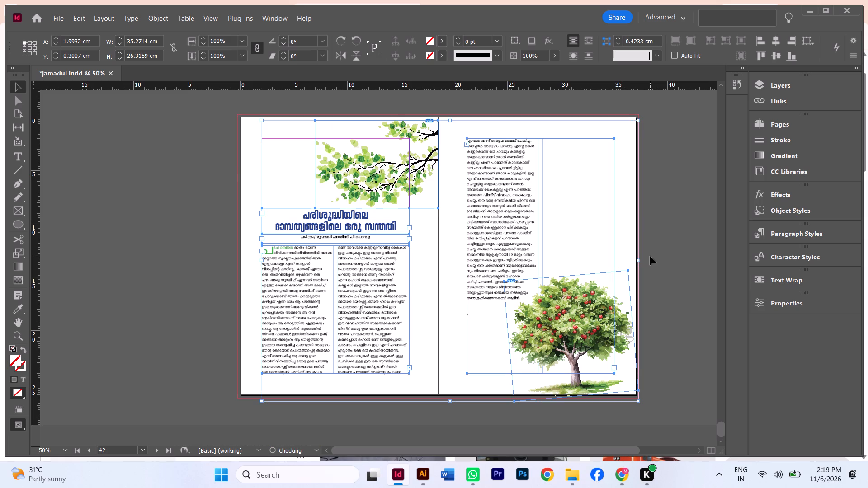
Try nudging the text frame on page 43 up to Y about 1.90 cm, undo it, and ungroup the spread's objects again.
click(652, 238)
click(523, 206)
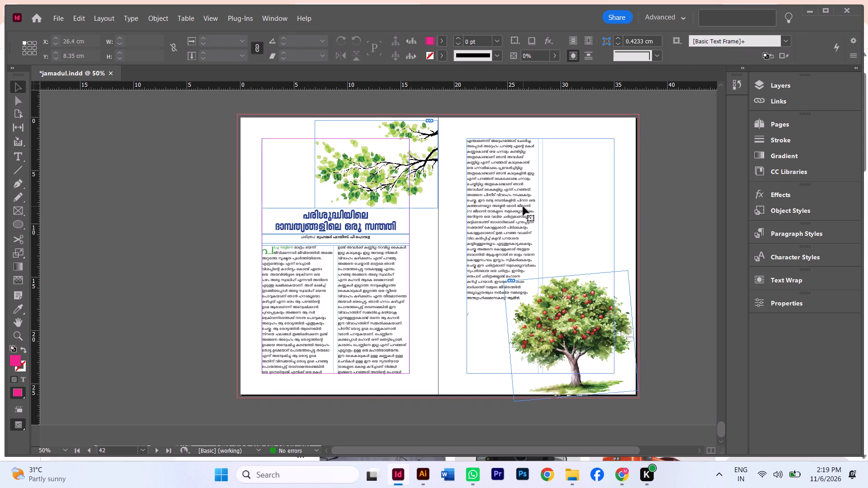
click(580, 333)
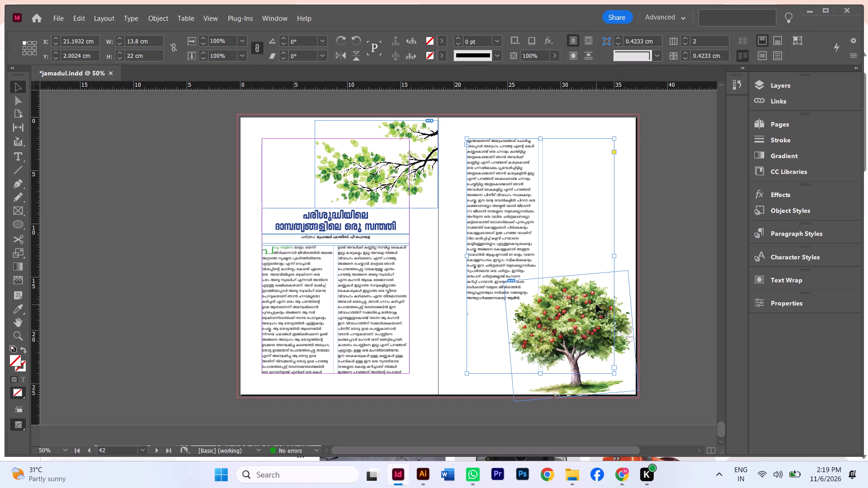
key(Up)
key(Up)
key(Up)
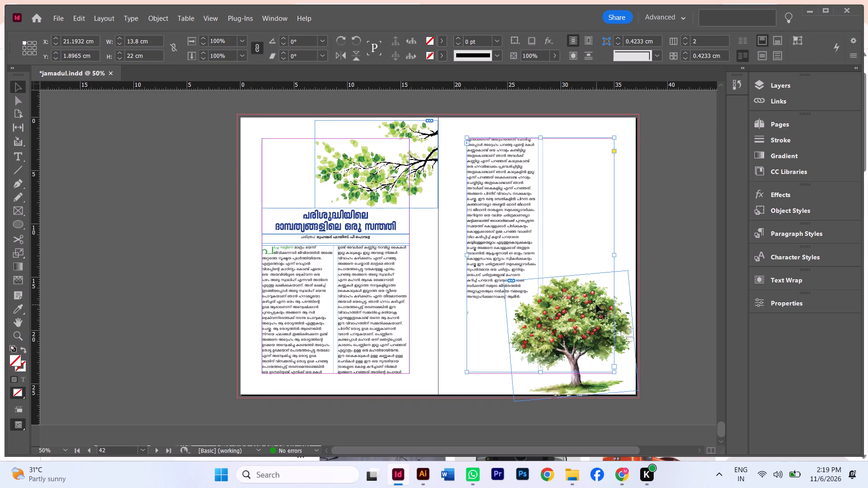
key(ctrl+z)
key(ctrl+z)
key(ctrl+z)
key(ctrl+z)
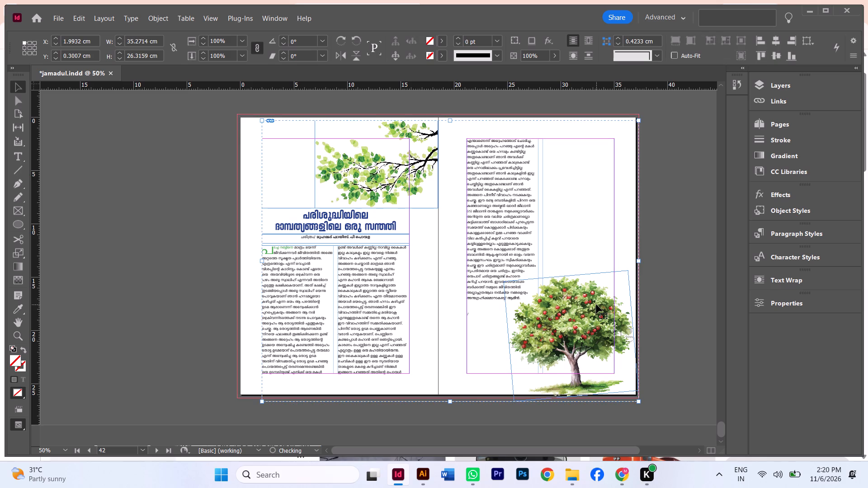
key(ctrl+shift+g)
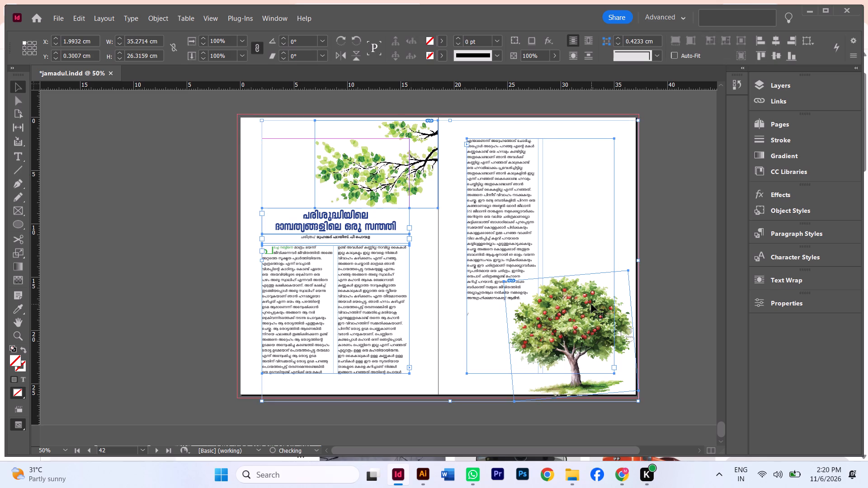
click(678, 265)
Apply a two-line drop cap to the opening paragraph of the article on page 40.
scroll(723, 270, down, 8)
scroll(680, 256, up, 8)
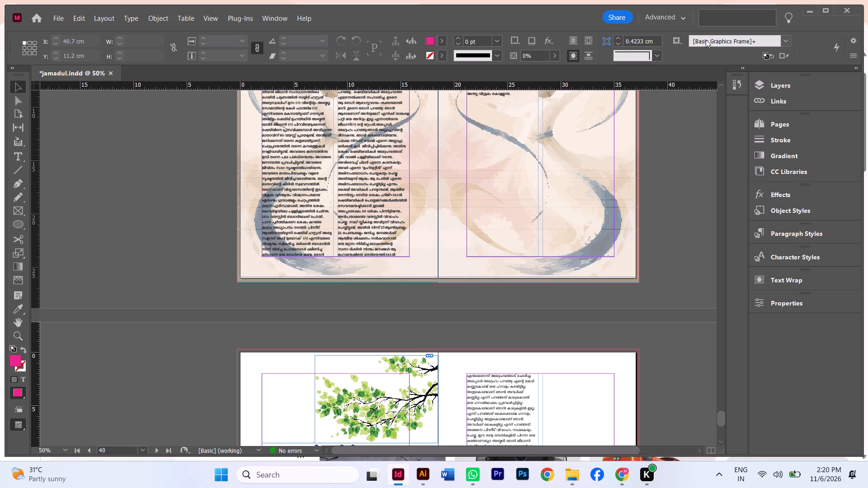
scroll(708, 52, up, 6)
scroll(536, 249, up, 4)
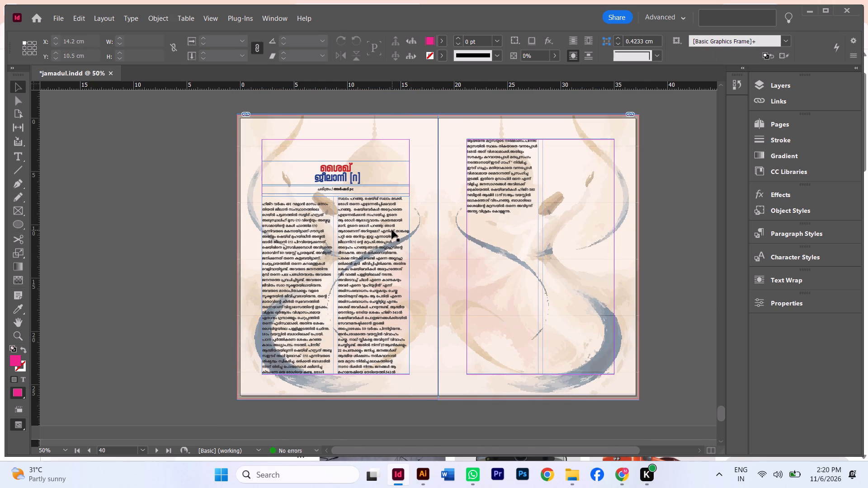
alt+scroll(314, 185, up, 2)
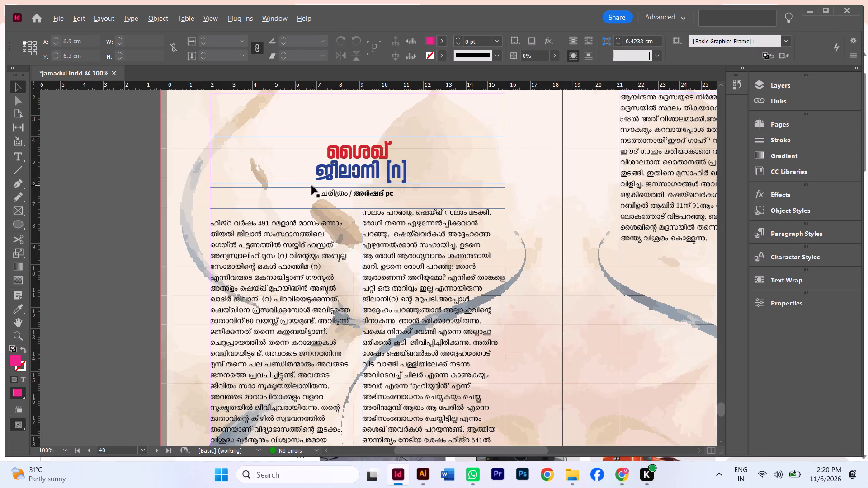
scroll(329, 207, down, 16)
scroll(338, 228, down, 5)
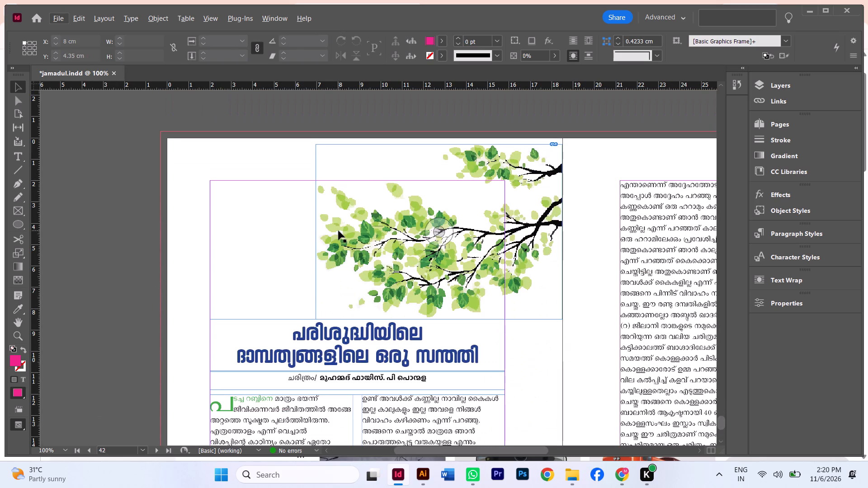
scroll(345, 235, up, 20)
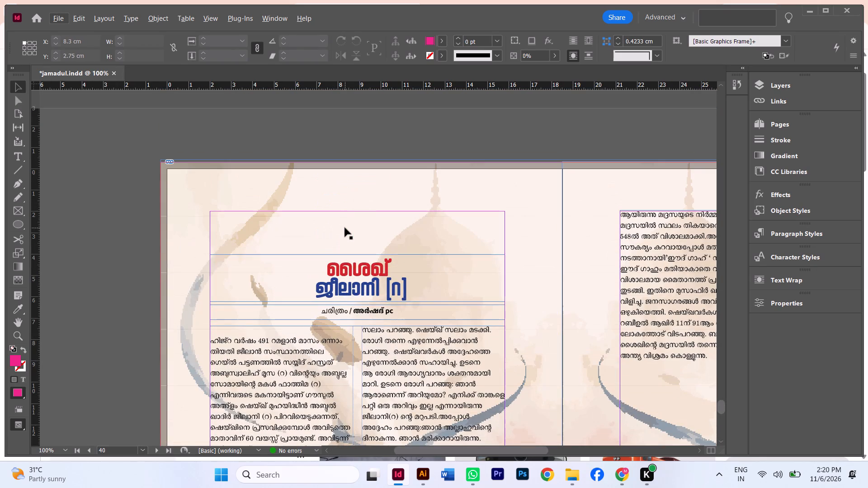
click(210, 344)
double_click(215, 340)
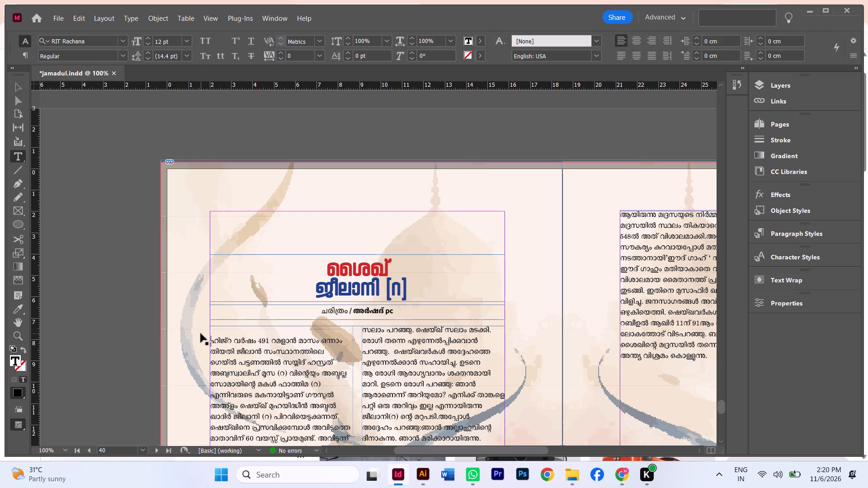
key(ctrl+alt+r)
key(2)
key(Return)
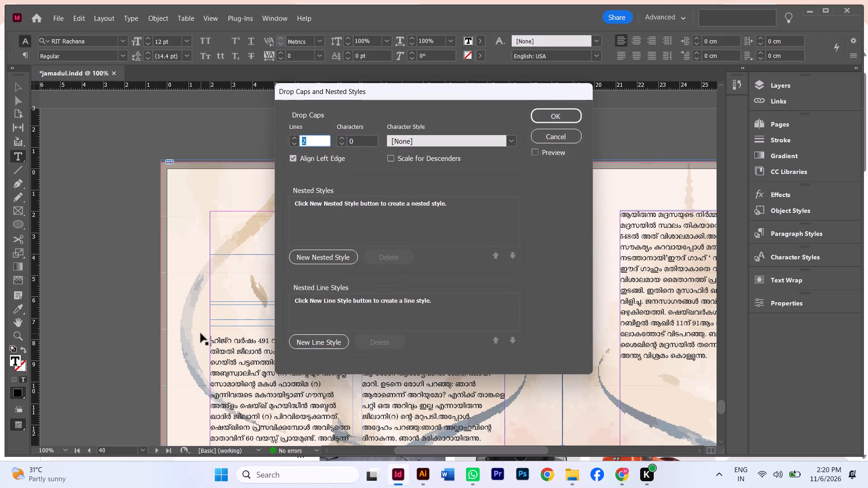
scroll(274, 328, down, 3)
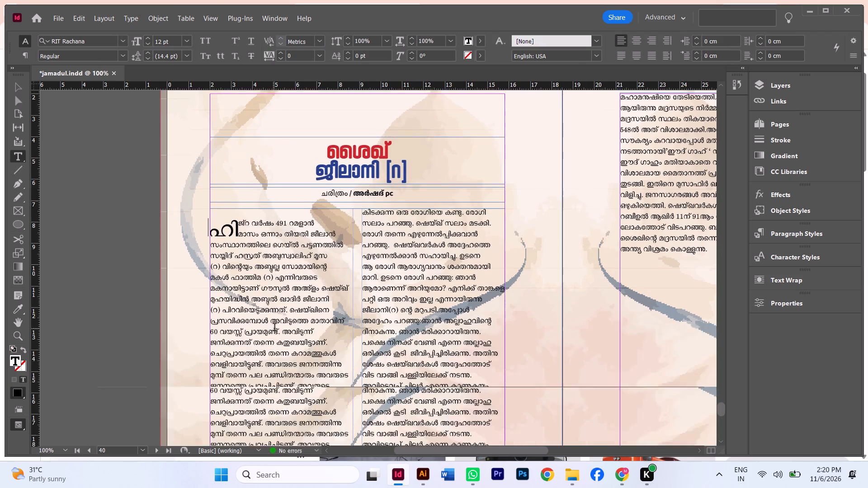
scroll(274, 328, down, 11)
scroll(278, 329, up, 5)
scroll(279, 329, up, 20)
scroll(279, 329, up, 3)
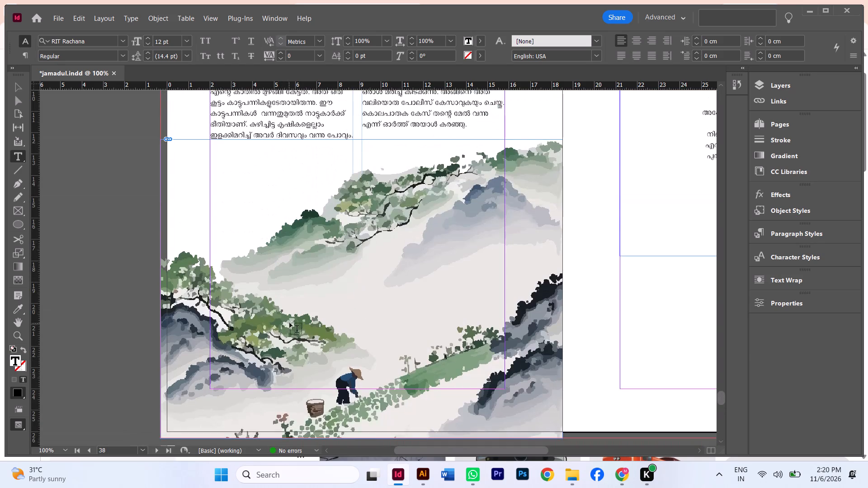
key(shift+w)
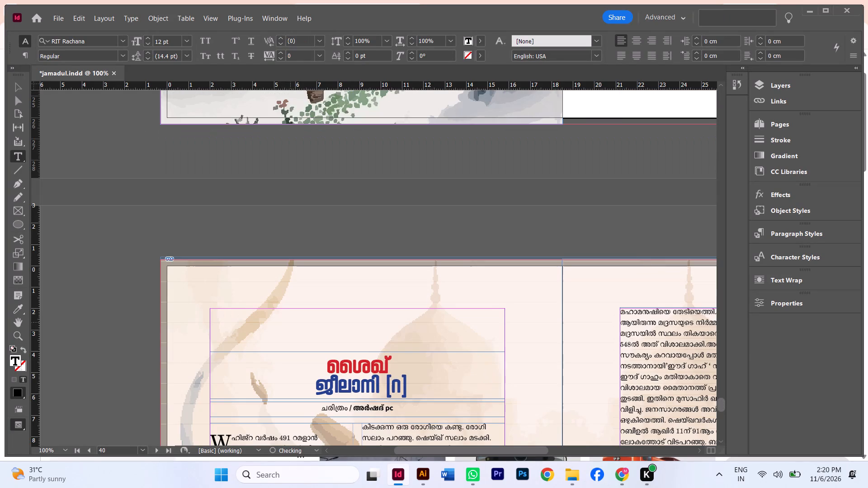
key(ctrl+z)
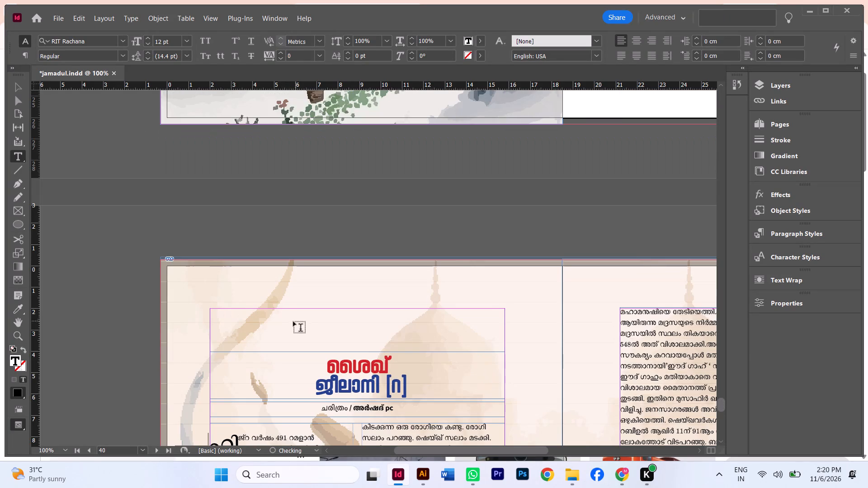
Leave text editing and show the page 40 spread in full-screen Presentation mode.
scroll(293, 324, down, 5)
click(173, 246)
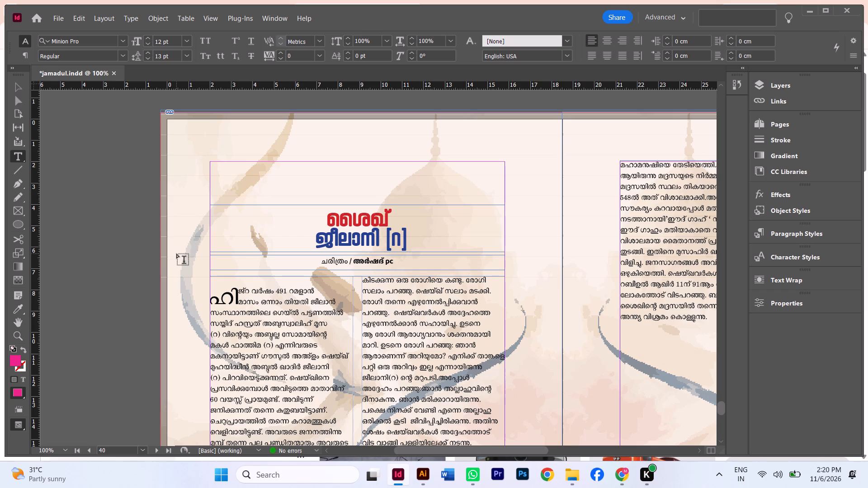
key(shift+w)
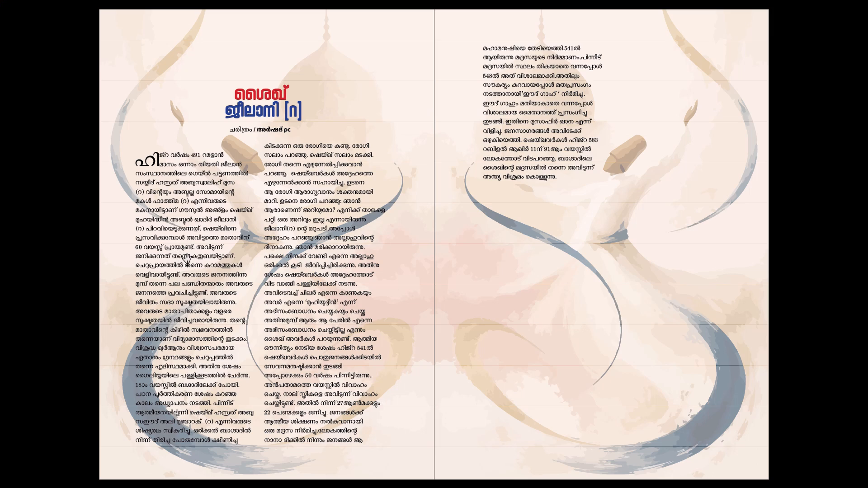
Go back through the presented spreads to the single opening page with the black protest silhouette illustration.
key(Left)
key(Left)
key(Left)
key(Left)
key(Left)
key(Left)
key(Left)
key(Left)
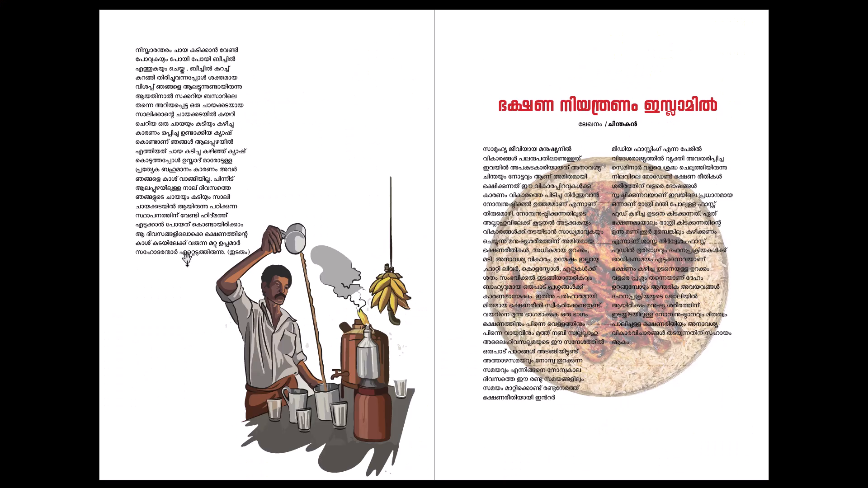
key(Left)
key(Left)
key(Left)
key(Left)
key(Left)
key(Left)
key(Left)
key(Left)
key(Left)
key(Left)
key(Left)
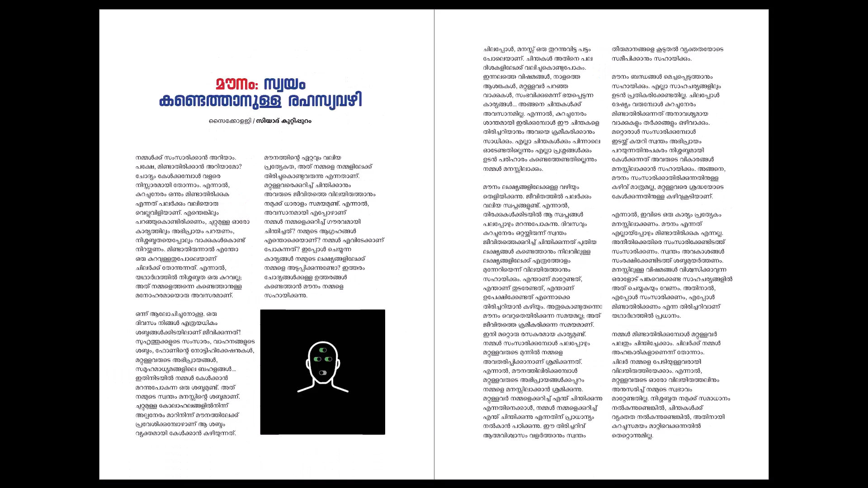
key(Left)
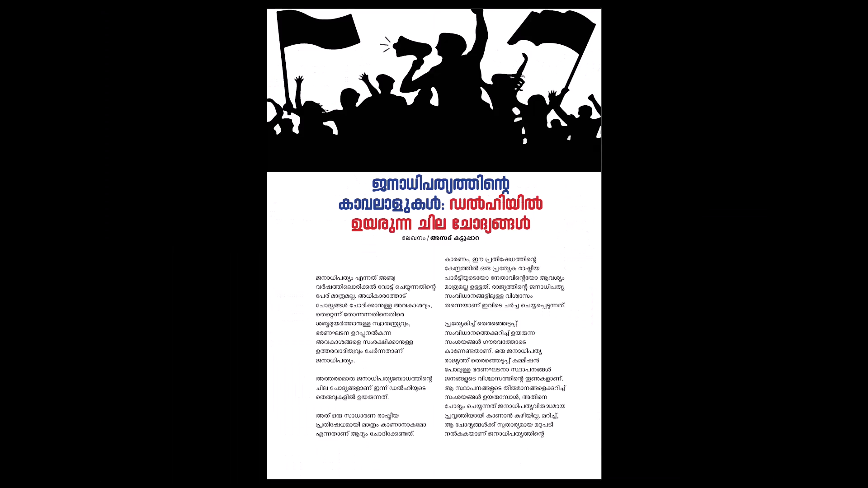
Review the spreads following the protest opening page one by one, examining the article text, headings and illustration placement.
key(Right)
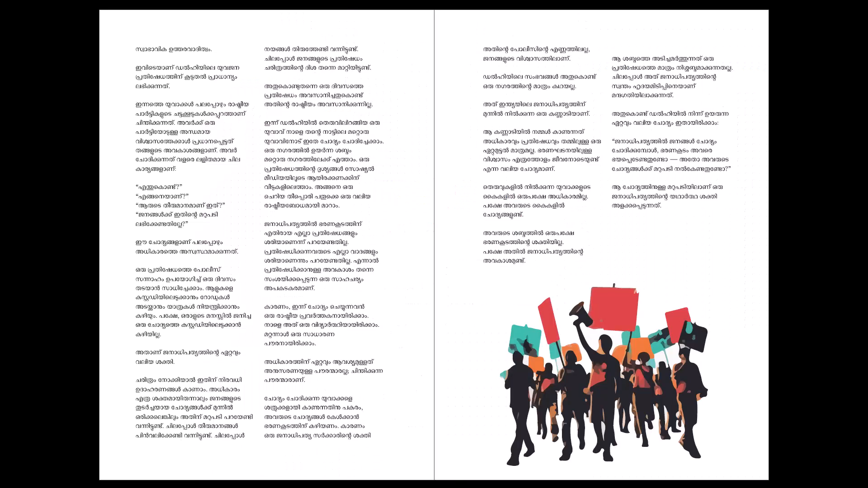
key(Right)
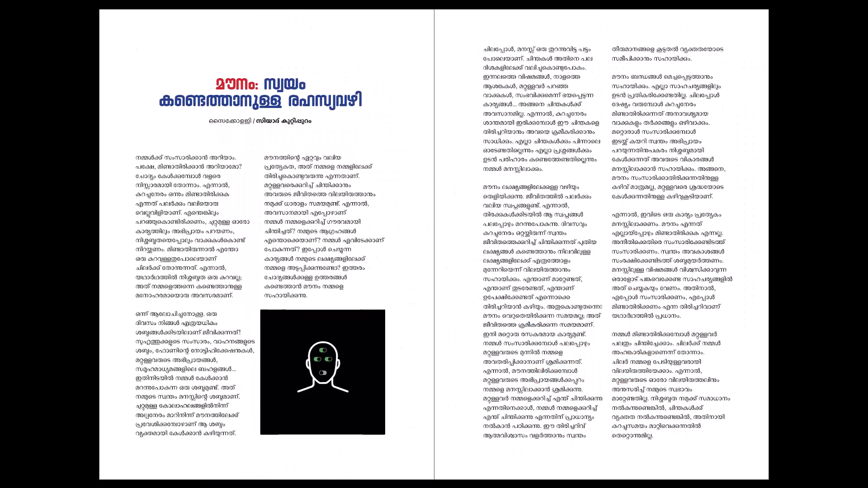
key(Right)
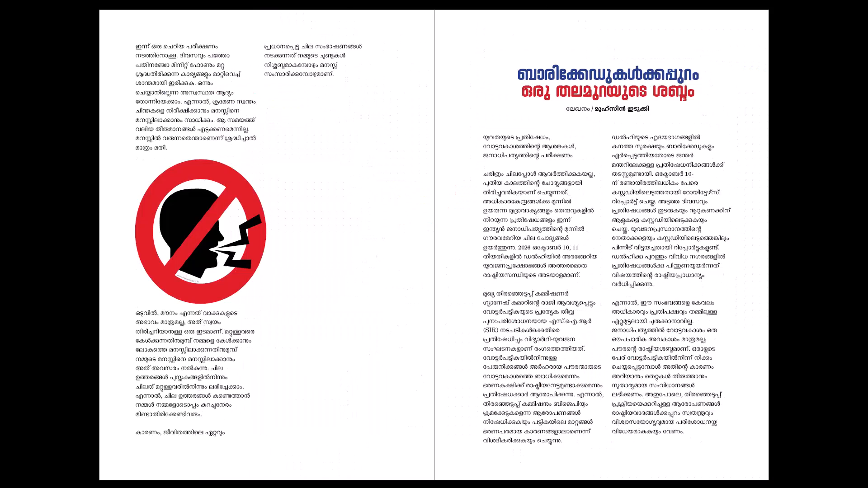
key(Right)
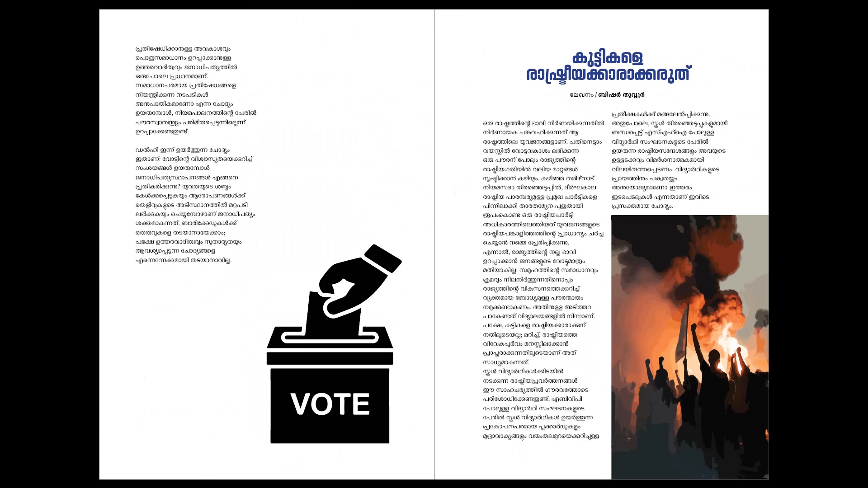
key(Right)
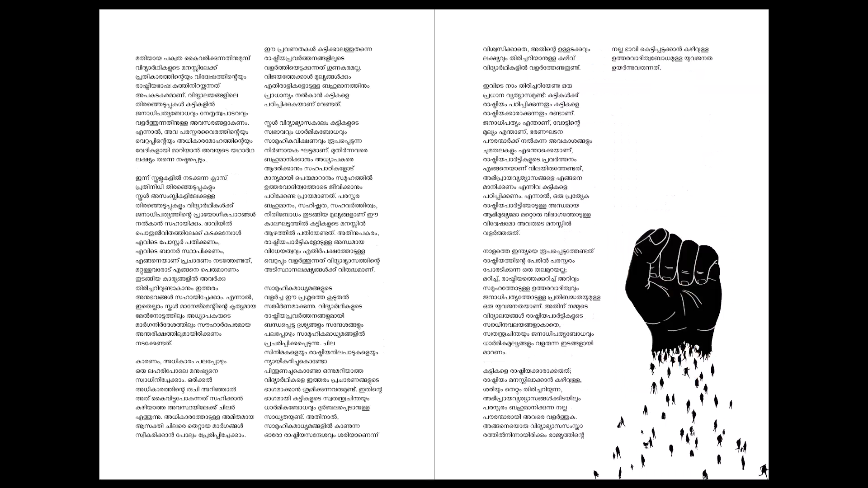
key(Right)
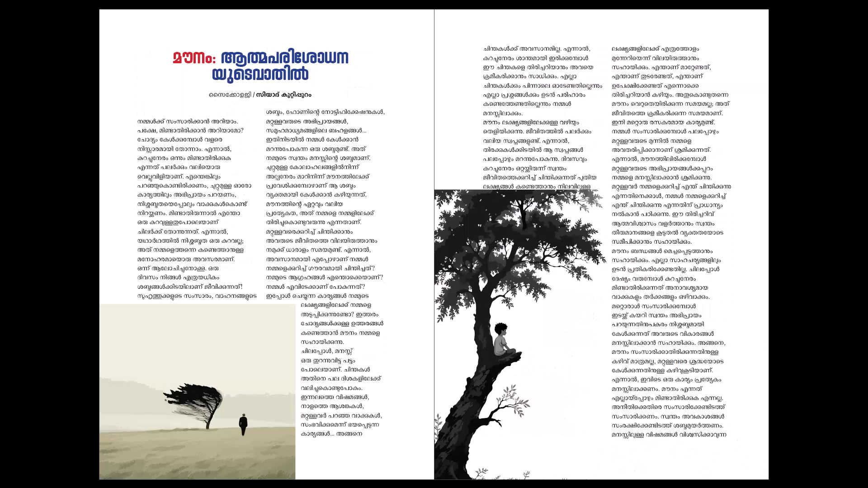
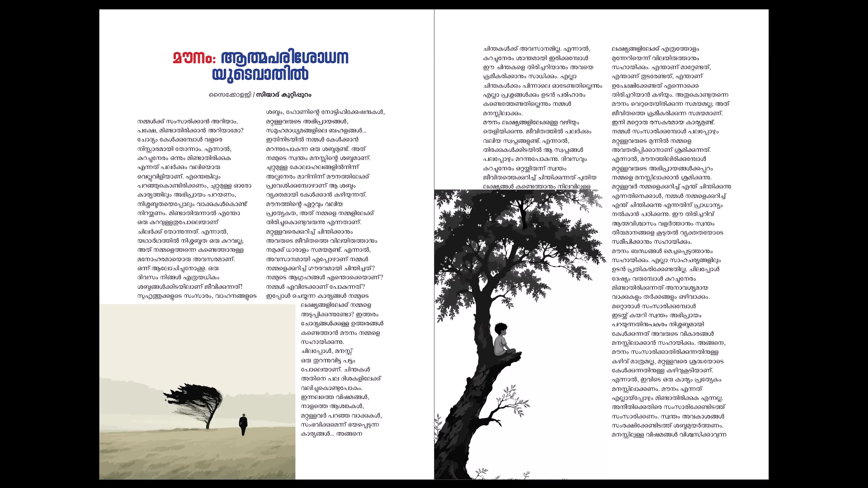
Review the presented spreads from the article on silence through to the history article with the whirling dervish background, examining text and illustration placement.
key(Right)
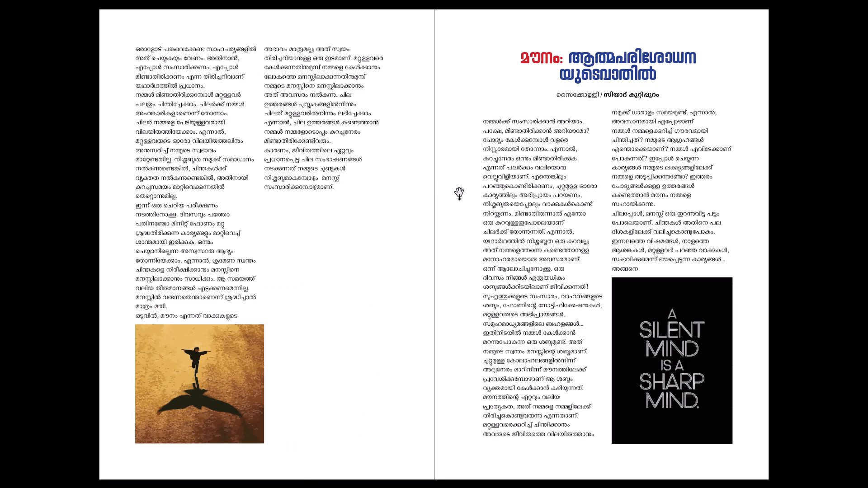
key(Right)
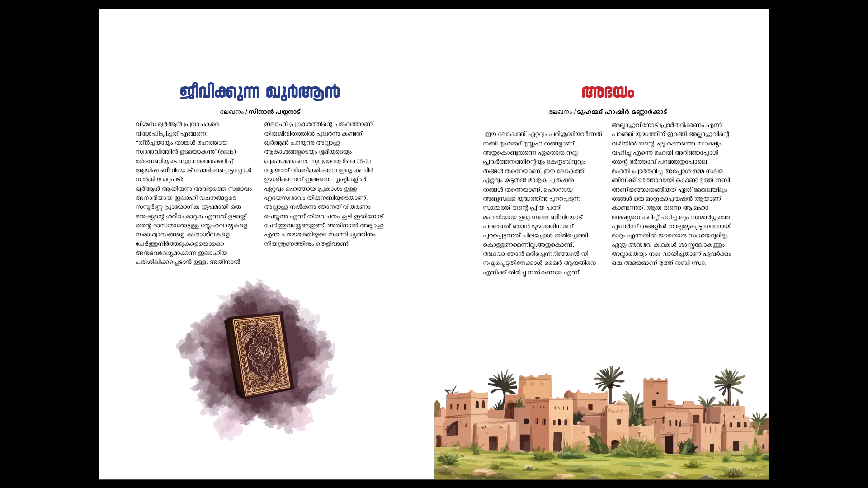
key(Right)
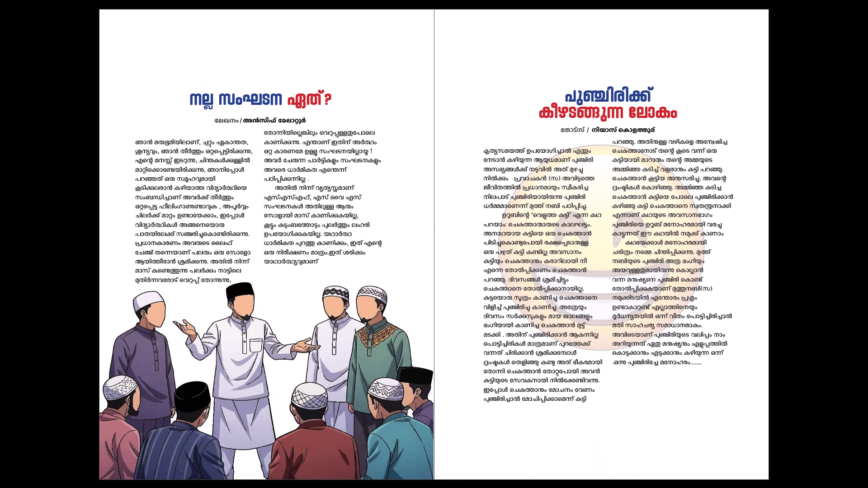
key(Right)
key(Right)
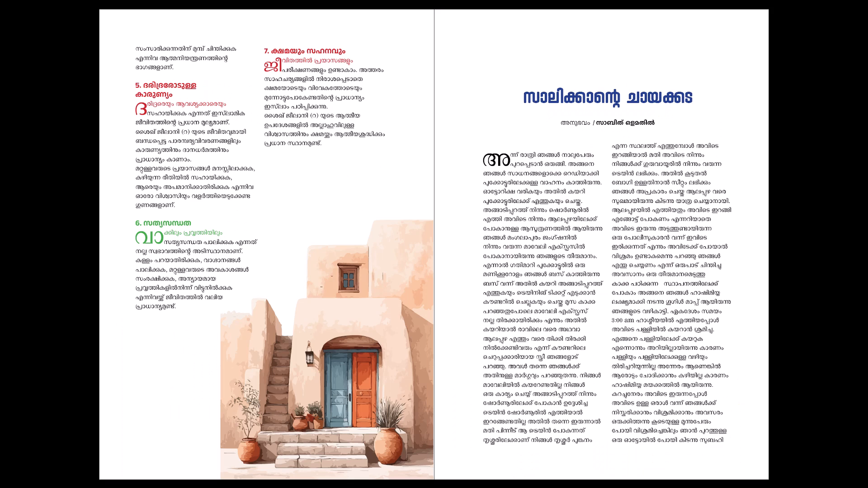
key(Right)
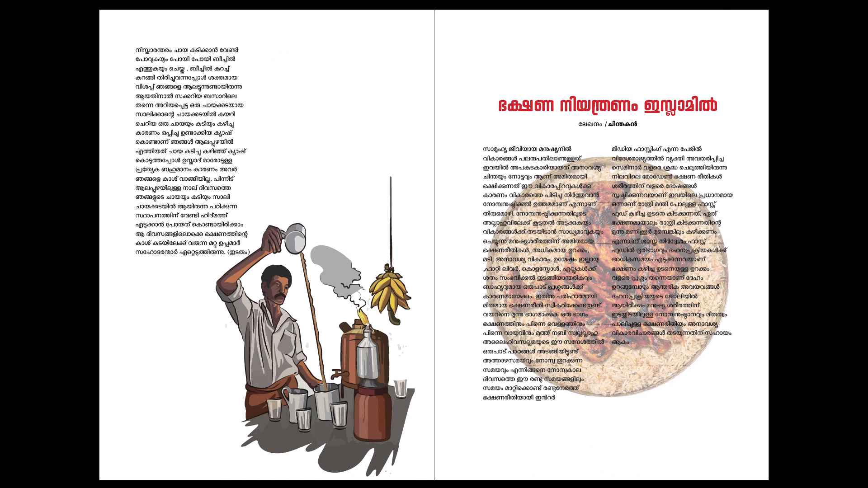
key(Right)
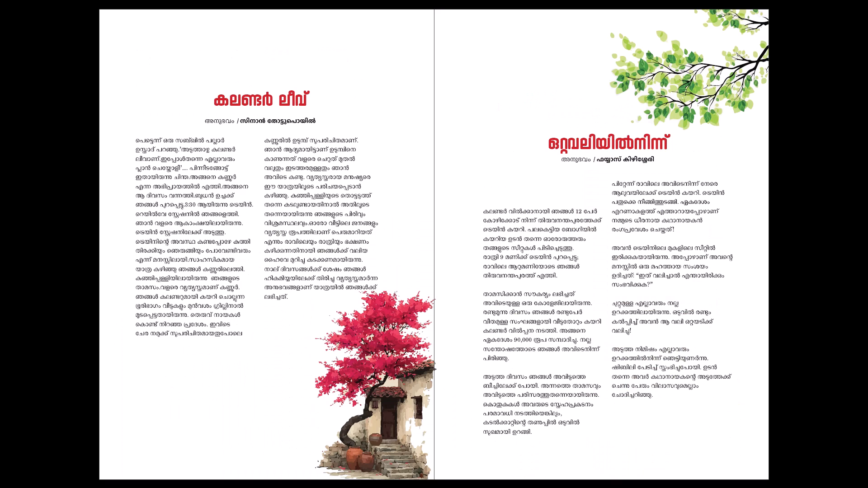
key(Right)
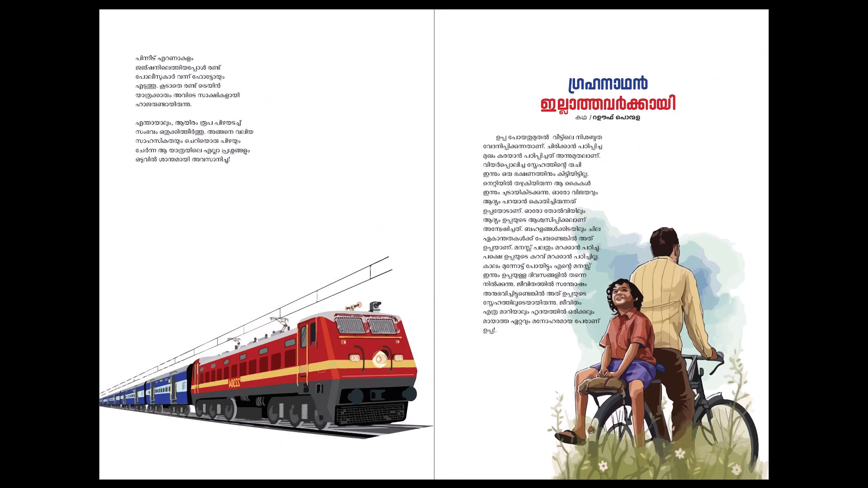
key(Left)
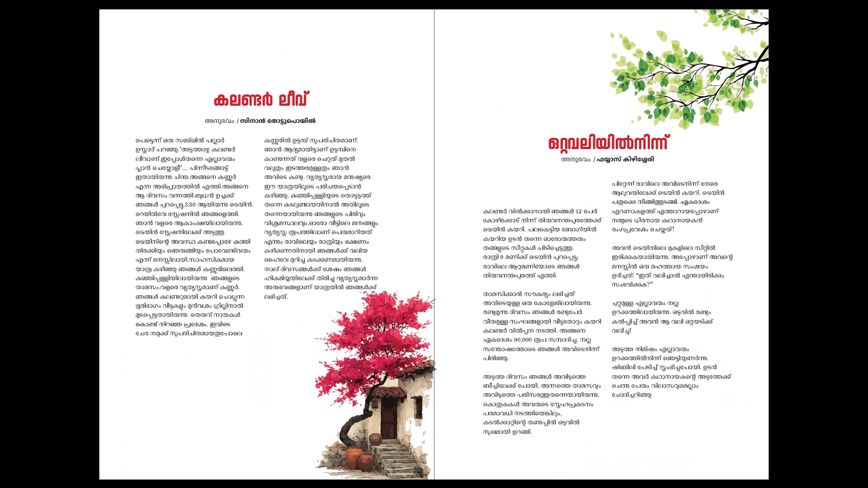
key(Right)
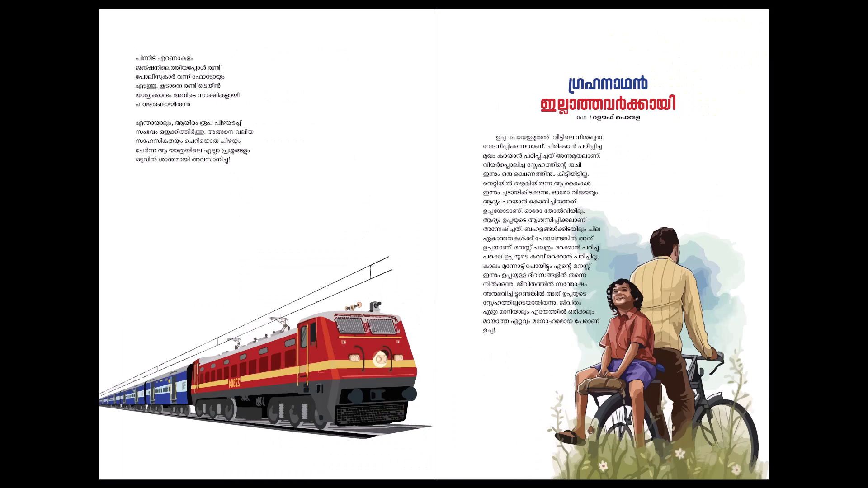
key(Right)
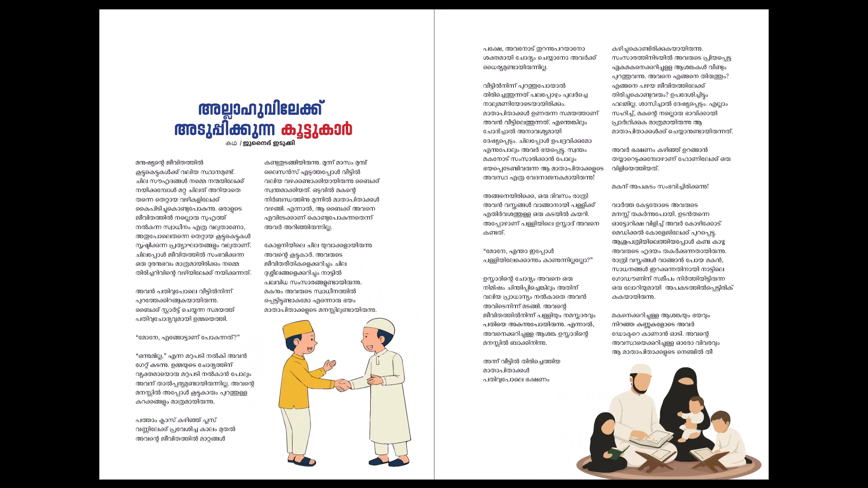
key(Right)
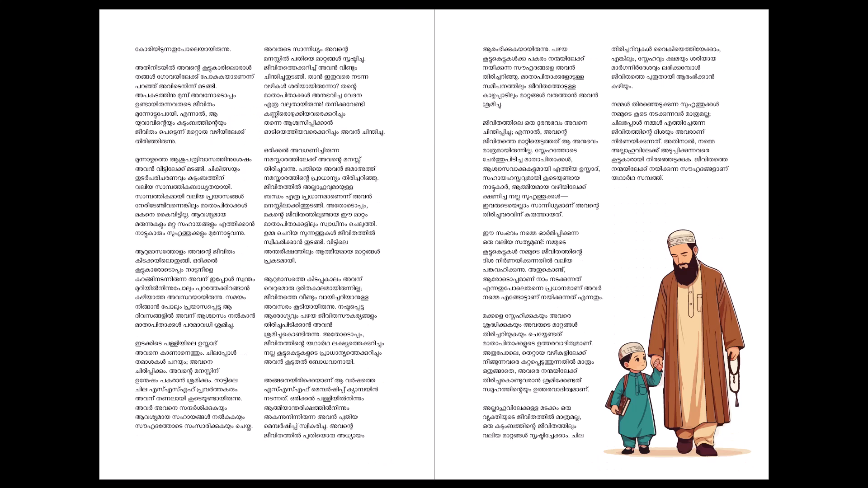
key(Right)
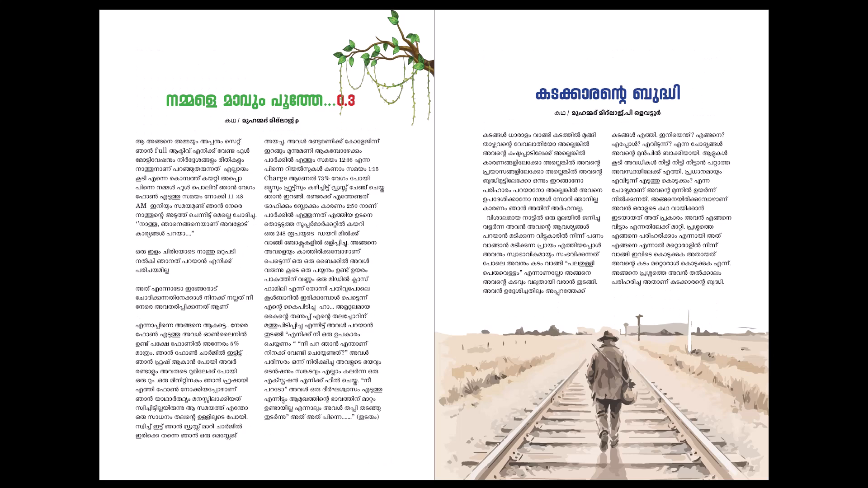
key(Right)
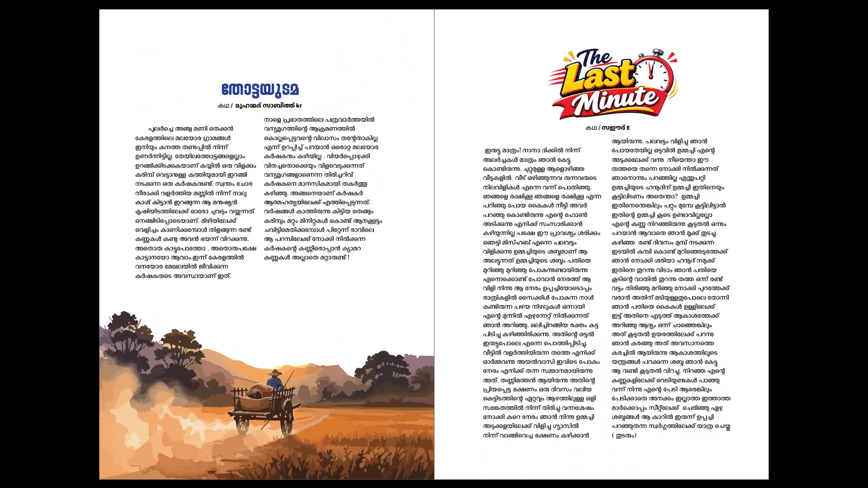
key(Right)
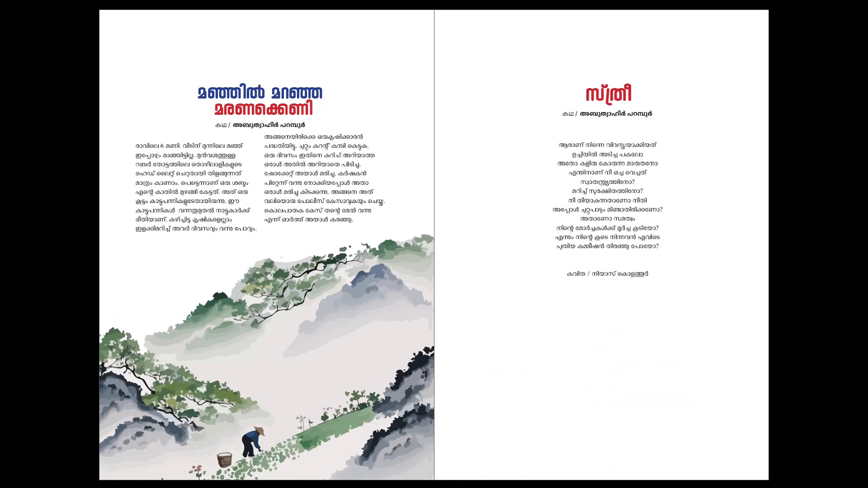
key(Right)
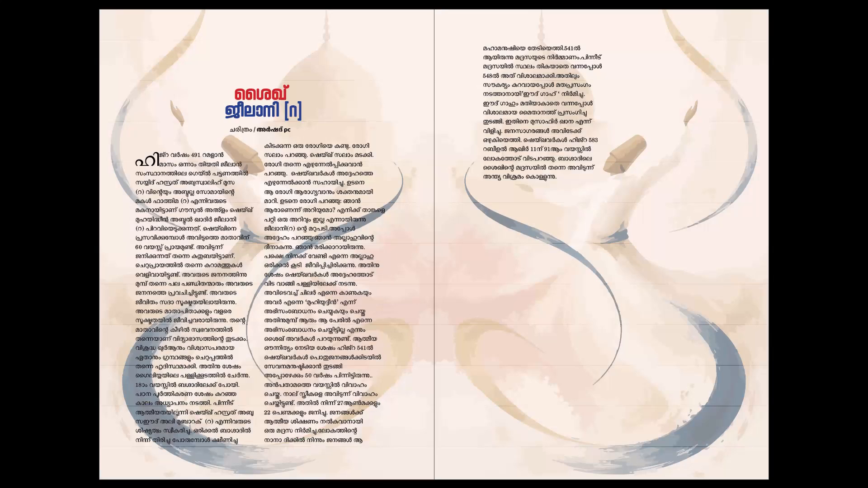
Recheck the spreads around the dervish article, comparing neighbouring layouts back to the spread with the red train illustration.
key(Left)
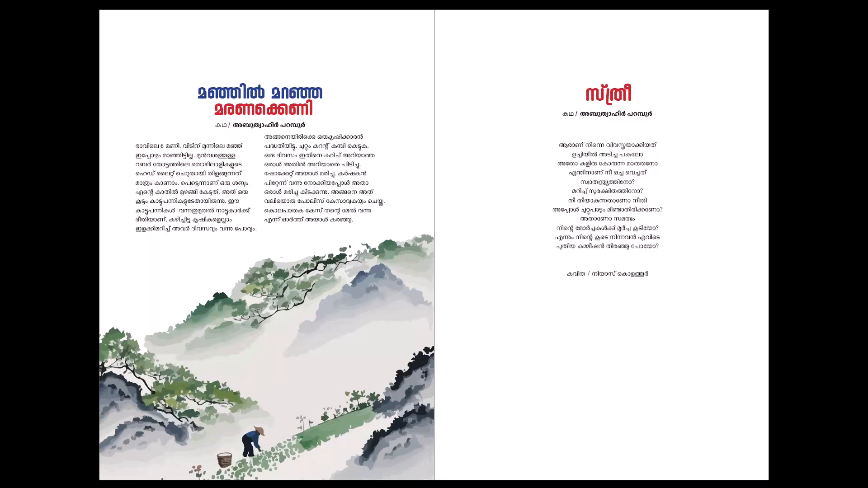
key(Right)
key(Left)
key(Right)
key(Right)
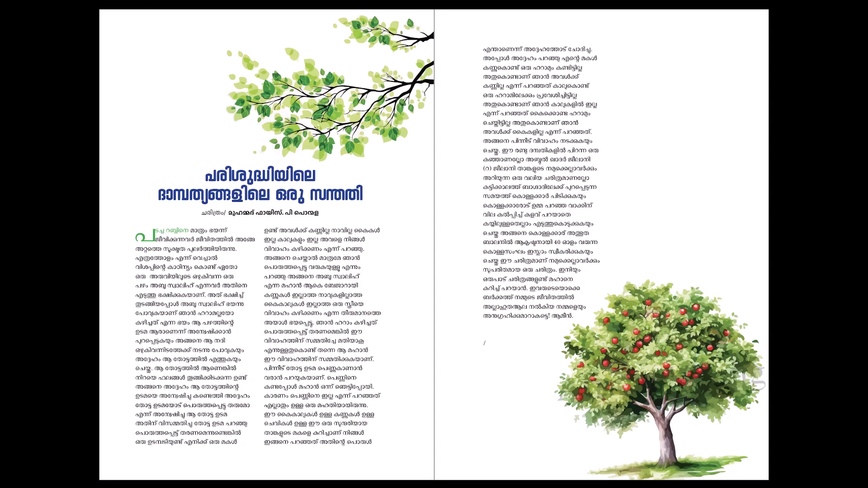
key(Right)
key(Left)
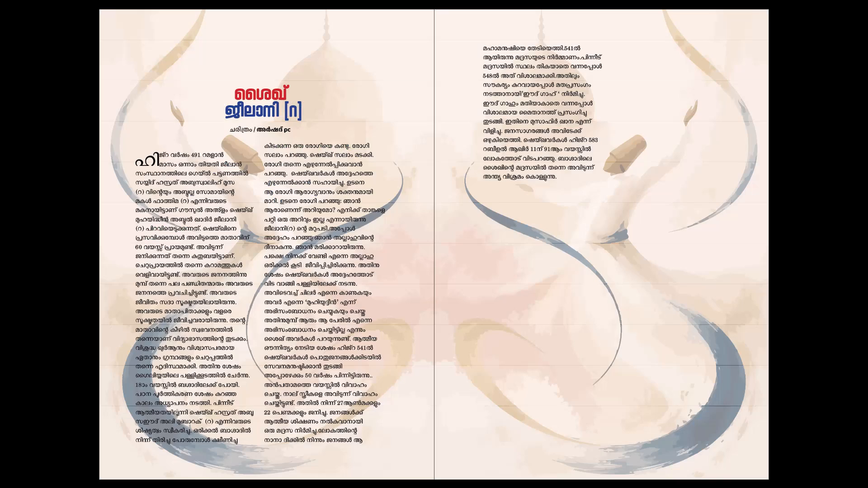
key(Left)
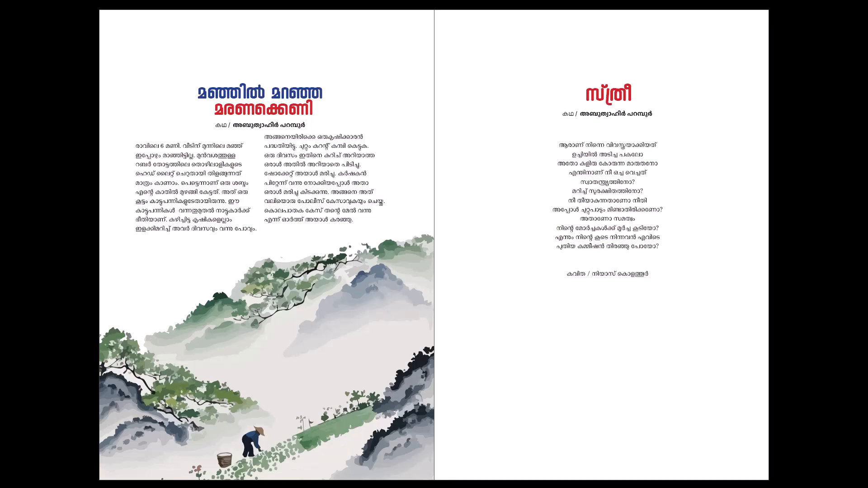
key(Left)
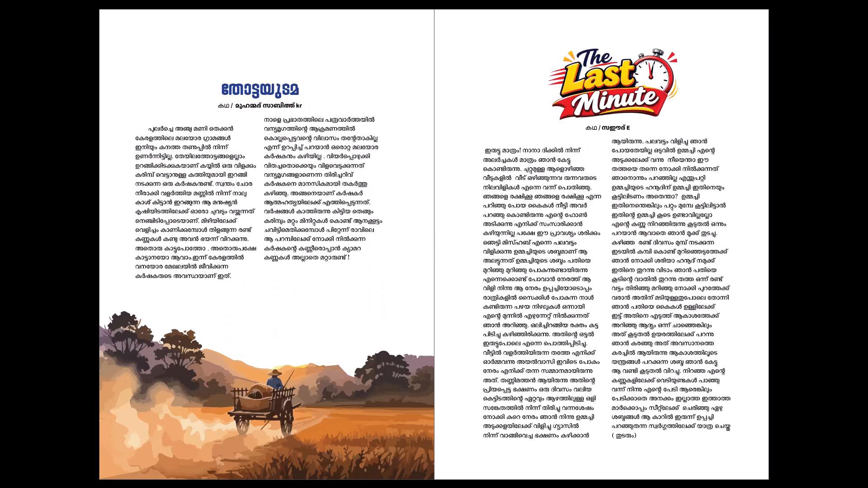
key(Left)
key(Left)
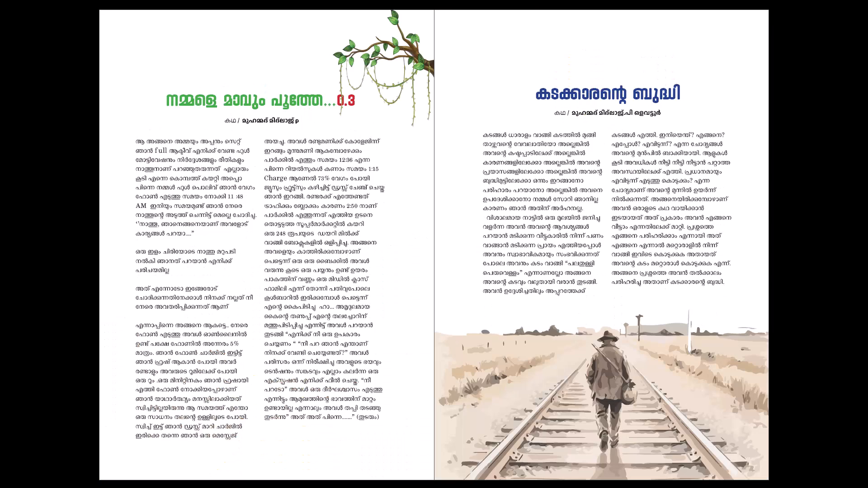
key(Left)
key(Left)
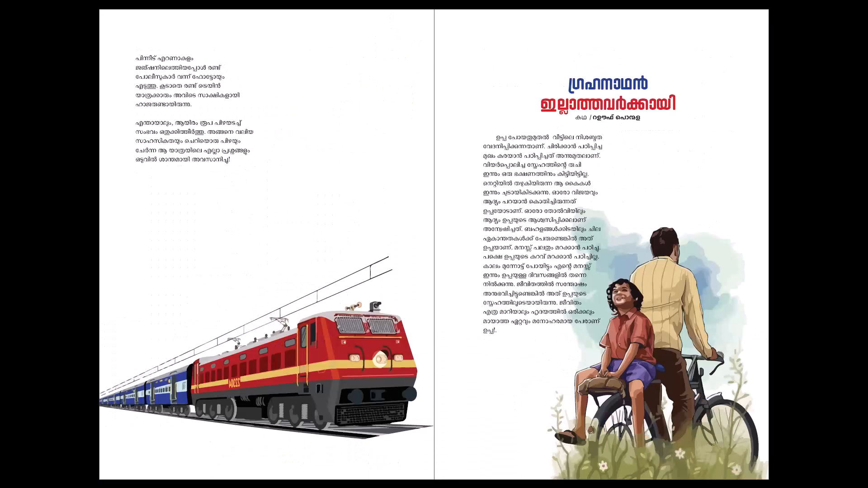
Review the presented spreads forward from the train illustration to the apple tree spread, and leave Presentation mode.
key(Right)
key(Right)
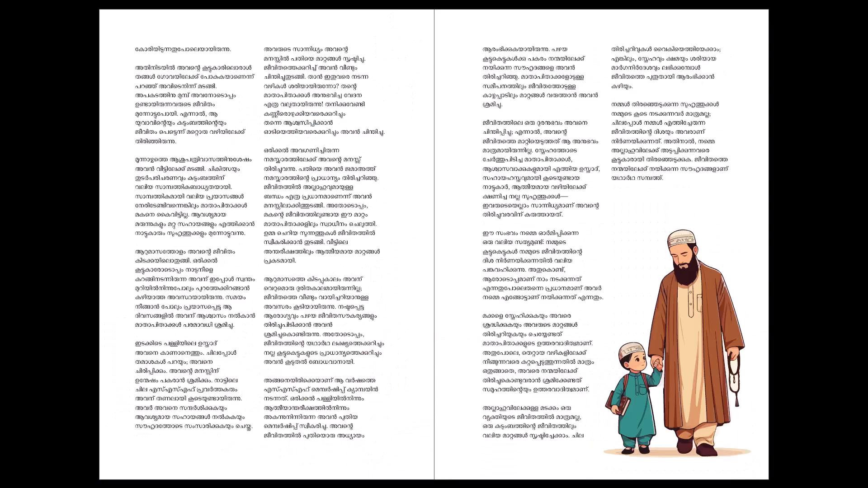
key(Right)
key(Right)
key(Right)
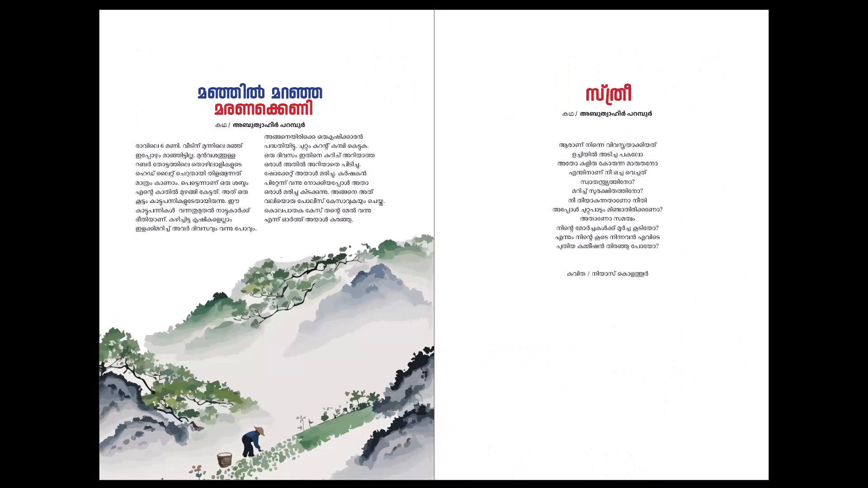
key(Right)
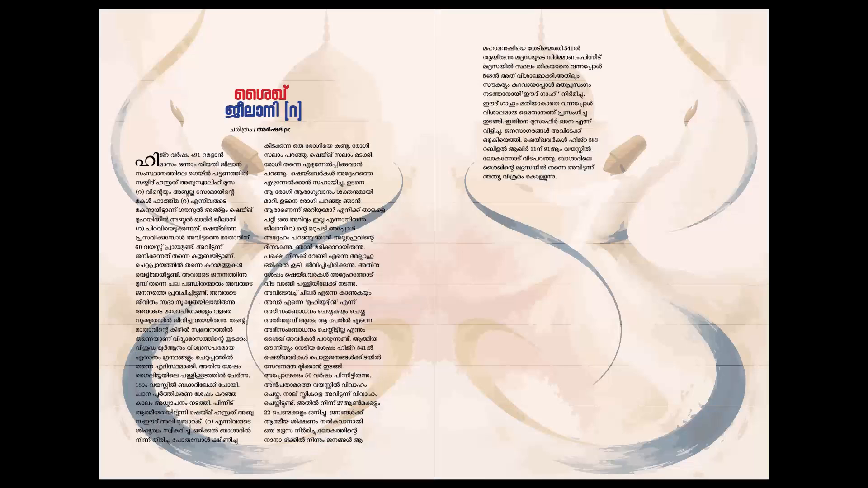
key(Right)
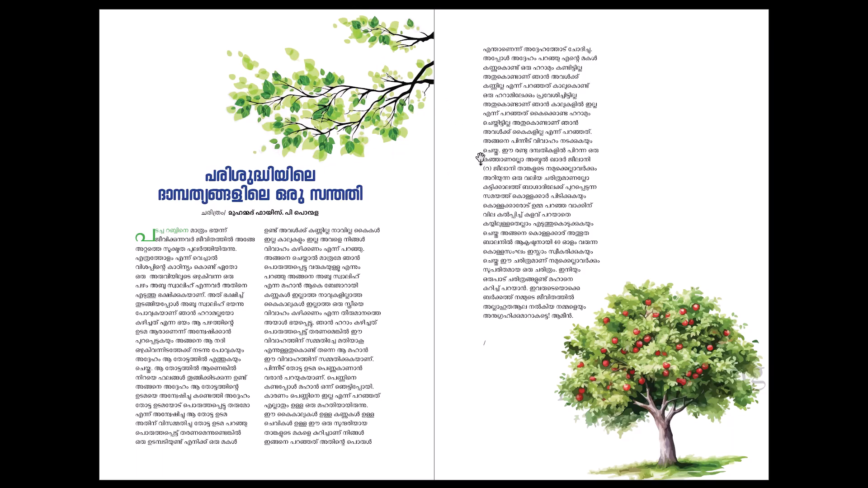
key(Escape)
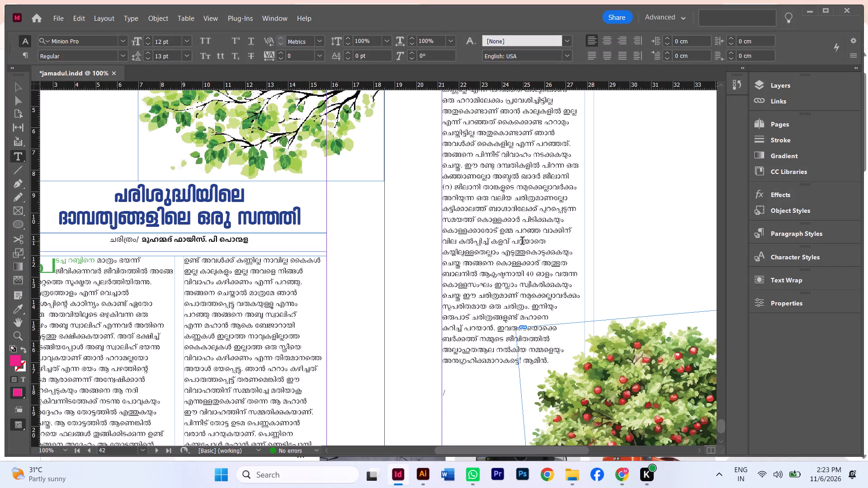
Look over the spreads between pages 34 and 42 in the normal layout view at 50% zoom, examining frames and empty areas.
alt+scroll(515, 244, down, 2)
scroll(494, 216, down, 5)
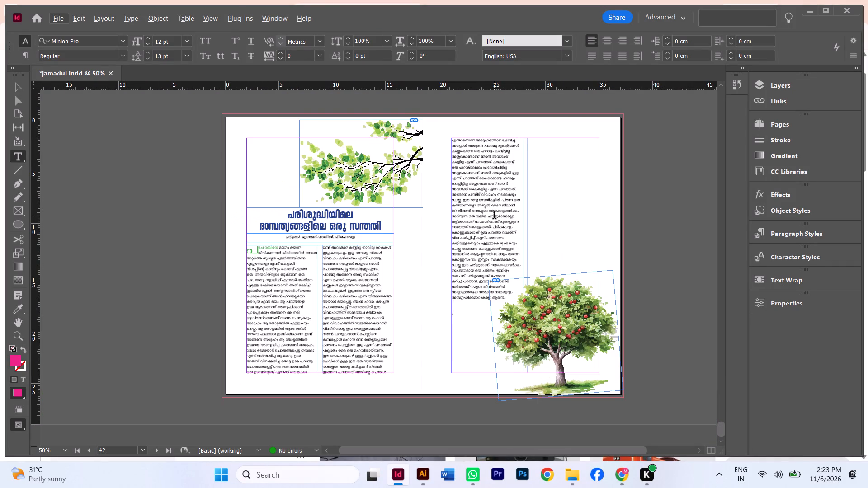
scroll(494, 216, up, 17)
scroll(491, 216, up, 5)
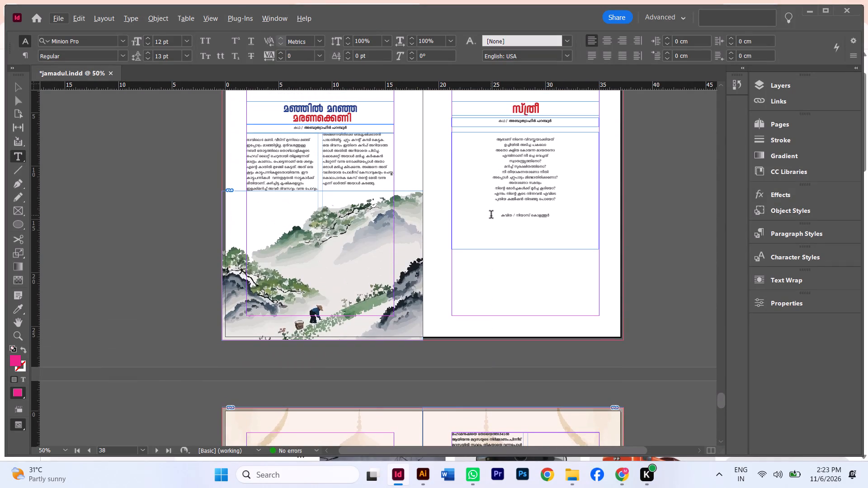
scroll(491, 216, down, 5)
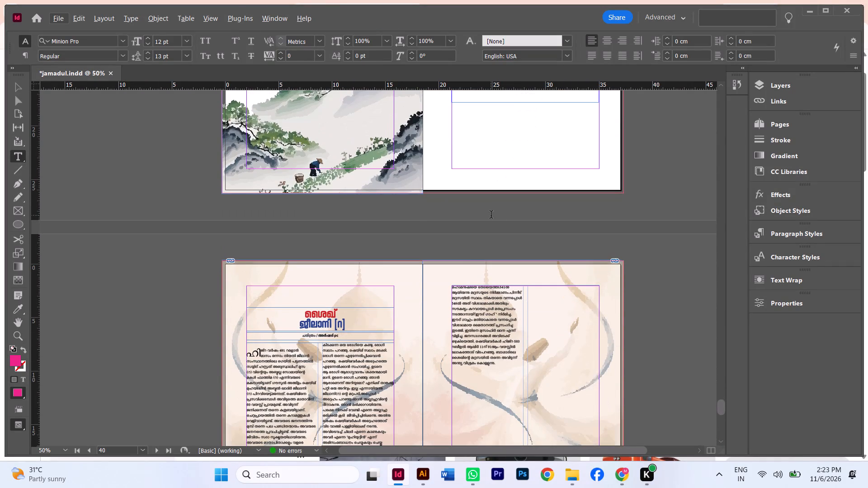
scroll(492, 215, up, 15)
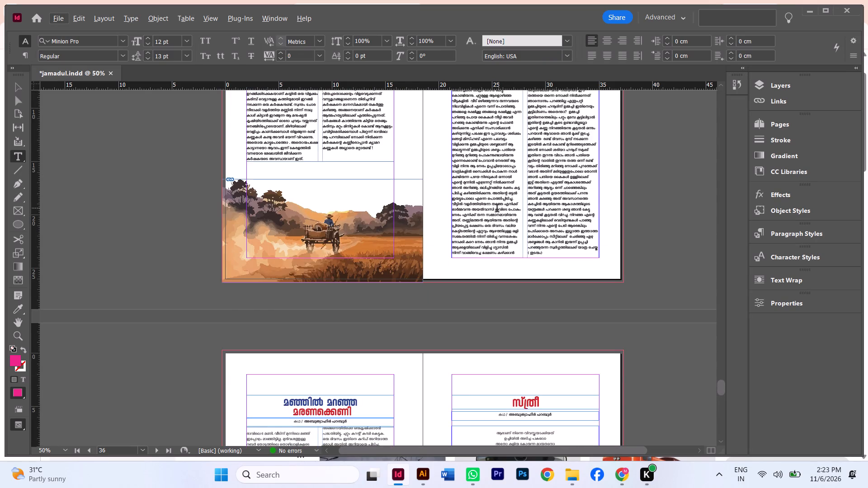
scroll(497, 209, up, 19)
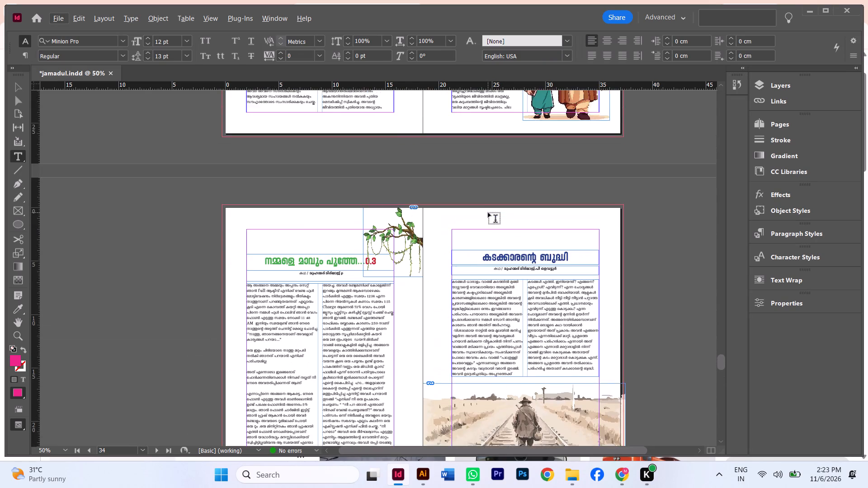
scroll(488, 213, down, 20)
scroll(488, 213, down, 20)
scroll(488, 213, down, 3)
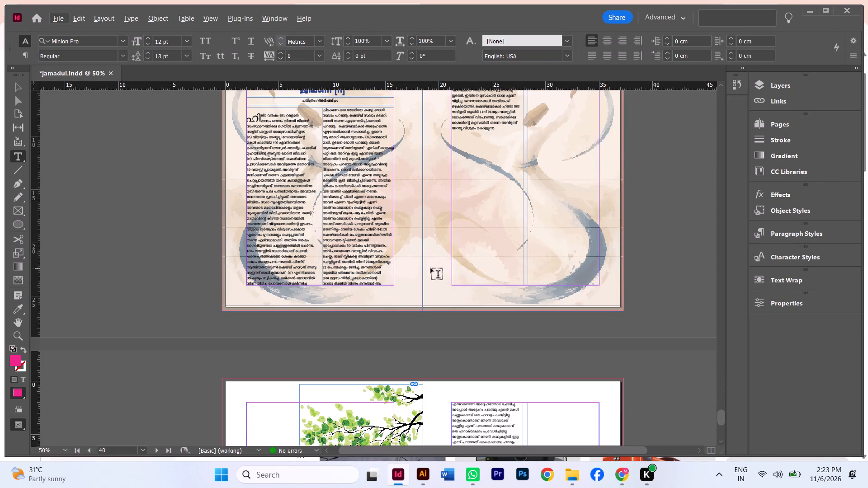
scroll(431, 268, down, 7)
scroll(428, 268, up, 20)
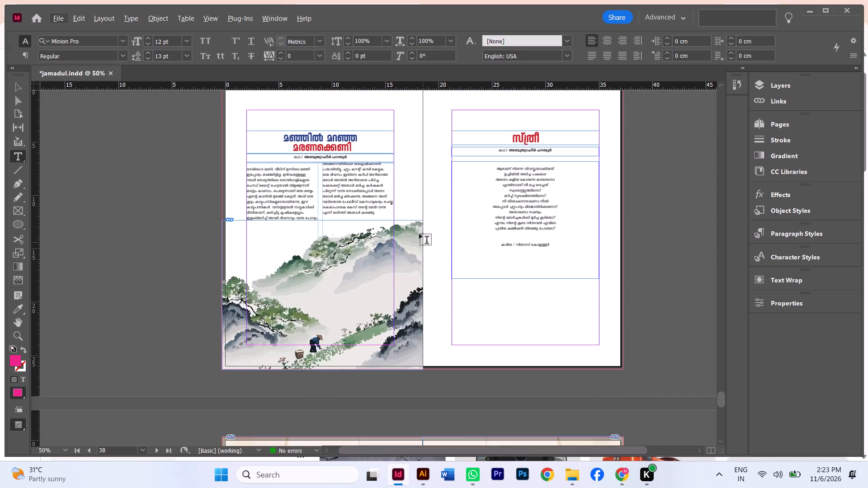
Look back through the spreads from page 38 to page 26, examining the text frames, illustrations and empty areas.
scroll(415, 211, up, 13)
scroll(415, 210, up, 11)
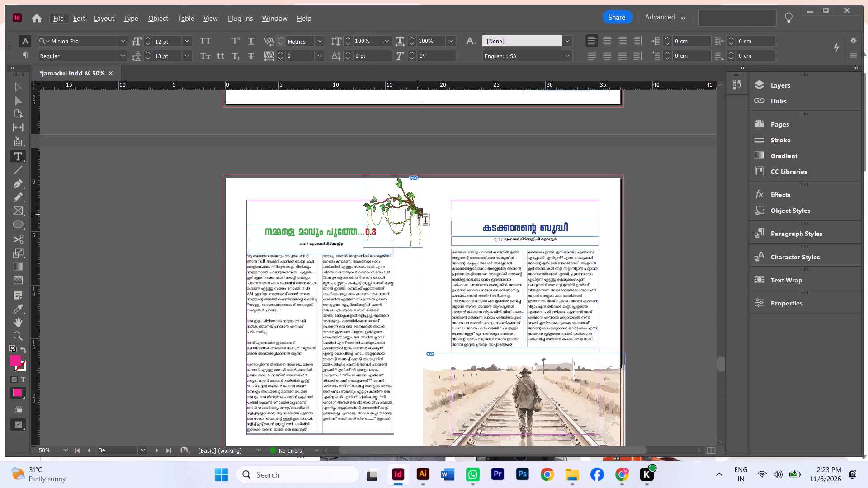
scroll(440, 253, up, 18)
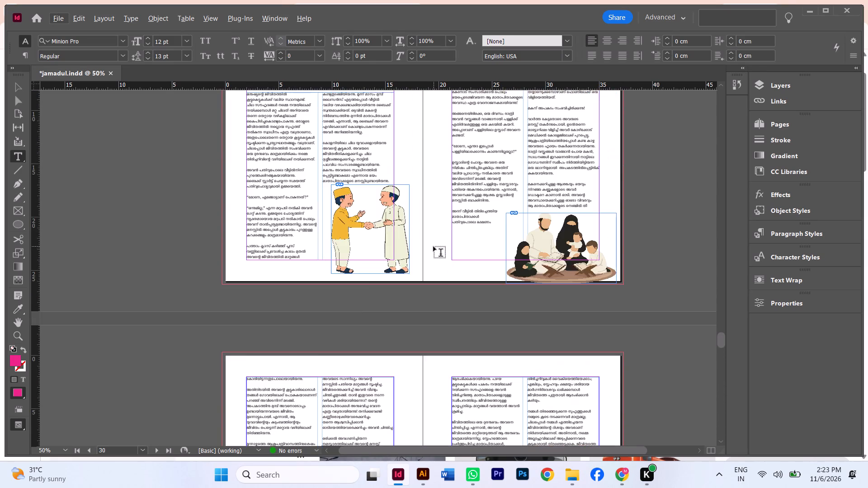
scroll(433, 245, up, 19)
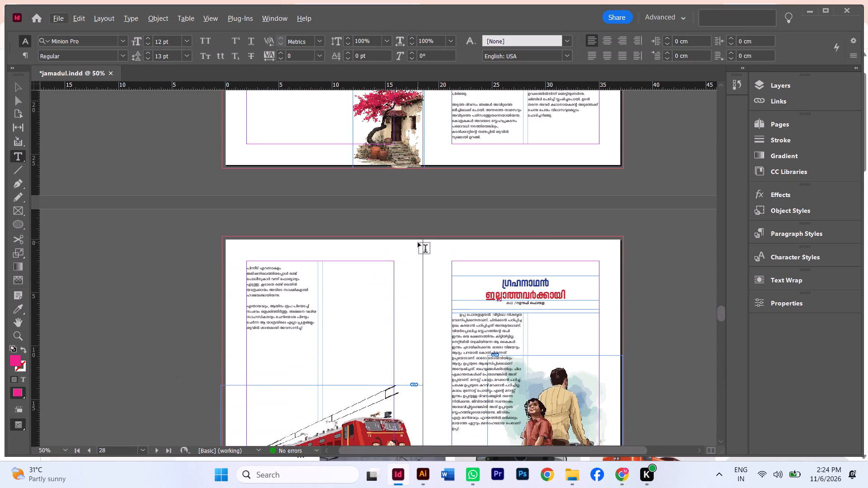
scroll(435, 276, up, 6)
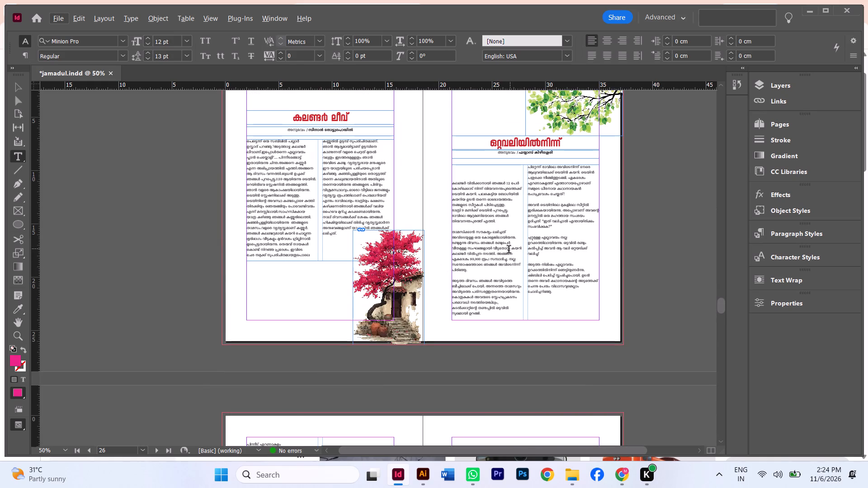
Compare the spreads between pages 26 and 31, examining the title positions, text columns and illustrations.
scroll(503, 260, down, 5)
scroll(457, 275, down, 3)
scroll(450, 274, up, 6)
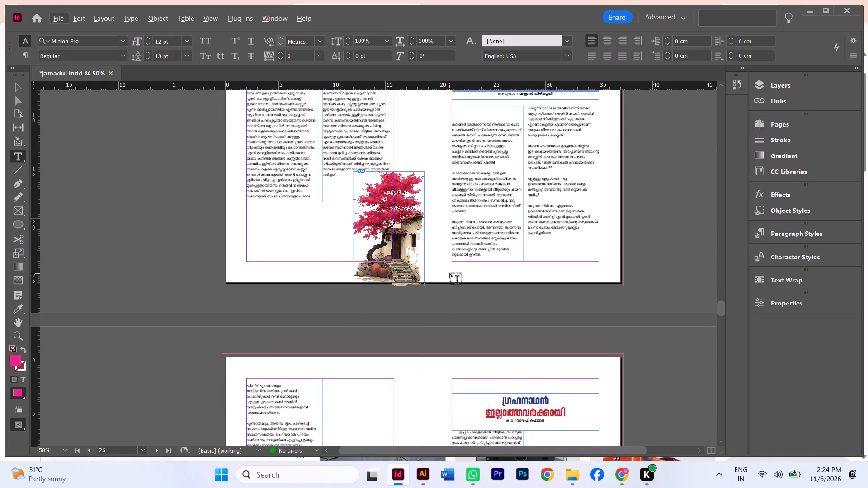
scroll(454, 272, up, 3)
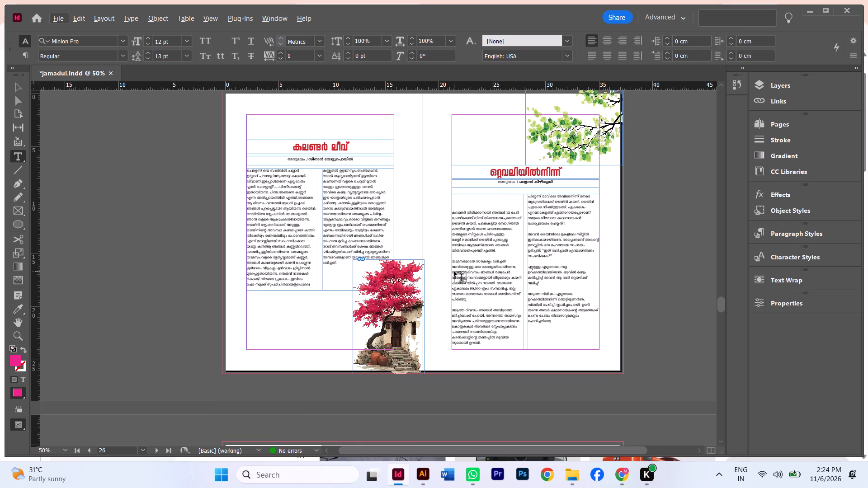
scroll(454, 272, down, 13)
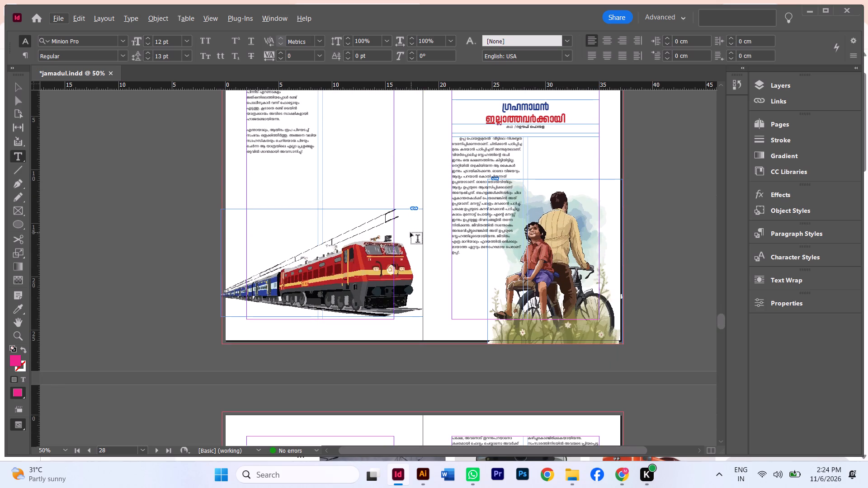
scroll(402, 239, up, 11)
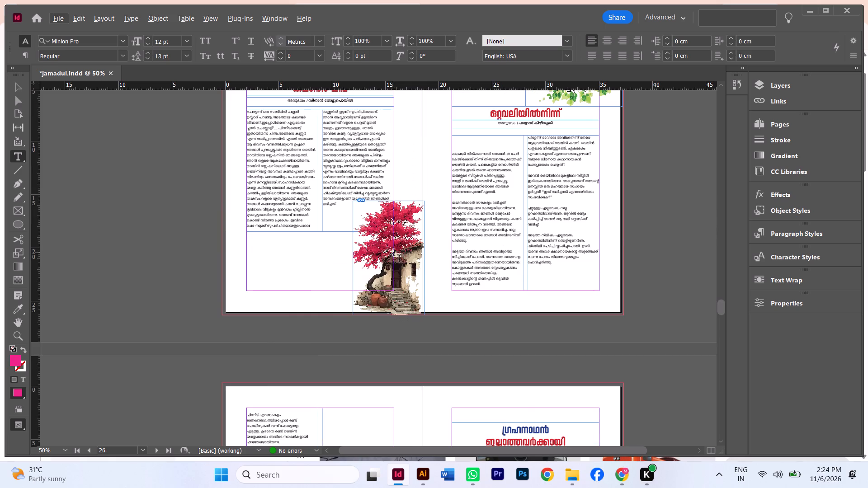
scroll(410, 250, up, 5)
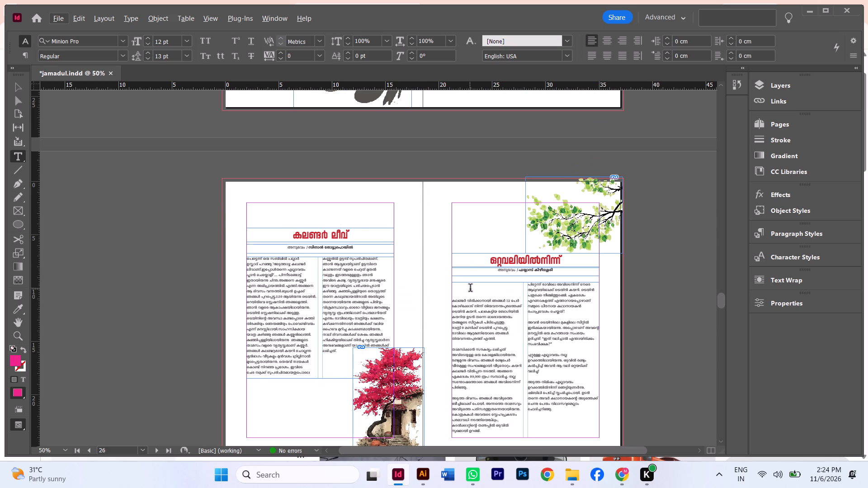
scroll(484, 296, down, 18)
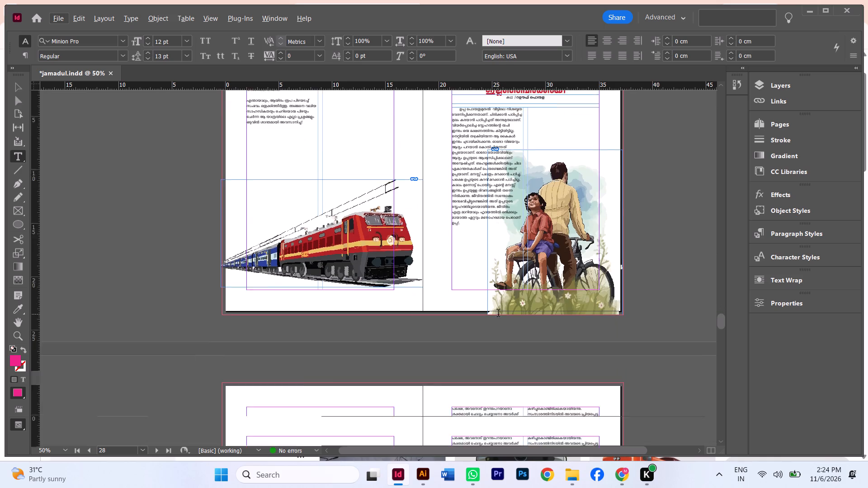
scroll(498, 314, down, 13)
scroll(490, 310, up, 5)
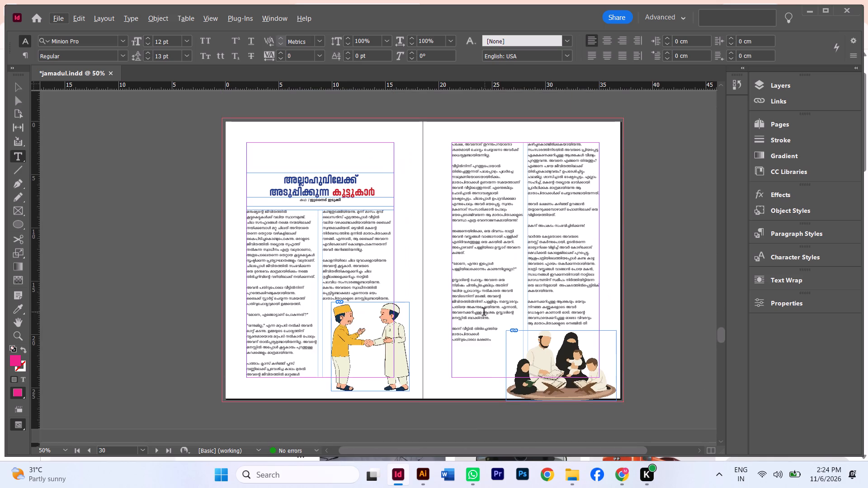
scroll(478, 314, up, 14)
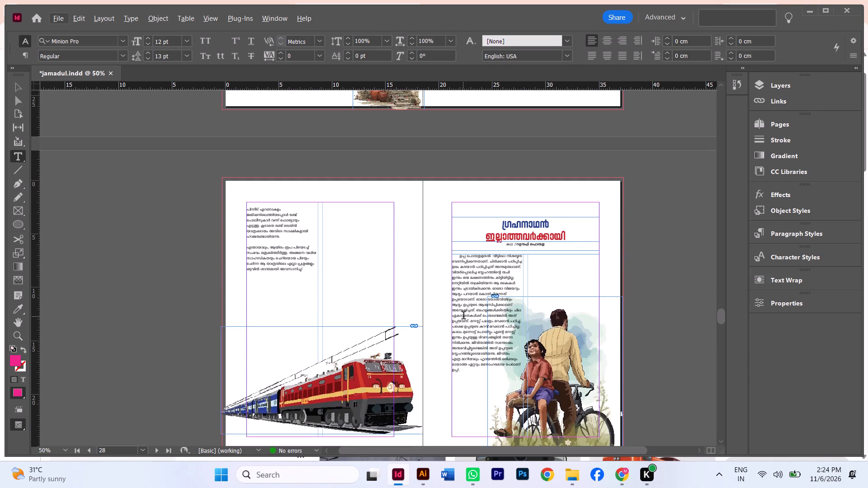
scroll(463, 315, up, 10)
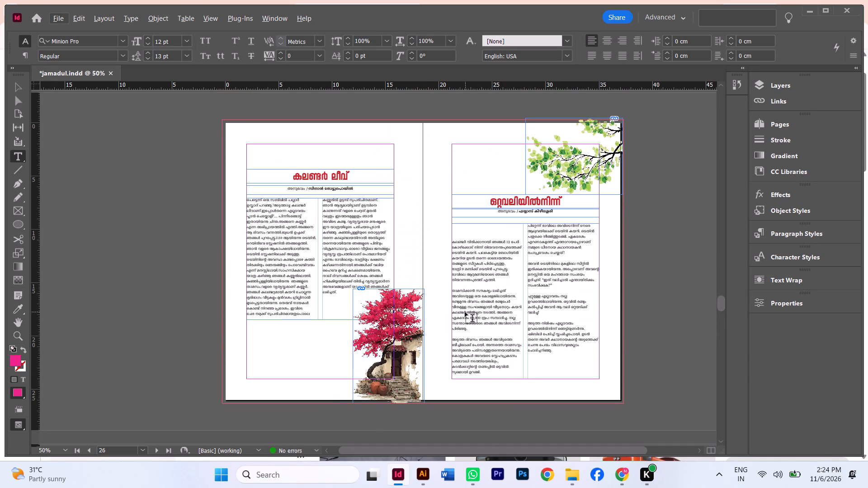
Review the spreads forward from page 28 to the leafy branch and apple tree spread on page 42, checking their layouts.
scroll(465, 310, down, 7)
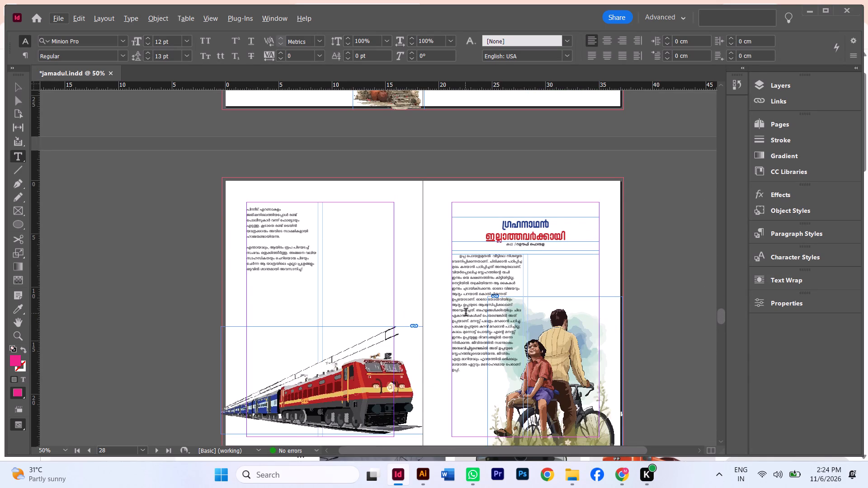
scroll(466, 314, down, 9)
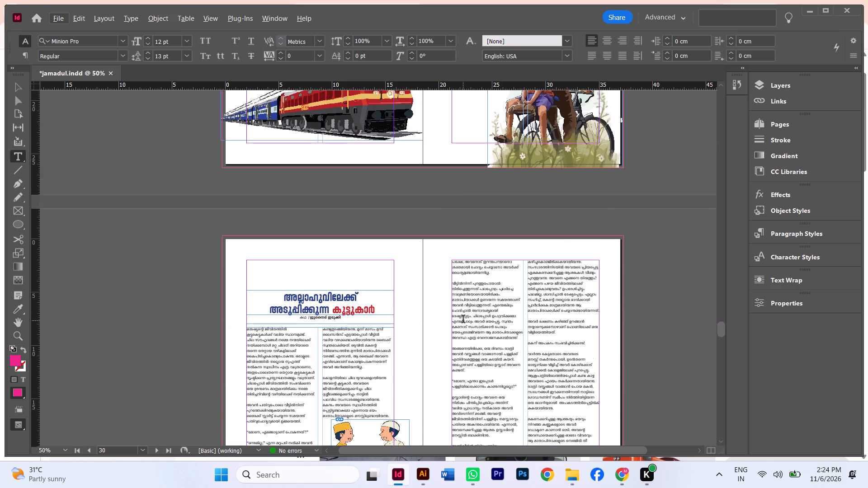
scroll(463, 320, down, 11)
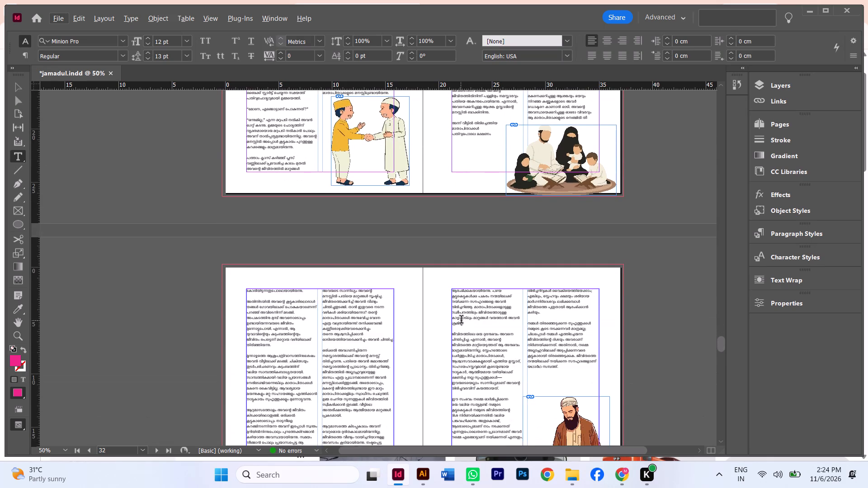
scroll(461, 320, down, 12)
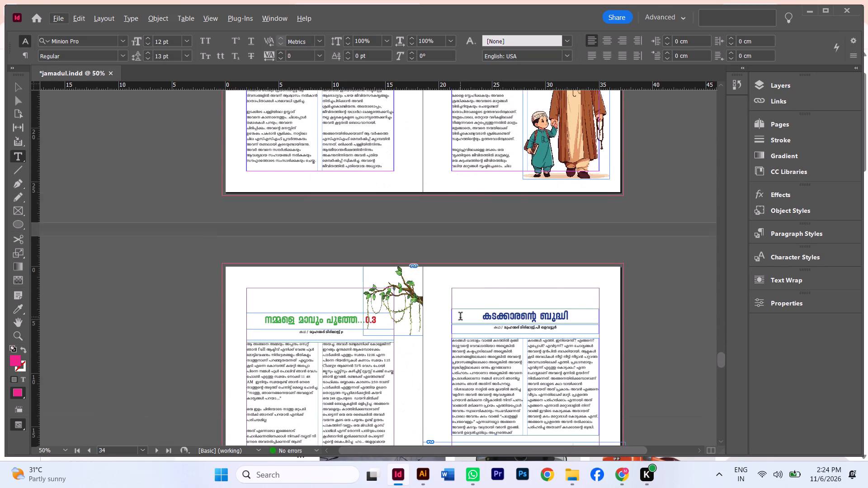
scroll(460, 317, down, 15)
scroll(461, 315, down, 7)
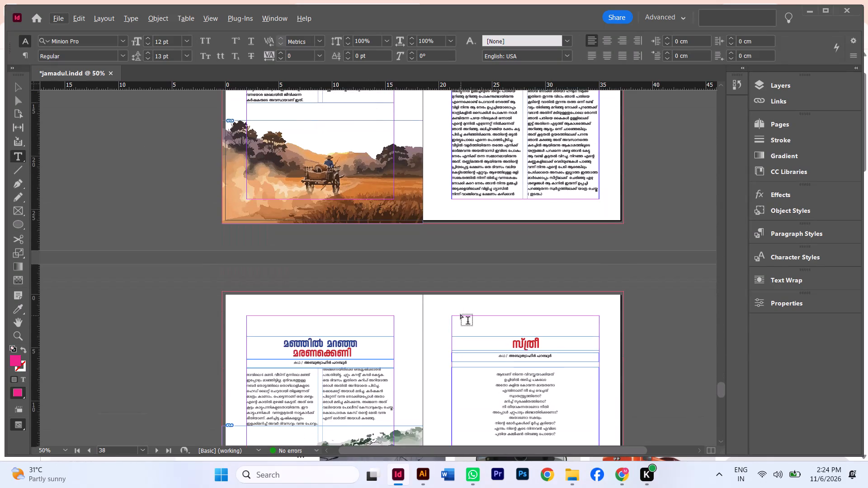
scroll(461, 314, down, 6)
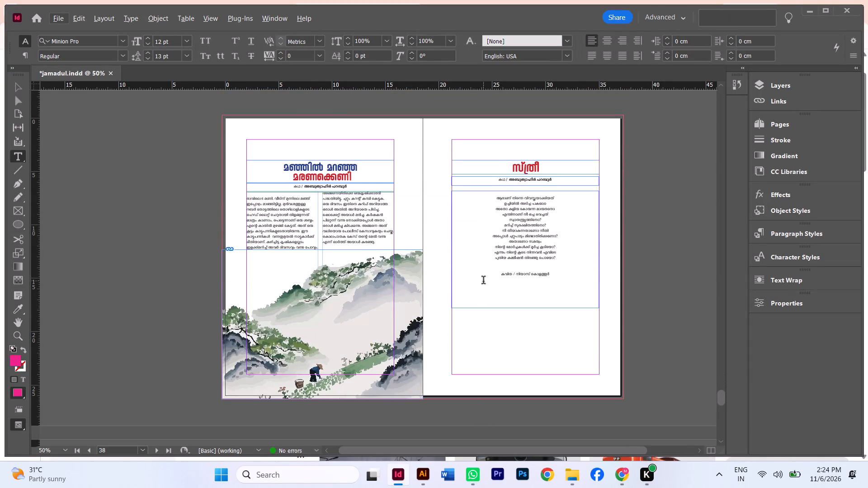
scroll(482, 284, down, 12)
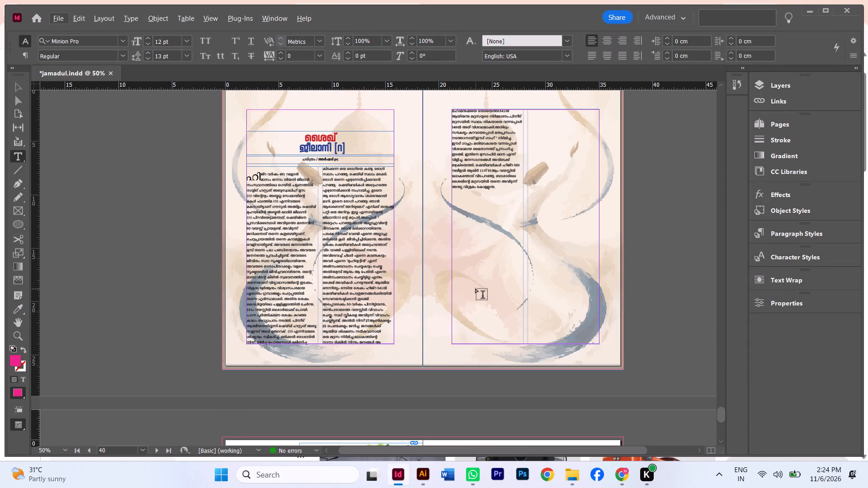
scroll(471, 293, down, 8)
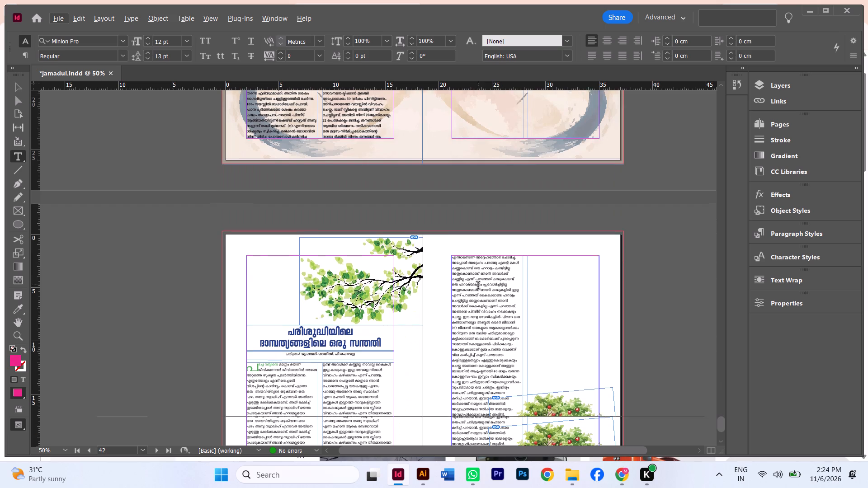
scroll(478, 286, down, 5)
scroll(477, 285, up, 20)
scroll(477, 285, up, 17)
Delete the green leafy branch illustration above the red article title on page 27.
middle_click(472, 283)
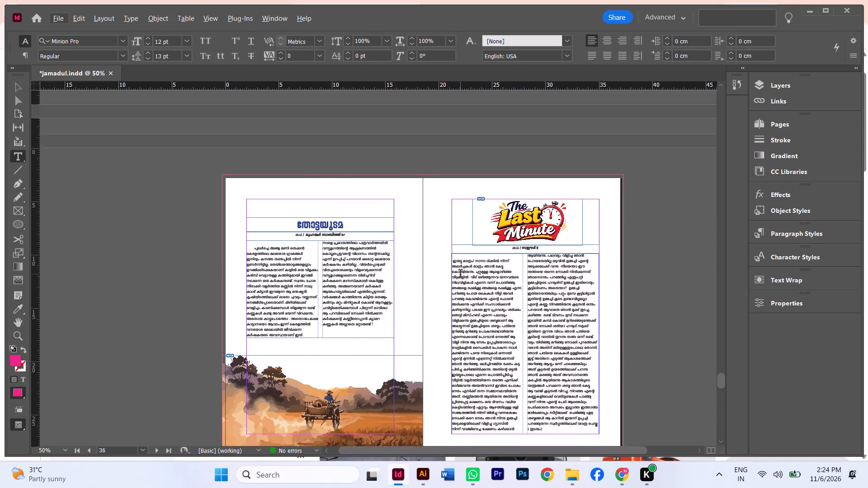
scroll(460, 274, up, 13)
scroll(462, 271, up, 15)
scroll(482, 244, up, 8)
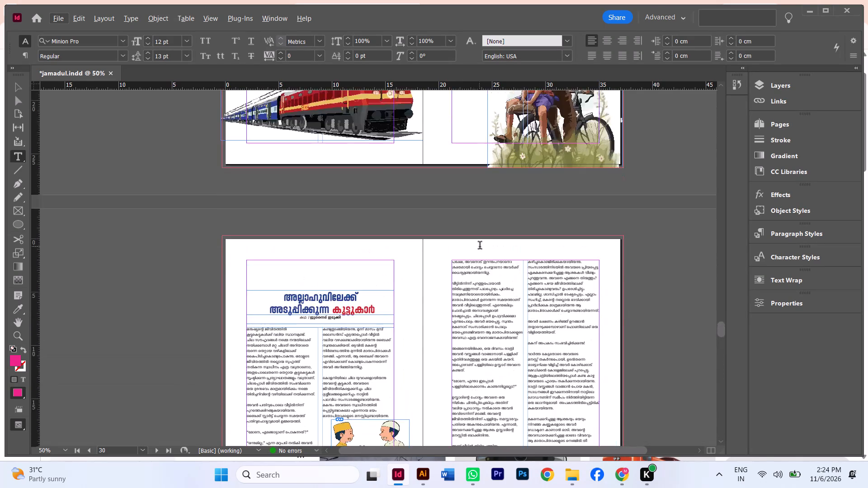
scroll(480, 246, up, 20)
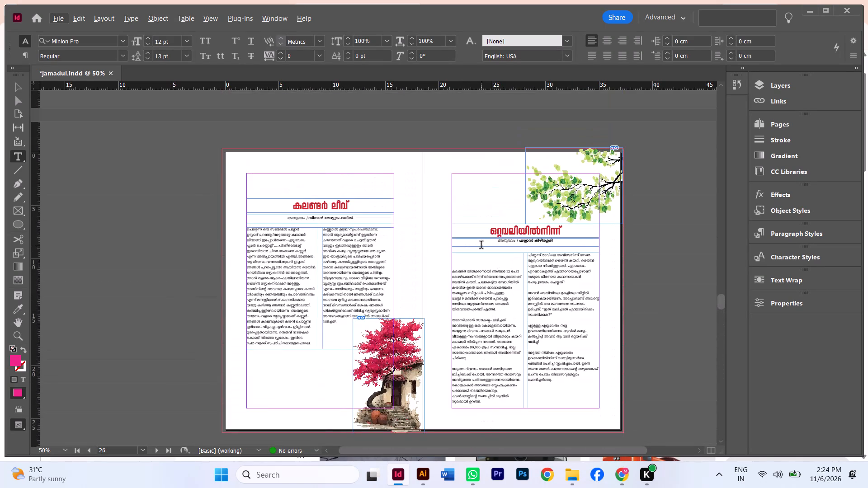
scroll(476, 254, down, 2)
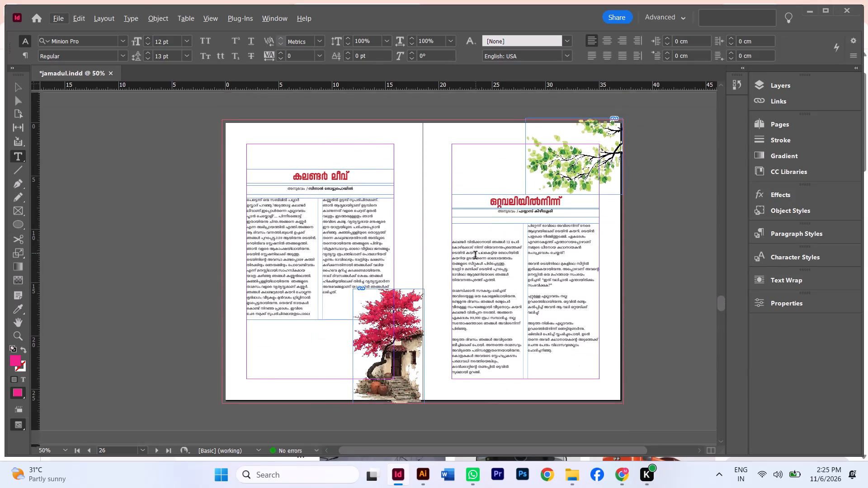
scroll(475, 256, down, 10)
scroll(474, 257, up, 6)
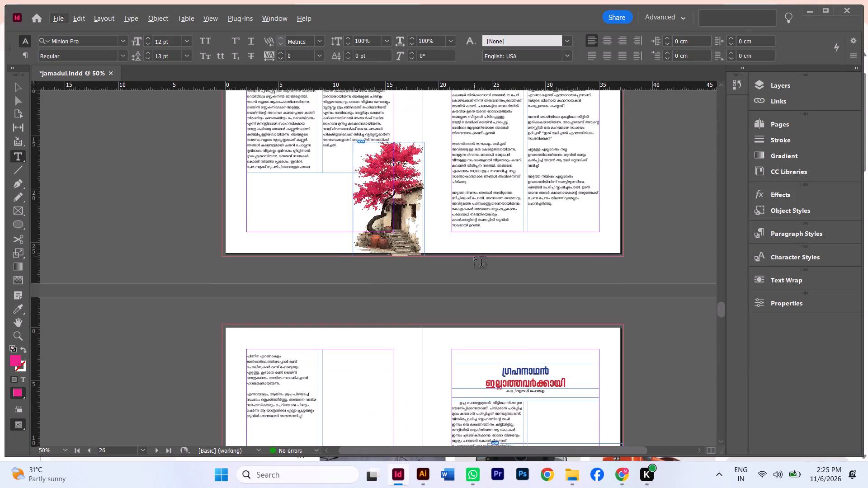
scroll(476, 251, up, 5)
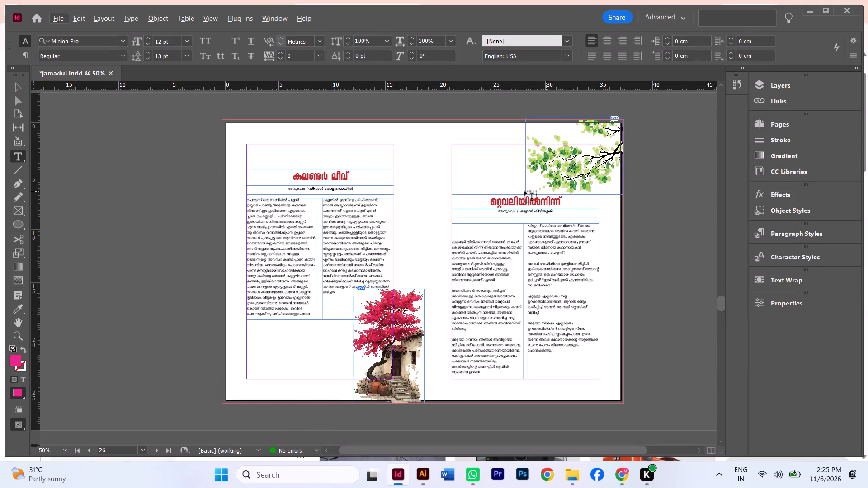
click(23, 84)
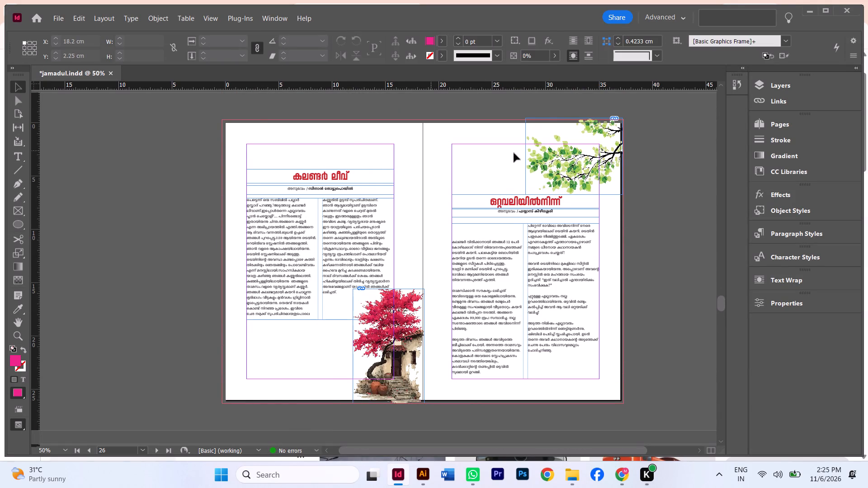
click(609, 176)
key(BackSpace)
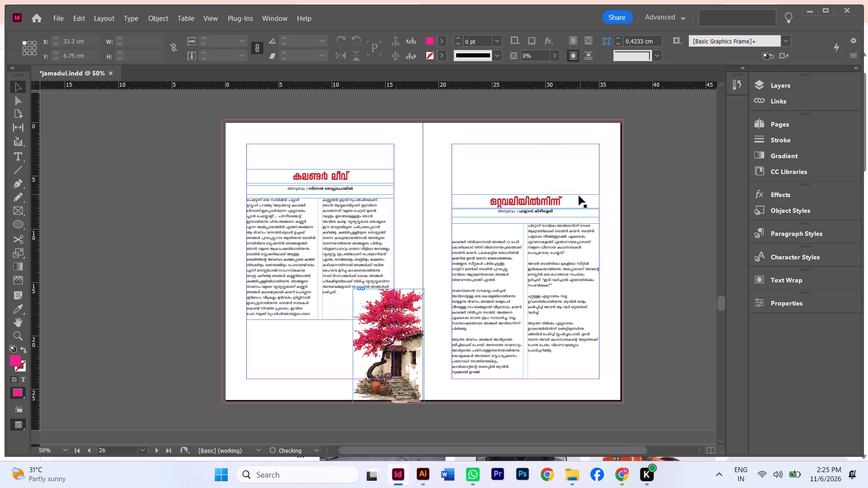
Move the red article title on page 27 up to about Y 4.24 cm, near the level of the facing page's title.
click(578, 196)
key(Up)
key(Up)
key(Up)
key(Up)
key(Up)
key(Up)
key(Up)
key(Up)
key(Up)
key(Up)
key(Up)
key(Up)
key(Up)
key(Up)
key(Up)
key(Up)
key(Up)
key(Up)
key(Up)
key(Up)
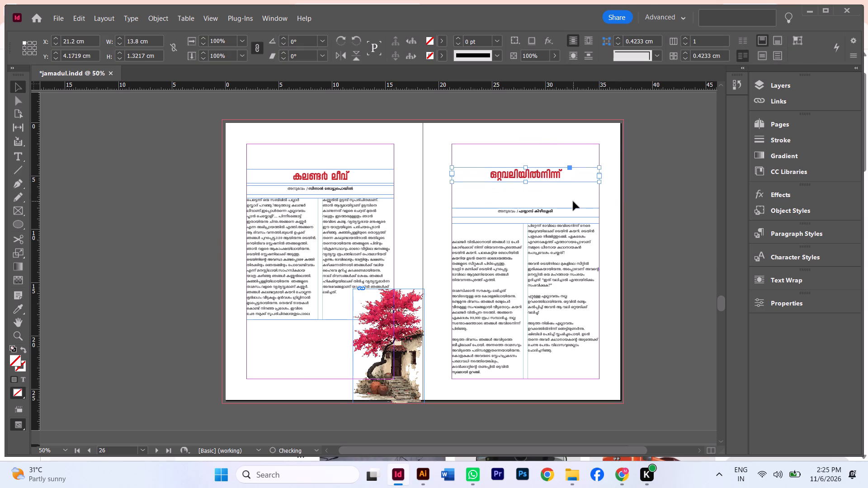
key(Down)
key(Down)
key(Down)
Move the byline frame on page 27 up toward the title, to about Y 7.2 cm.
click(574, 209)
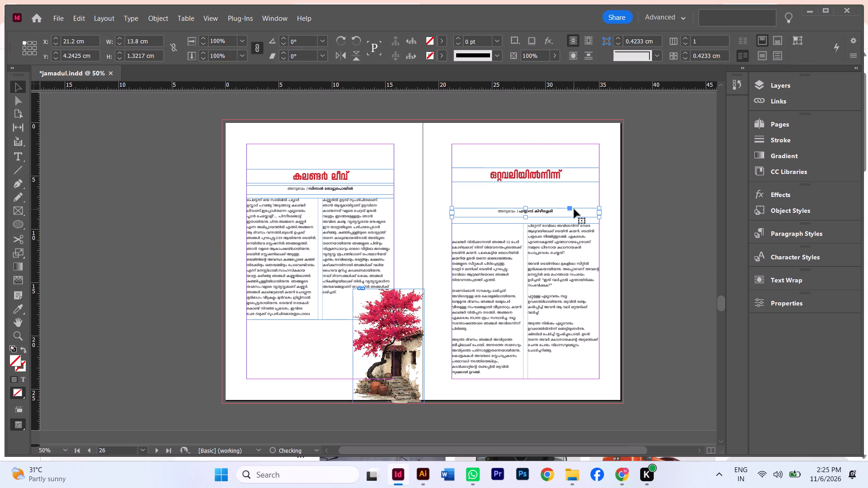
key(Up)
key(Up)
key(Up)
key(Up)
key(Up)
key(Up)
key(Up)
key(Up)
key(Up)
key(Up)
key(Up)
key(Up)
key(Up)
key(Up)
key(Up)
key(Up)
key(Up)
key(Up)
key(Up)
key(Up)
Reposition the page 27 title frame within the margins at X 21.2 cm and about Y 4.08 cm.
alt+scroll(574, 192, up, 1)
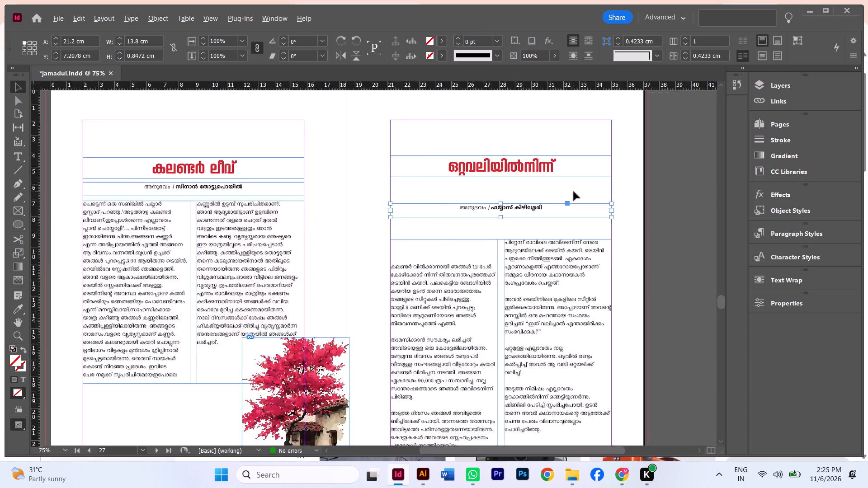
alt+scroll(574, 192, up, 2)
drag(552, 159, 435, 159)
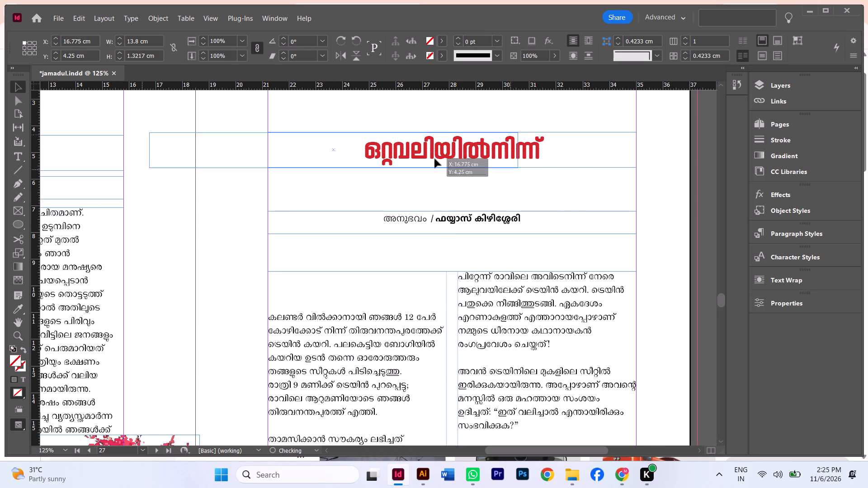
drag(435, 159, 506, 165)
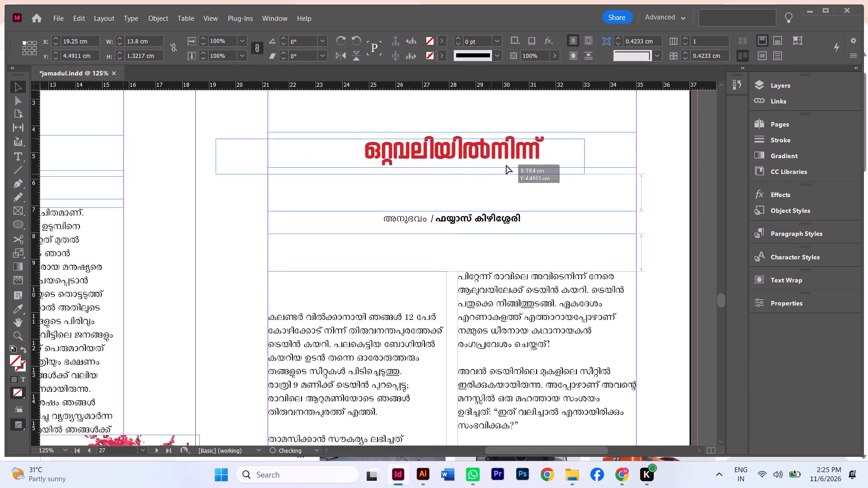
drag(506, 165, 552, 155)
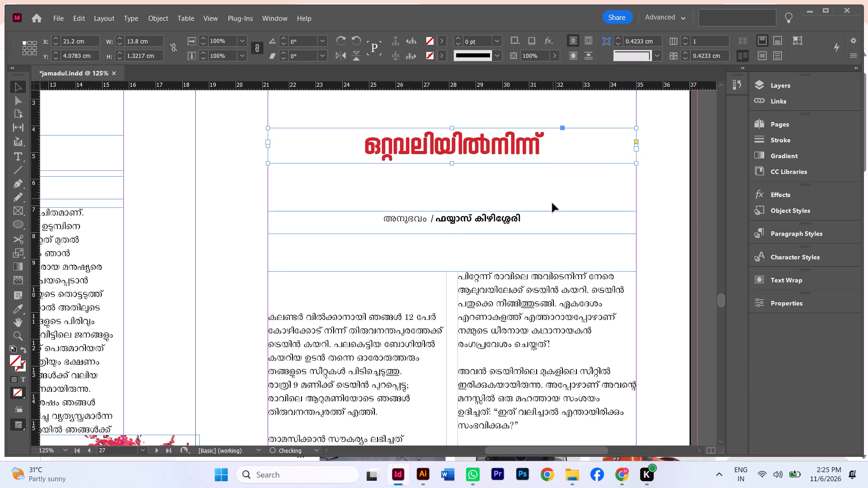
Move the byline frame on page 27 up so it sits directly beneath the red title frame.
drag(558, 224, 559, 175)
Move the two-column body text frame on page 27 up below the byline, to X 21.2 cm and about Y 6.15 cm.
drag(538, 287, 547, 219)
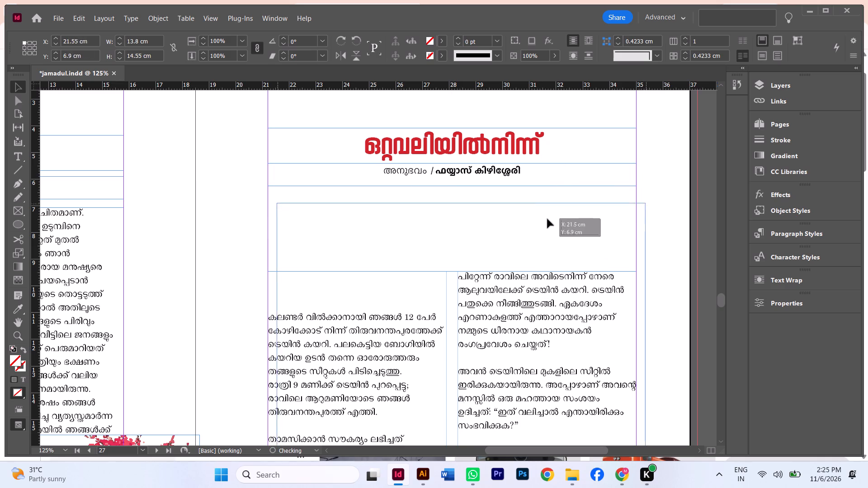
drag(547, 219, 540, 206)
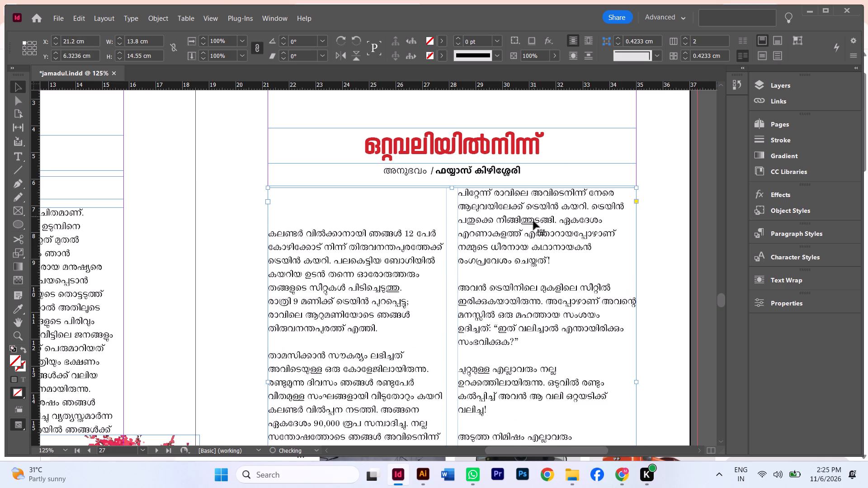
key(Up)
key(Up)
key(Up)
key(Up)
key(Up)
key(Up)
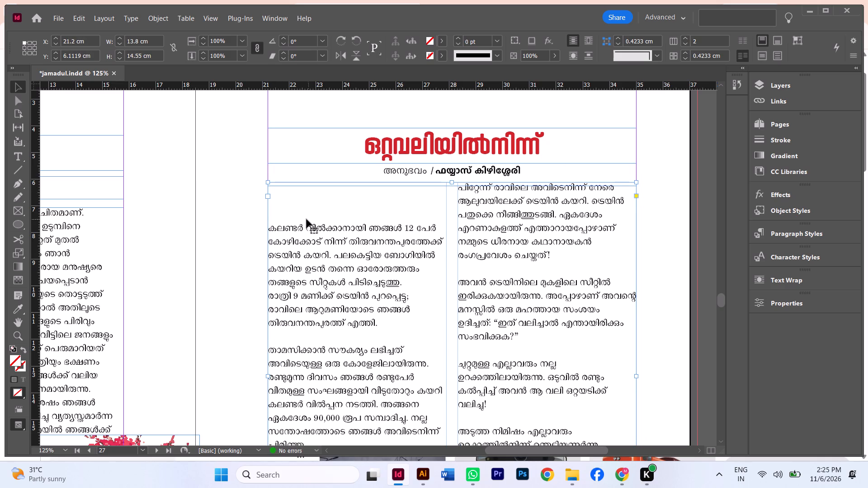
key(Down)
Trim the empty lines at the start of page 27's body text, leaving a single blank line above the first paragraph.
double_click(286, 220)
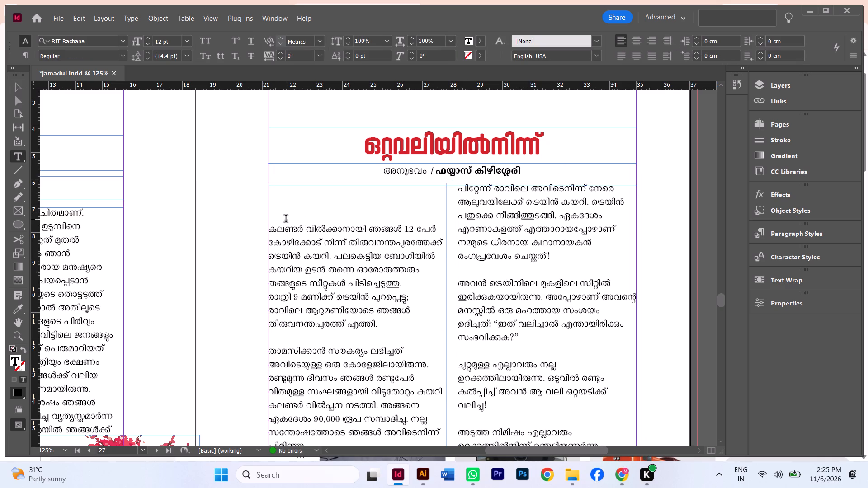
key(BackSpace)
key(BackSpace)
key(BackSpace)
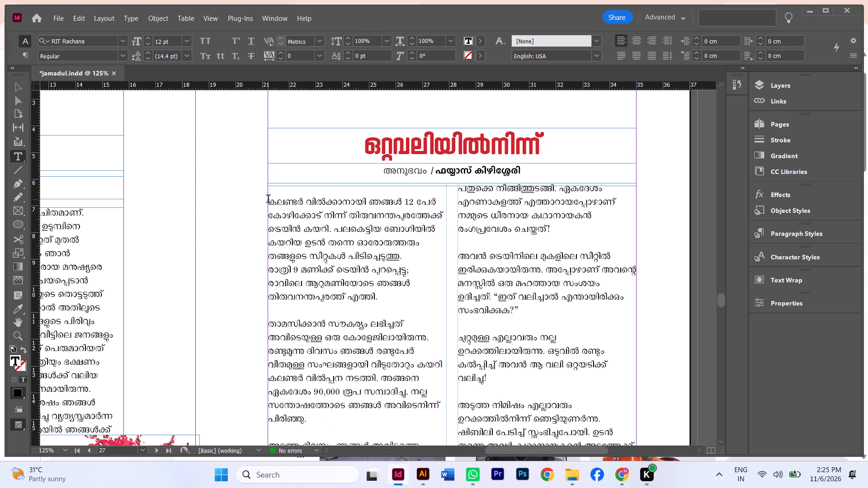
click(268, 200)
key(BackSpace)
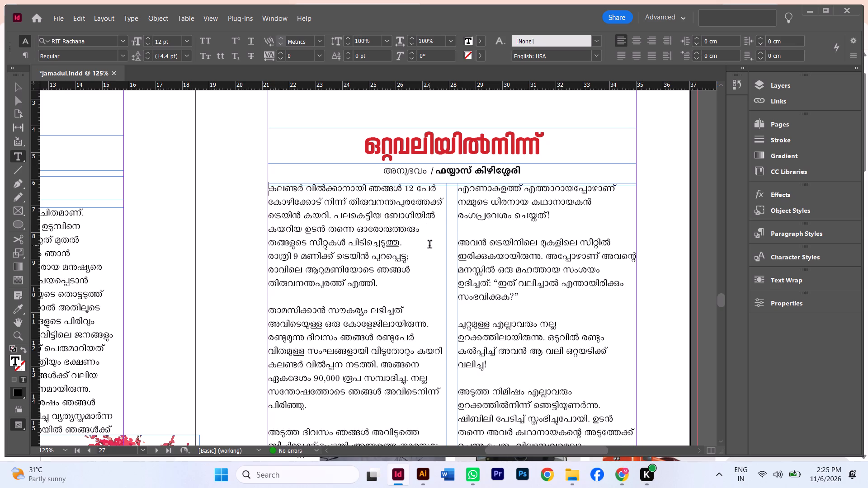
key(Return)
Close the large gap in the second column, joining the "പിന്നീട് എറണാകുളം" paragraph onto the end of the paragraph before it.
scroll(449, 252, down, 7)
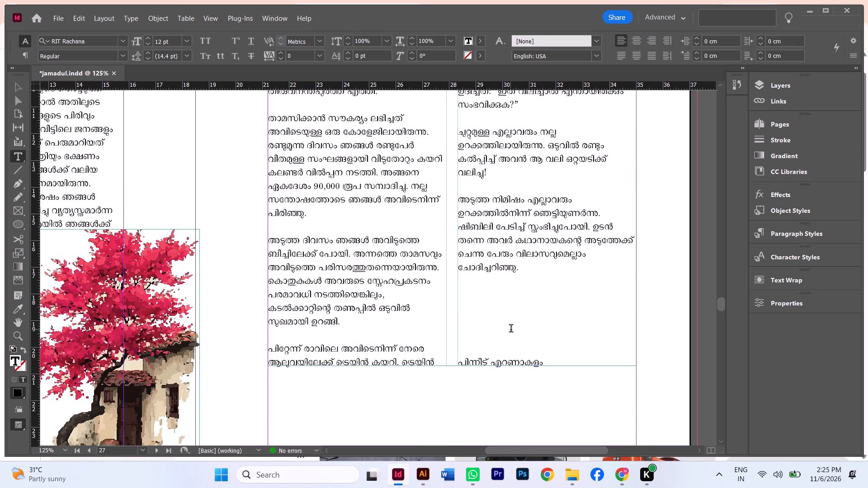
click(470, 351)
key(BackSpace)
key(BackSpace)
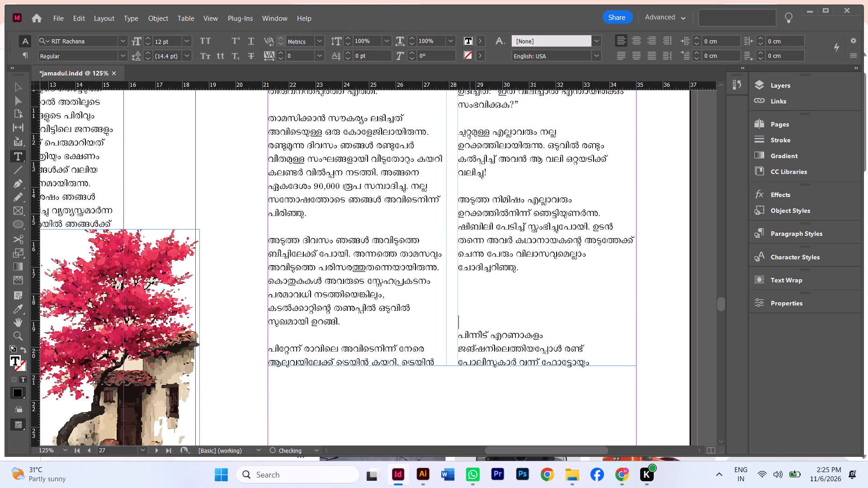
key(BackSpace)
key(BackSpace)
key(BackSpace)
key(BackSpace)
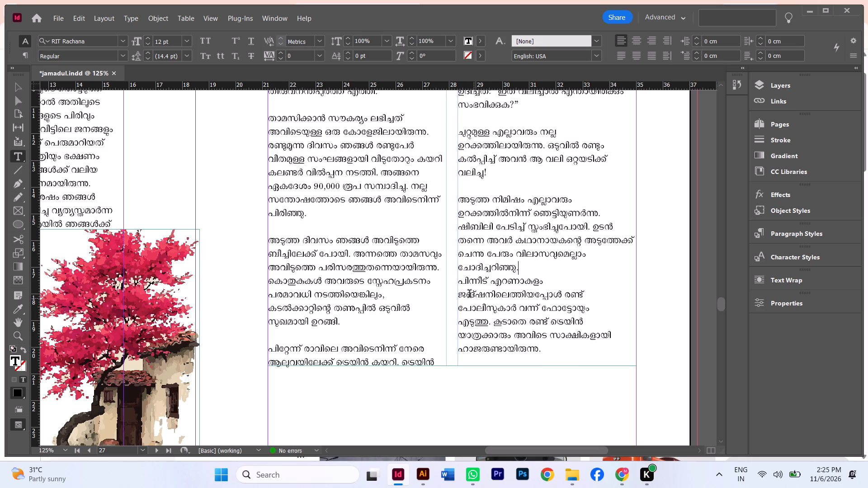
click(462, 283)
key(BackSpace)
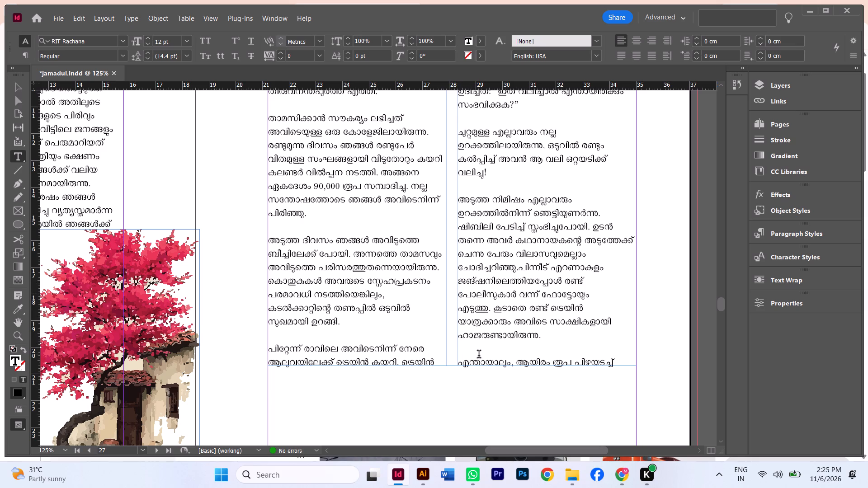
Remove the blank lines above the second-column paragraphs starting "ചുറ്റുമുള്ള എല്ലാവരും" and "അടുത്ത നിമിഷം".
scroll(484, 294, up, 3)
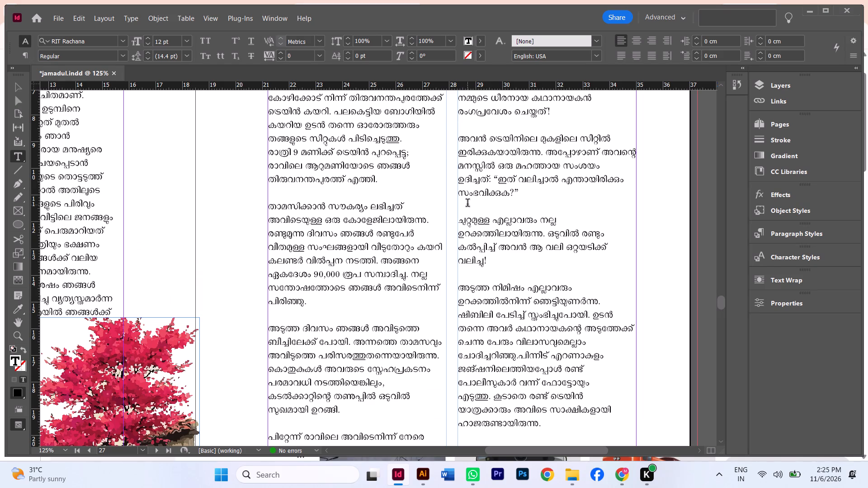
click(467, 204)
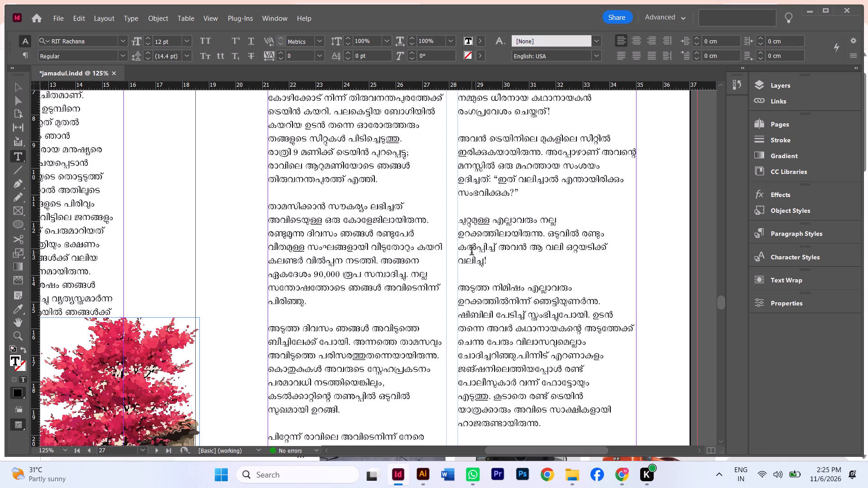
key(BackSpace)
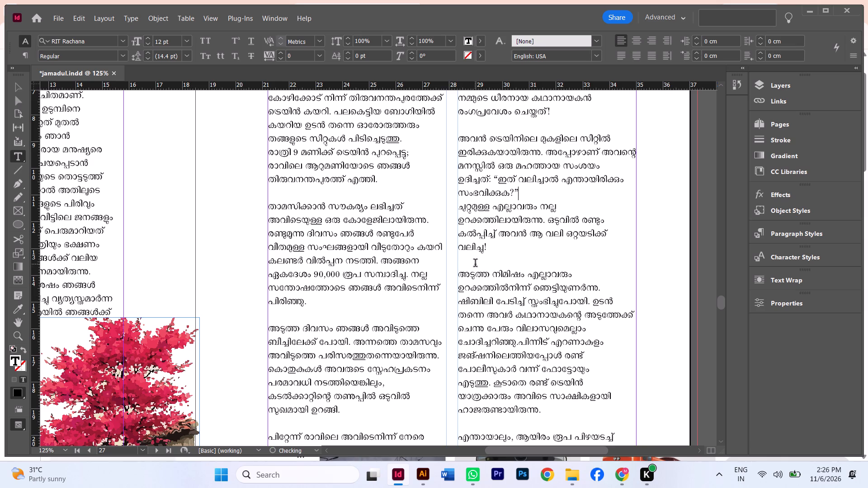
click(471, 262)
key(Return)
key(BackSpace)
key(BackSpace)
Remove the blank lines above the "അടുത്ത ദിവസം", "താമസിക്കാൻ" and "പിറ്റേന്ന്" paragraphs in the first column and "എന്തായാലും" in the second.
click(271, 320)
key(Return)
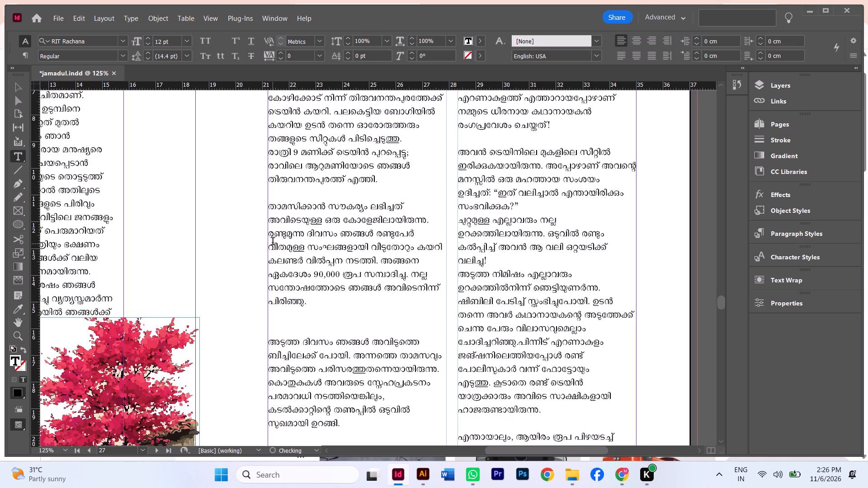
key(BackSpace)
key(BackSpace)
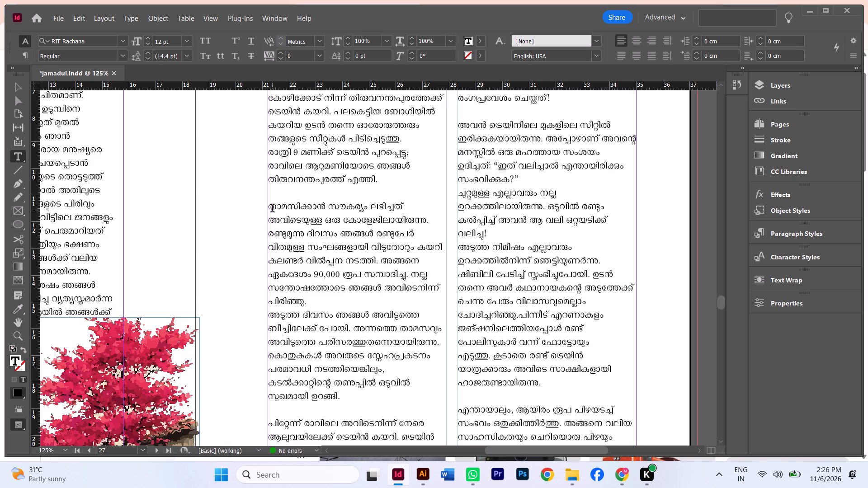
click(272, 199)
key(BackSpace)
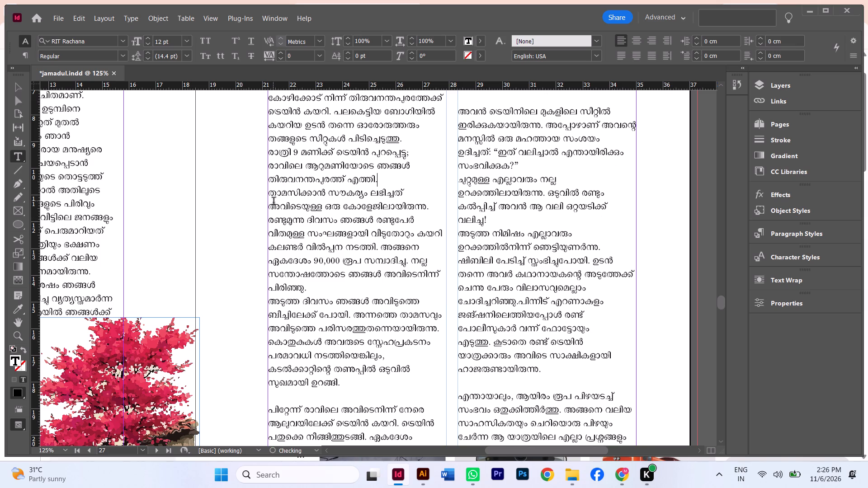
scroll(338, 254, down, 1)
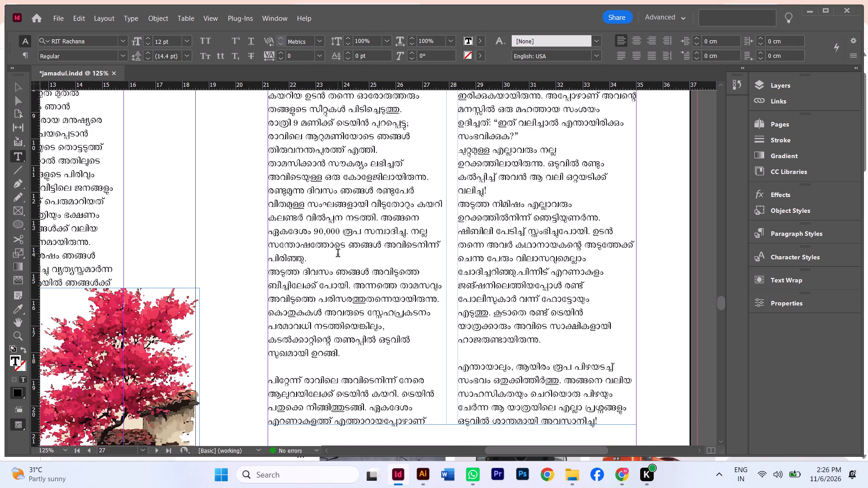
click(287, 370)
key(BackSpace)
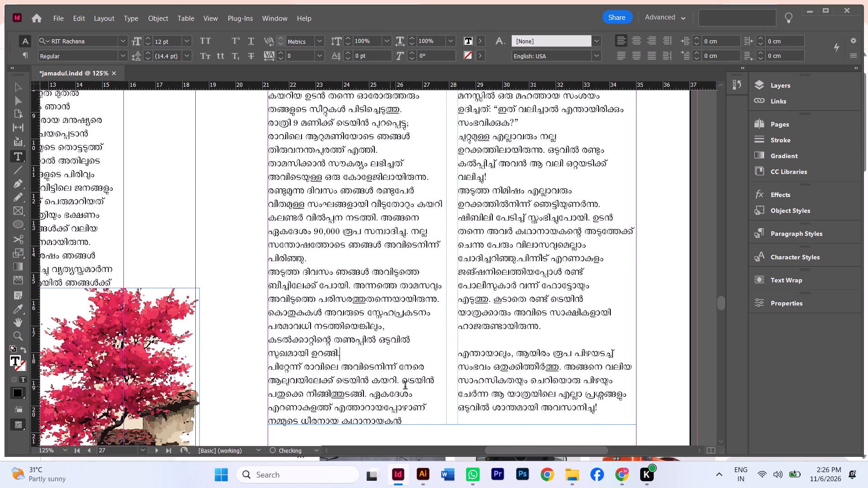
click(473, 346)
key(BackSpace)
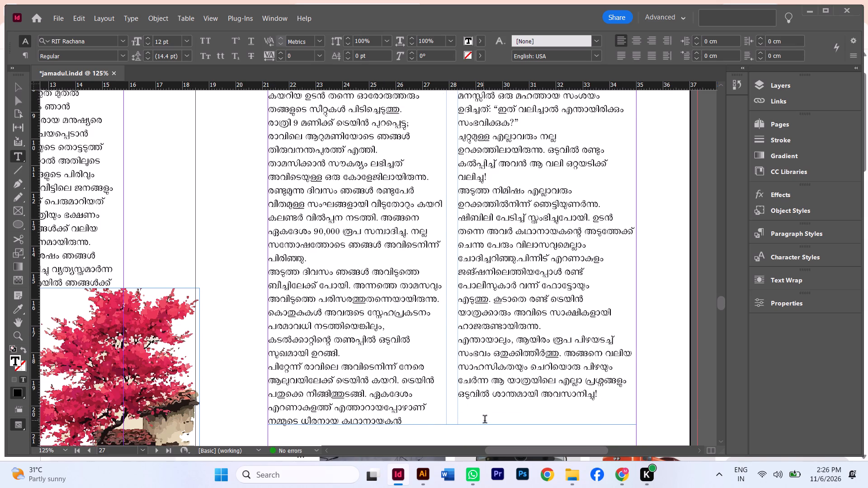
Extend the body text frame on page 27 down to the bottom margin, making it about 17.85 cm high.
scroll(520, 408, down, 4)
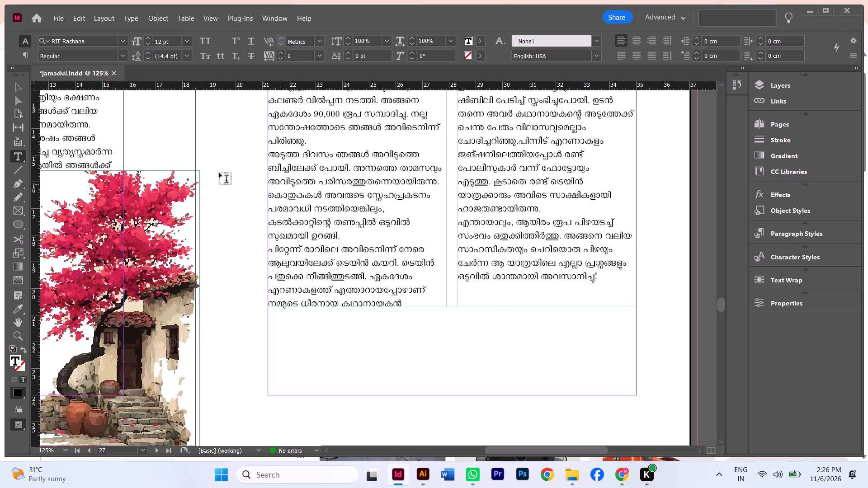
click(13, 87)
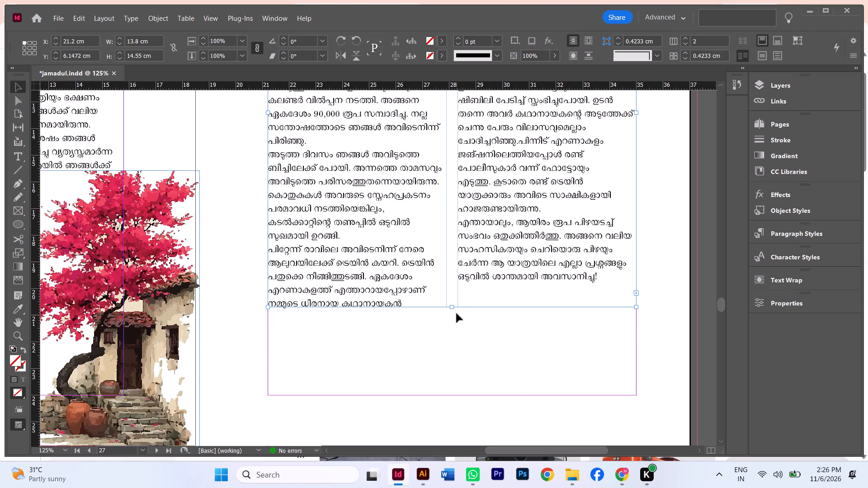
drag(452, 309, 448, 400)
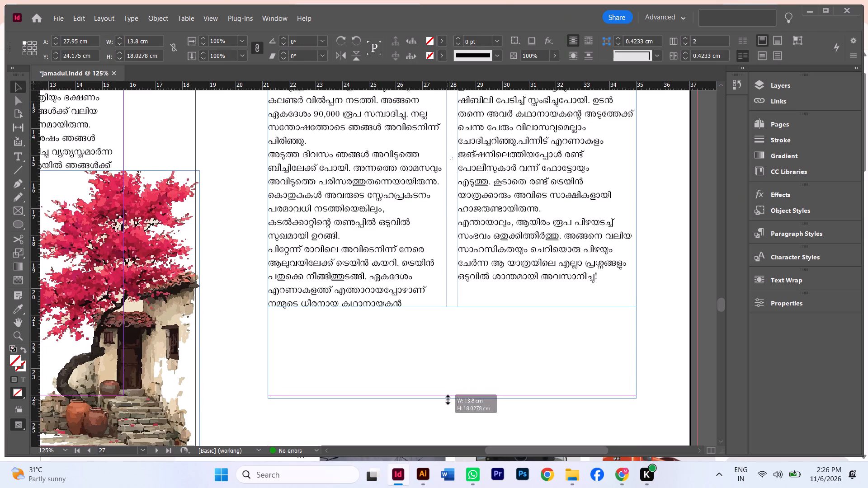
drag(448, 400, 448, 396)
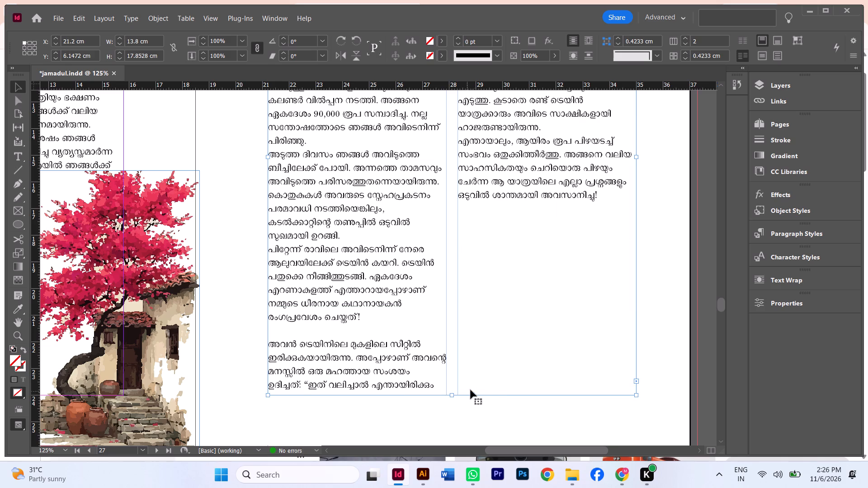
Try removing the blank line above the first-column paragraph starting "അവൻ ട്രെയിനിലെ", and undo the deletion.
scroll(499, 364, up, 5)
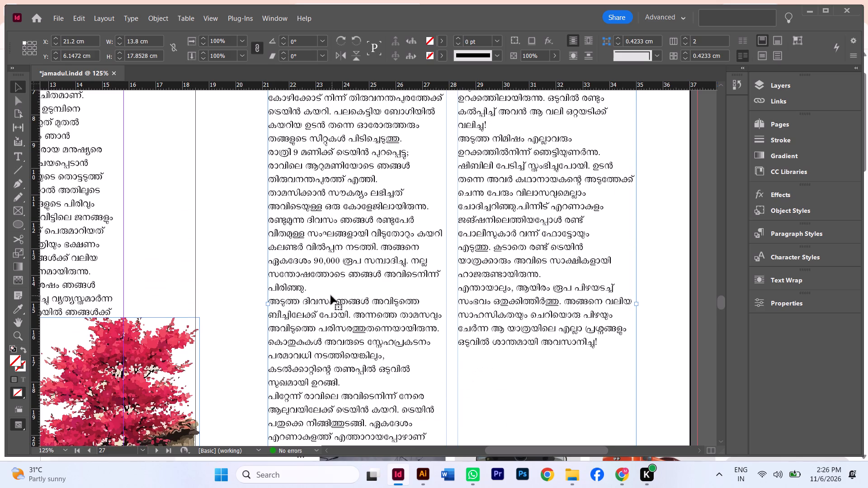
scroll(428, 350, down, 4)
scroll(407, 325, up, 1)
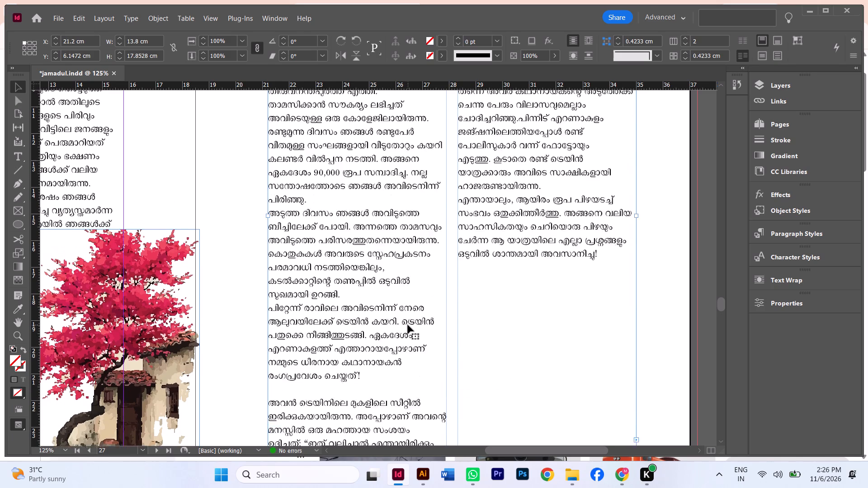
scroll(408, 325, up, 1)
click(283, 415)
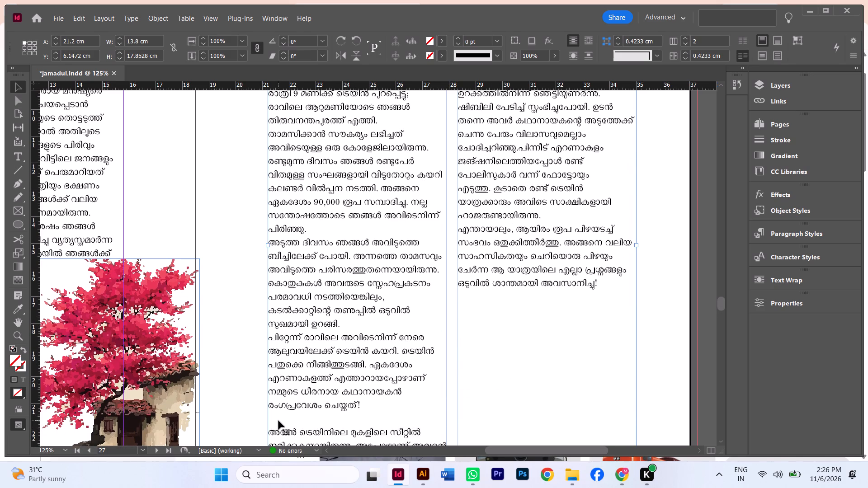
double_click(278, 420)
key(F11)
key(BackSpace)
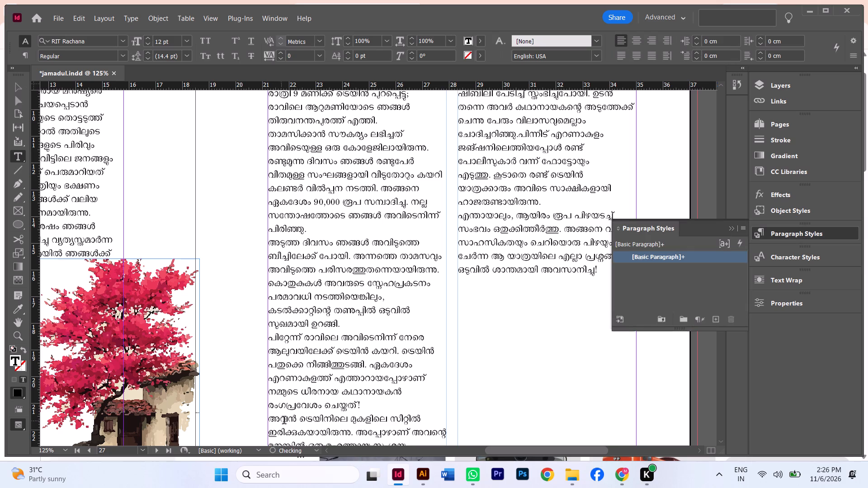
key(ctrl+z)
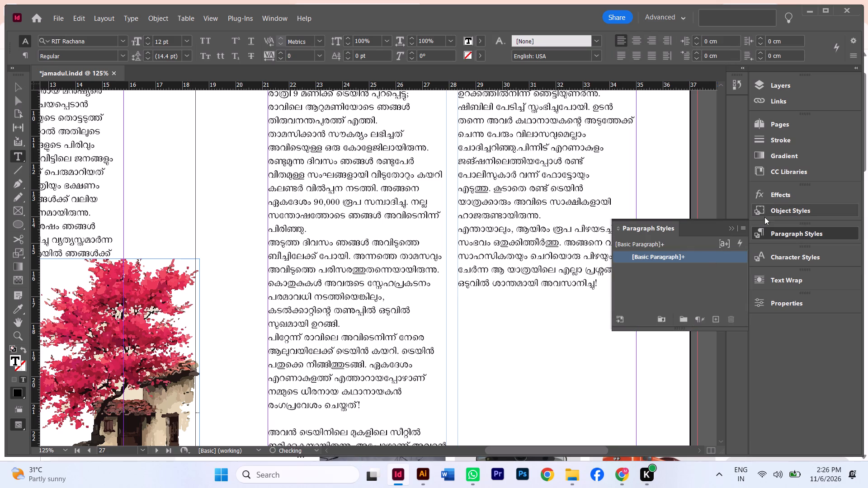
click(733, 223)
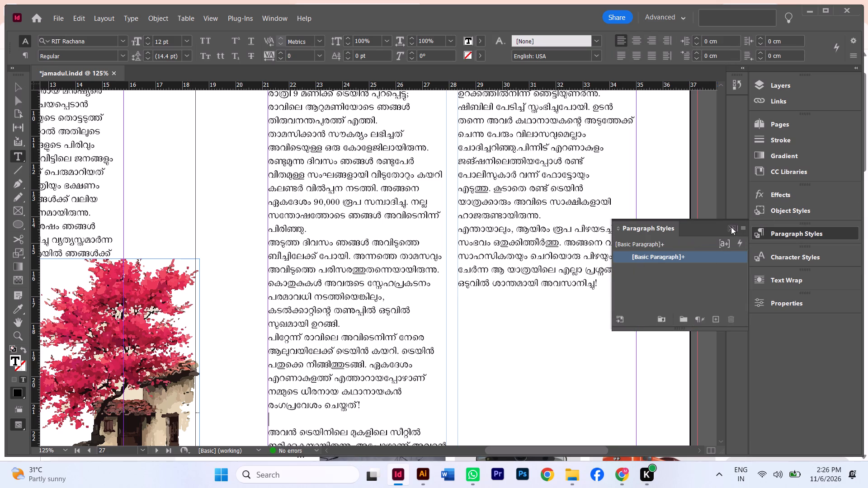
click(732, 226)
Insert a blank line above the second-column paragraphs "എന്തായാലും" and "അടുത്ത നിമിഷം" and above "രാത്രി 9 മണിക്ക്" in the first column.
click(562, 217)
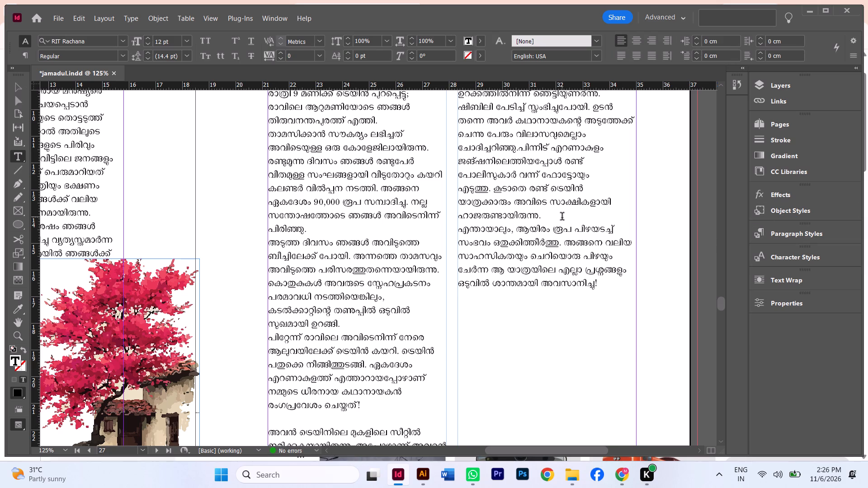
key(Return)
scroll(560, 224, up, 4)
click(503, 180)
key(Return)
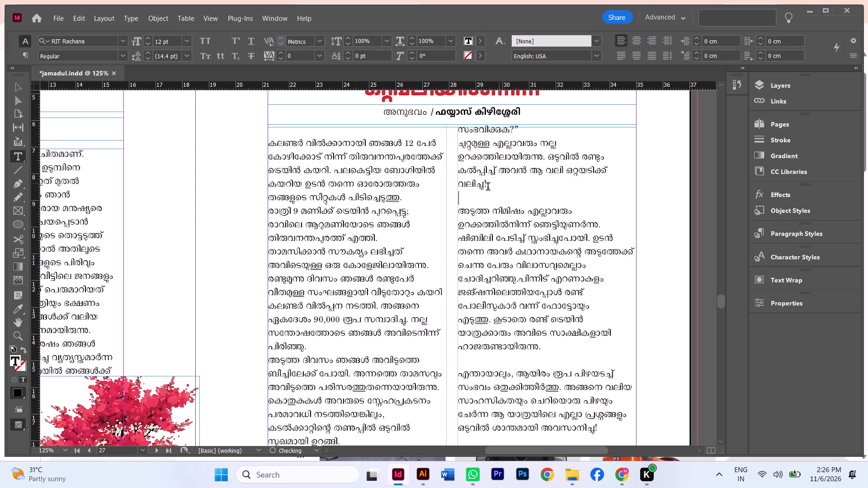
click(419, 202)
key(Return)
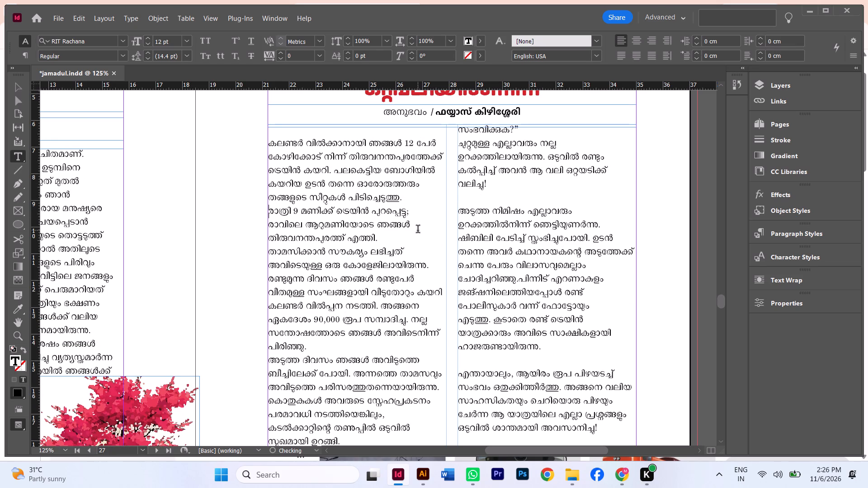
click(423, 197)
key(Return)
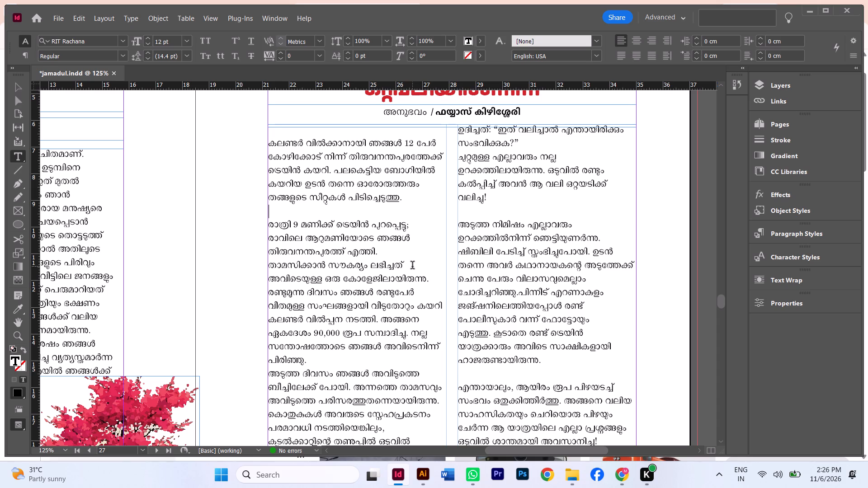
Remove the blank line above the first-column paragraph starting "രാത്രി 9 മണിക്ക്" on page 27.
key(BackSpace)
Insert a blank line above the first-column paragraphs starting "താമസിക്കാൻ", "അടുത്ത ദിവസം" and "പിറ്റേന്ന്".
click(405, 242)
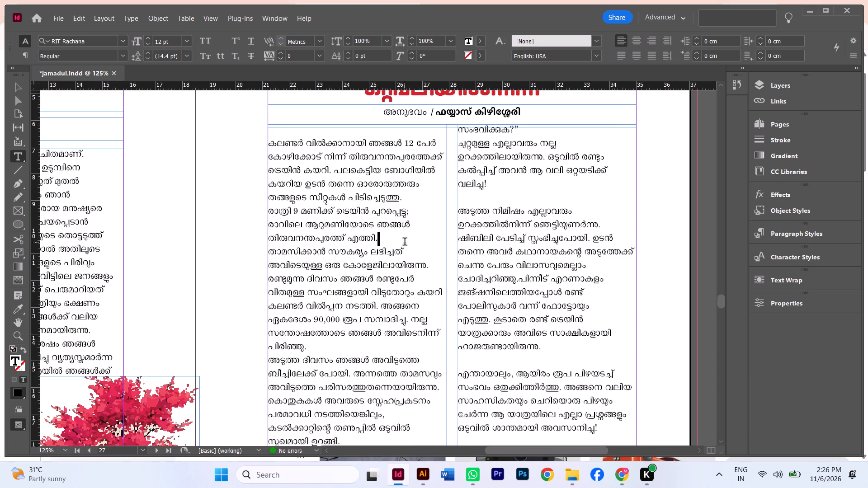
key(Return)
click(387, 240)
key(Return)
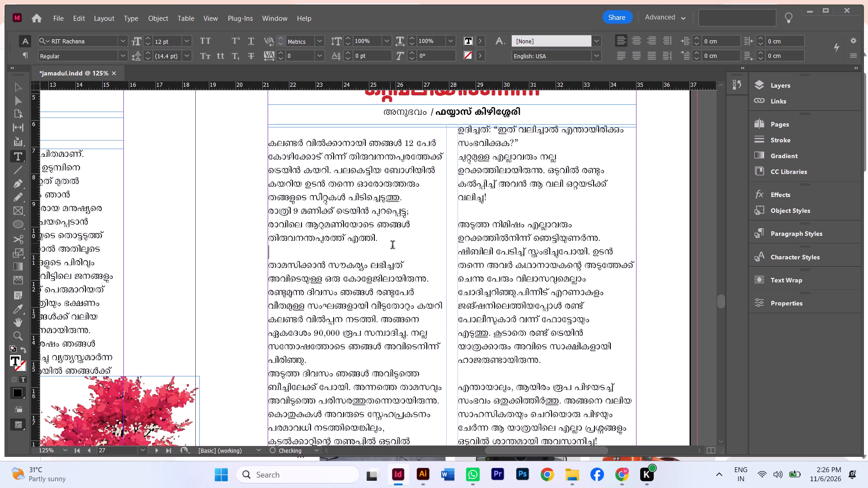
click(309, 361)
key(Return)
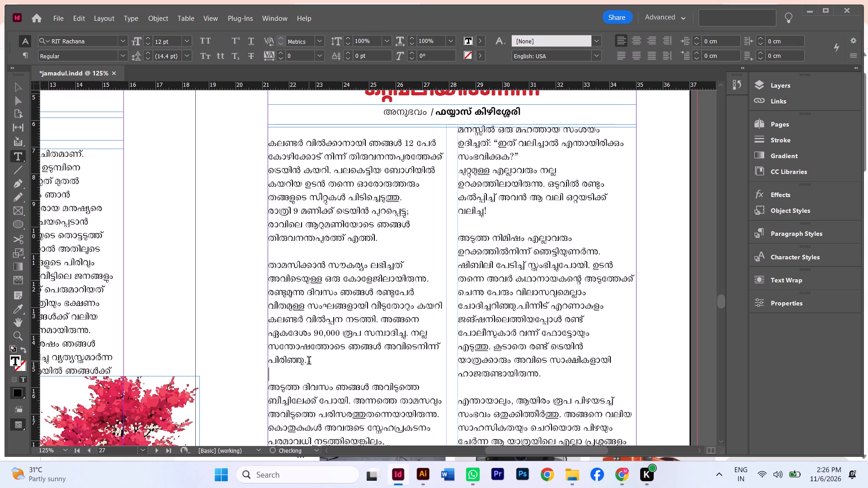
scroll(314, 361, down, 4)
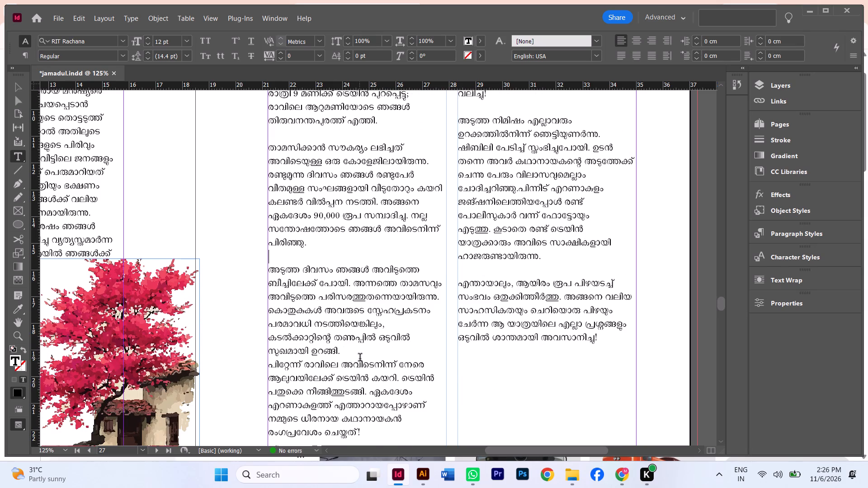
click(352, 353)
key(Return)
Add two more blank lines above the "അവൻ ട്രെയിനിലെ" paragraph so it begins one line below the second column's top.
scroll(360, 358, down, 3)
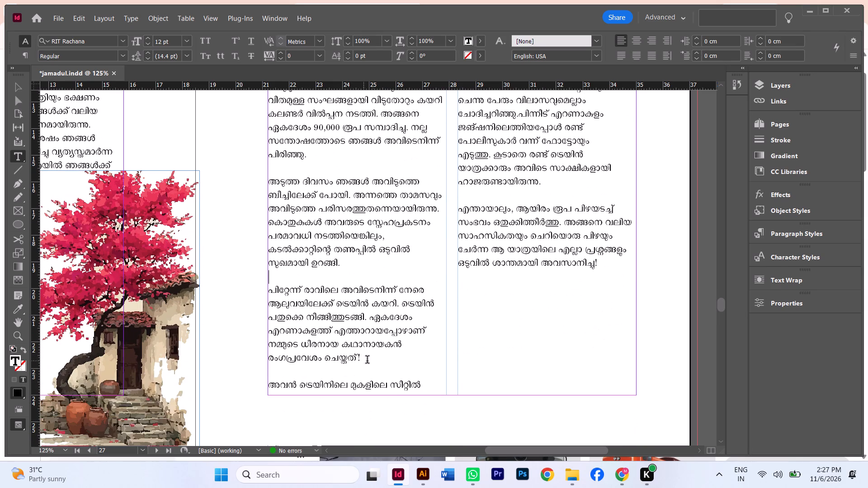
click(274, 378)
key(Return)
scroll(412, 362, up, 11)
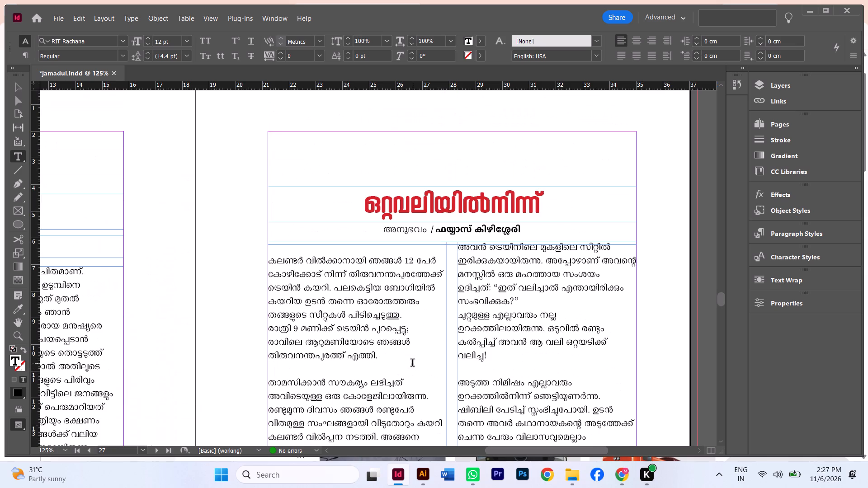
scroll(464, 367, down, 4)
key(Return)
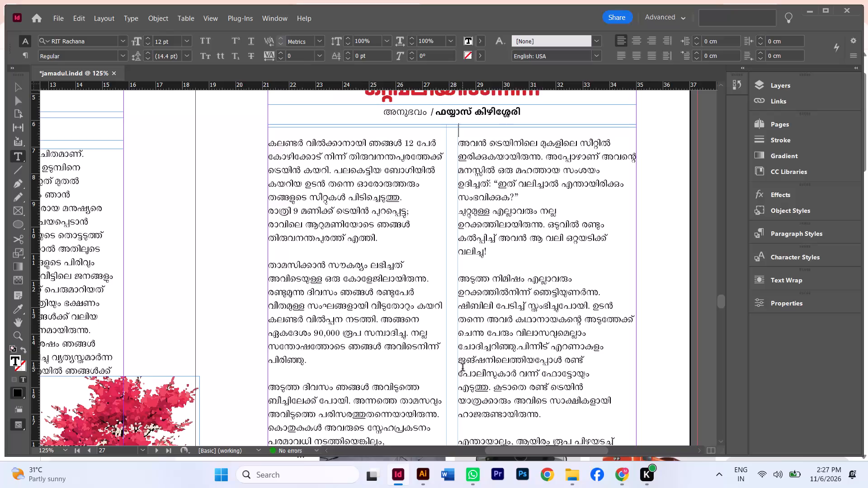
scroll(481, 357, down, 6)
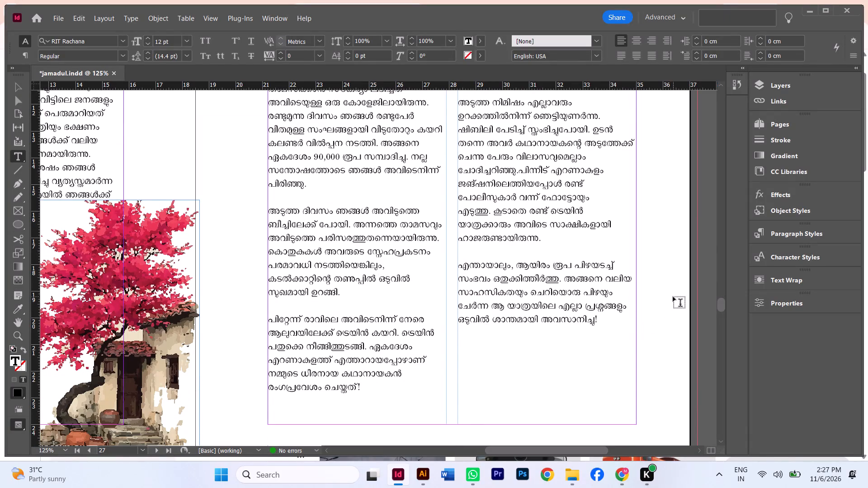
click(673, 297)
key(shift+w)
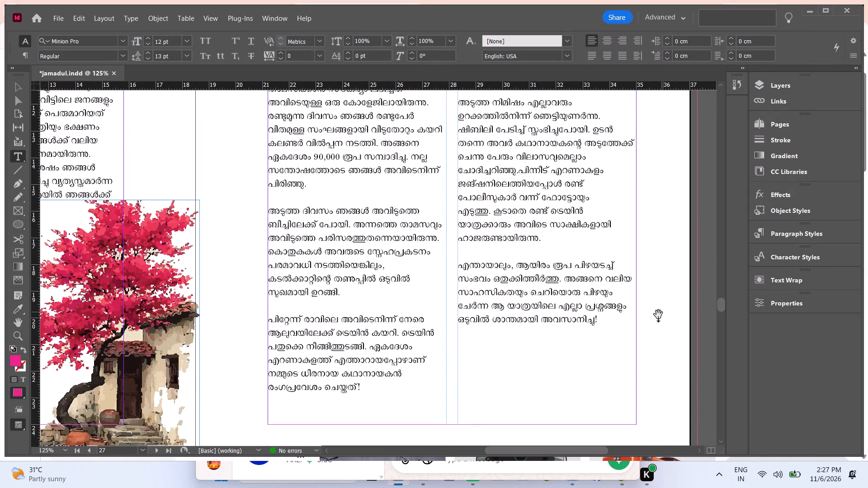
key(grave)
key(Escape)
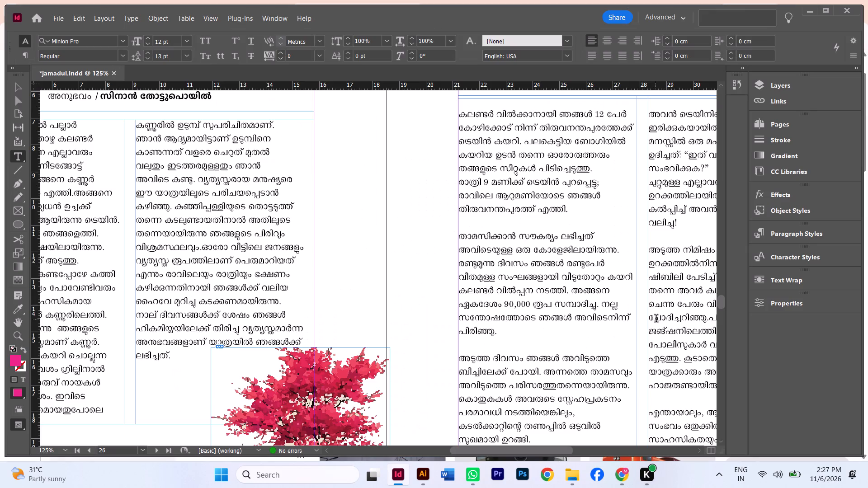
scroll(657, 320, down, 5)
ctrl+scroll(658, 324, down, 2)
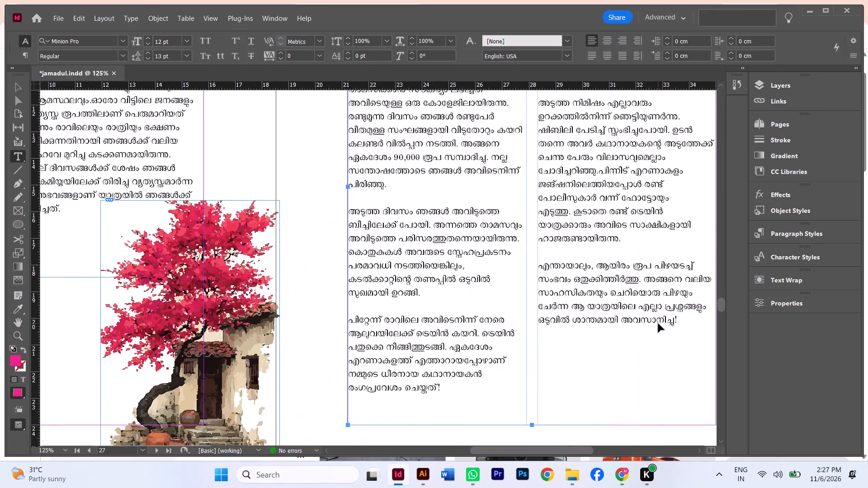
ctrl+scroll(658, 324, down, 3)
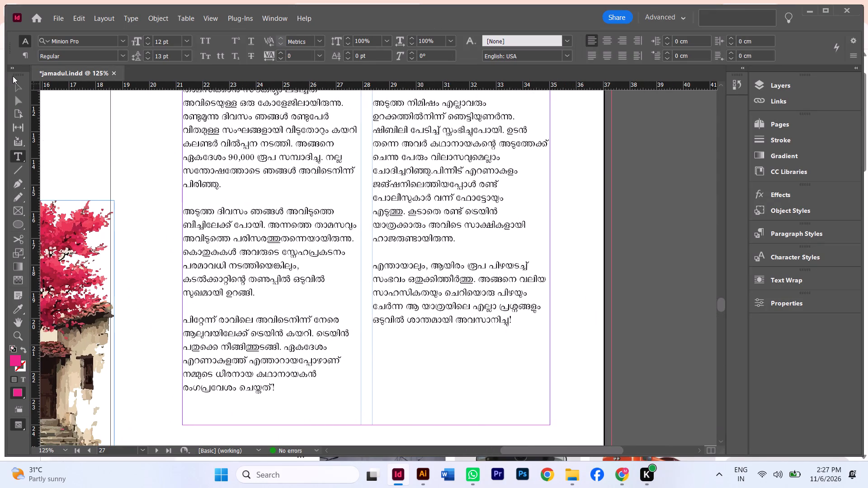
Place the train illustration file 26 at full size over the lower part of page 27.
click(12, 89)
scroll(272, 284, down, 5)
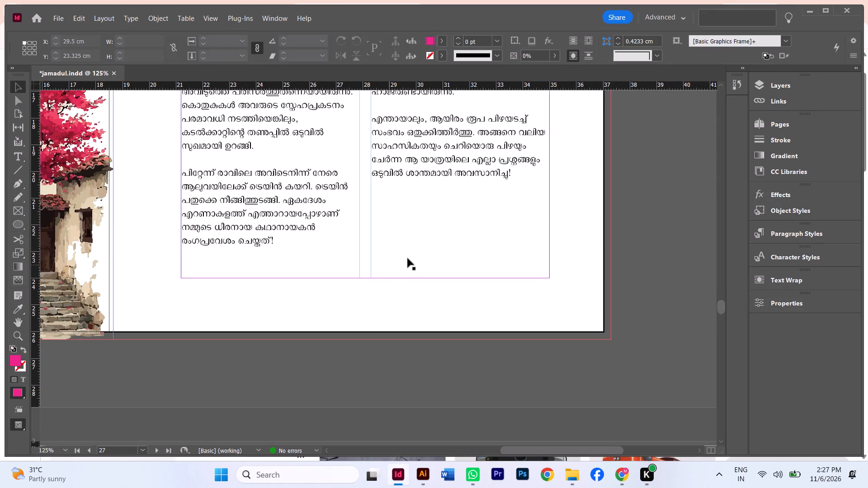
click(408, 258)
click(452, 306)
key(ctrl+d)
double_click(410, 186)
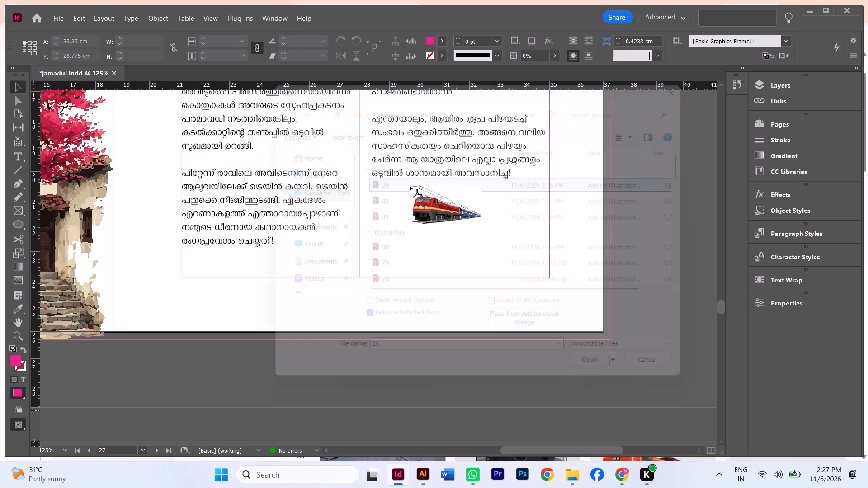
click(278, 137)
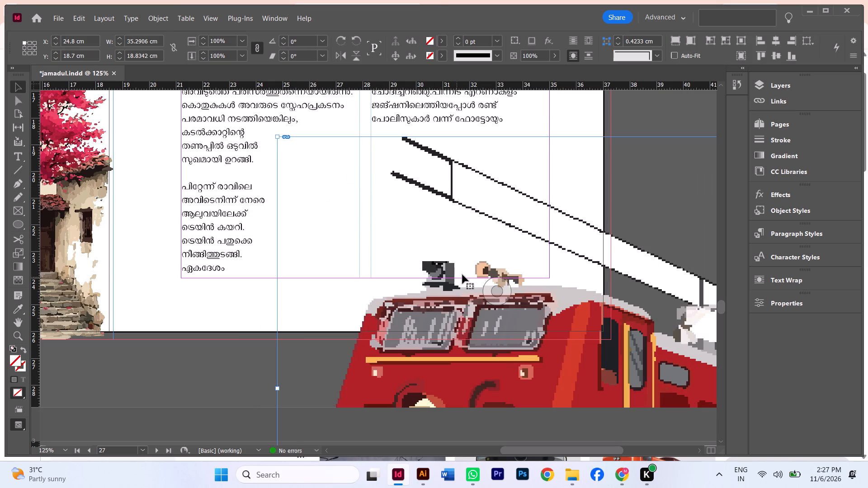
Shift the train image up and inward on the page and set its text wrap to No Text Wrap.
drag(467, 282, 404, 188)
click(803, 283)
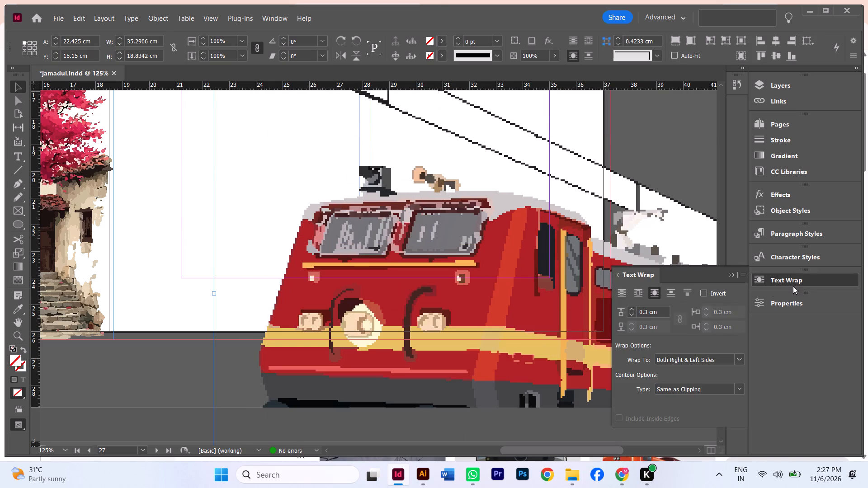
click(617, 294)
Scale the train image down to about 8.73 × 4.66 cm and position it just below the second column's last line.
drag(467, 333, 381, 220)
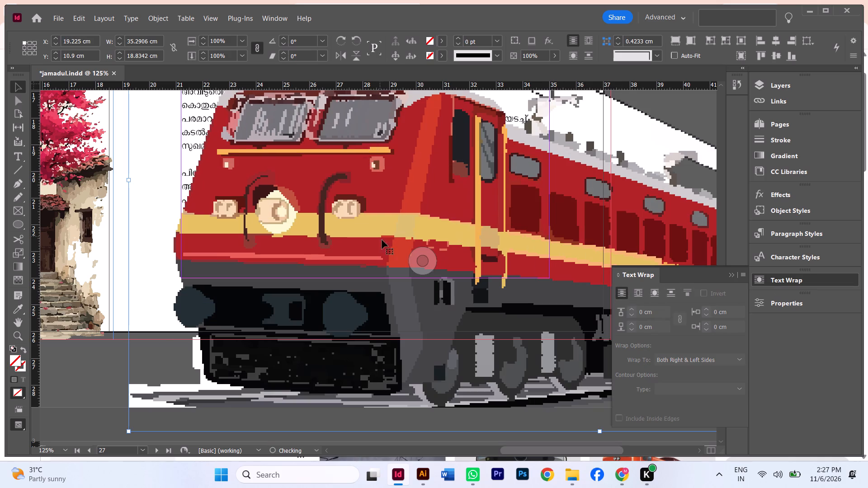
drag(422, 314, 390, 249)
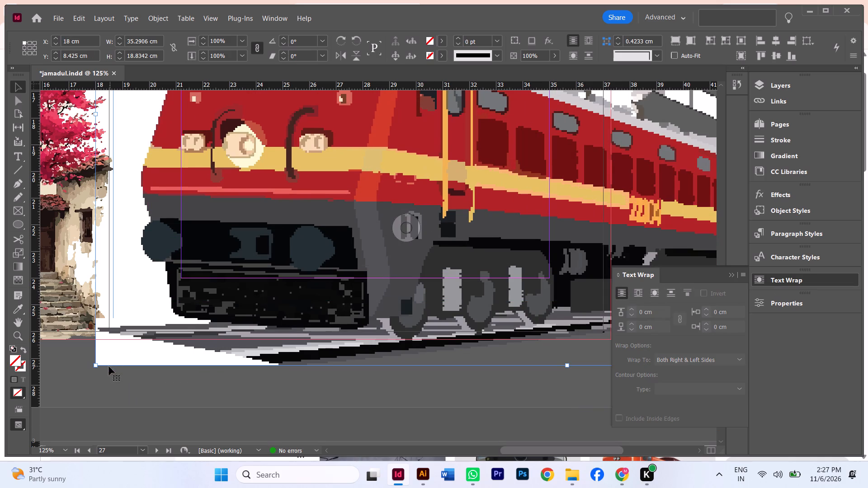
ctrl+shift+drag(96, 364, 276, 227)
drag(409, 223, 405, 235)
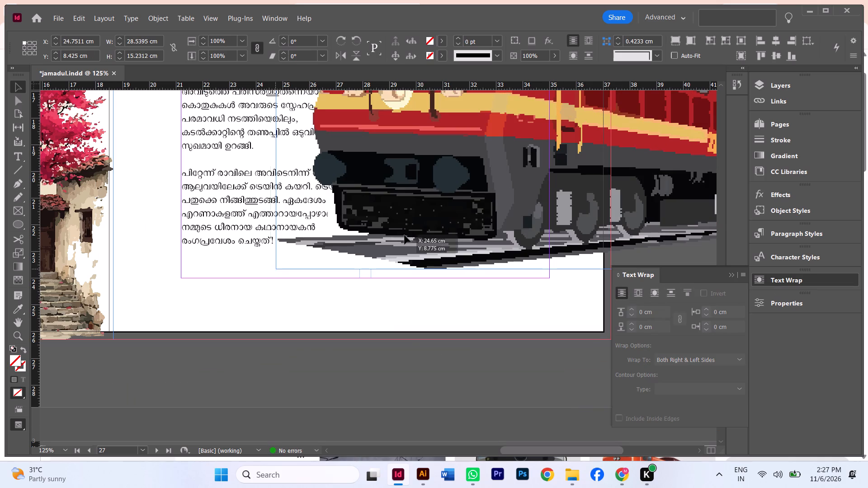
drag(405, 235, 368, 282)
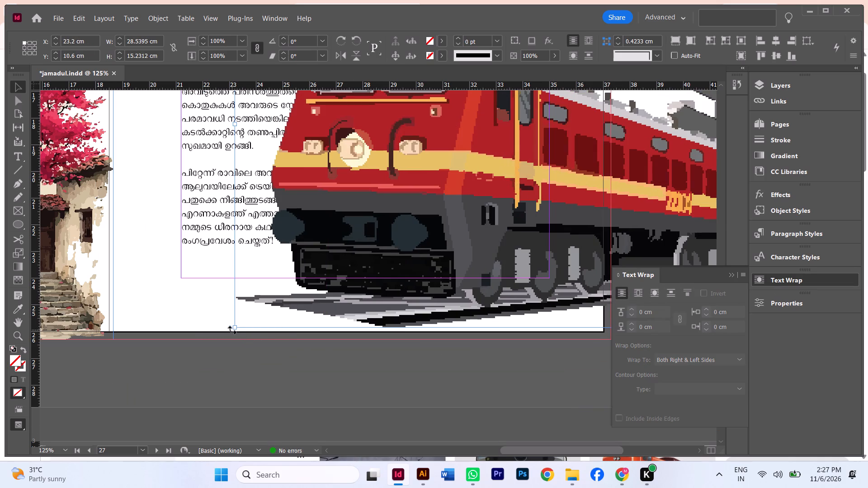
ctrl+shift+drag(236, 326, 371, 223)
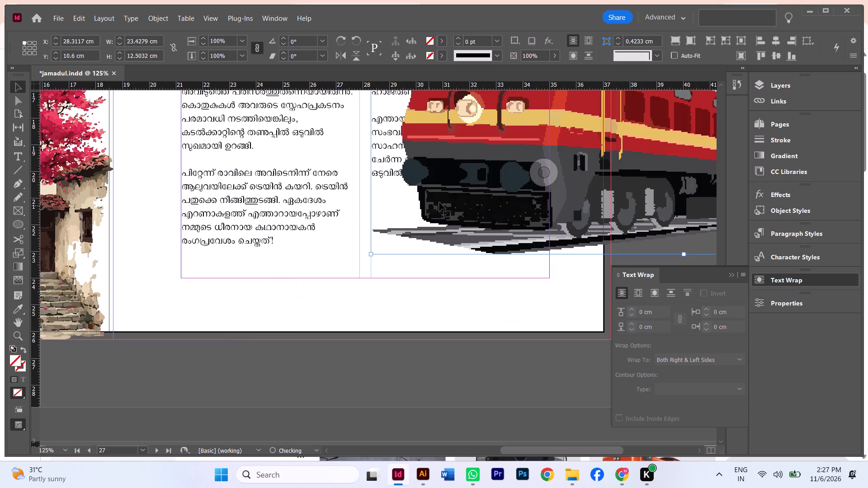
drag(449, 199, 316, 273)
ctrl+shift+drag(236, 328, 380, 240)
drag(465, 206, 309, 296)
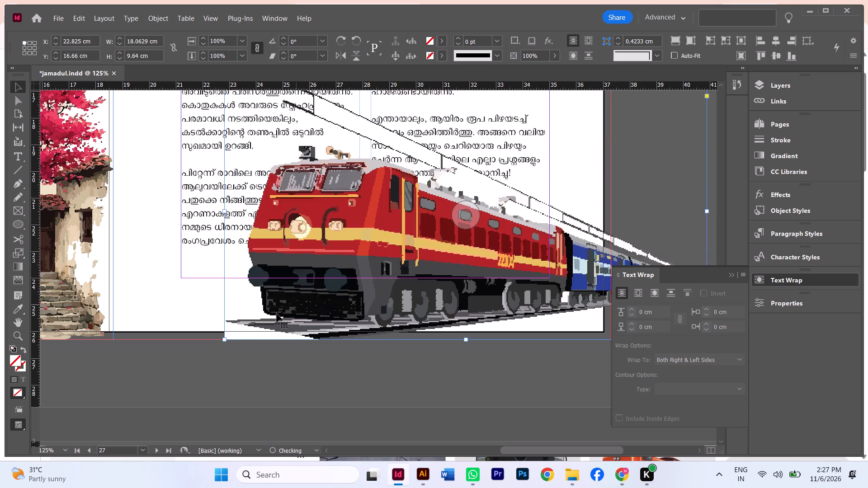
ctrl+shift+drag(225, 340, 349, 266)
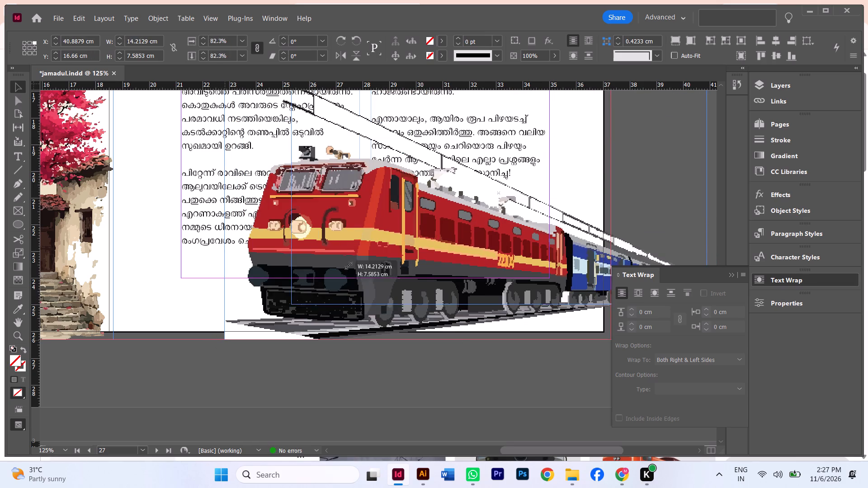
ctrl+shift+drag(349, 266, 382, 249)
drag(522, 214, 409, 262)
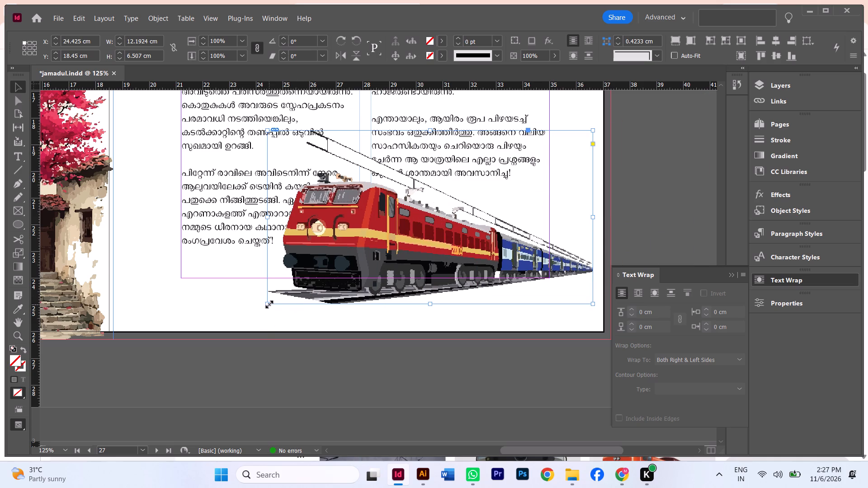
ctrl+shift+drag(269, 305, 359, 247)
drag(492, 225, 462, 274)
scroll(517, 281, up, 3)
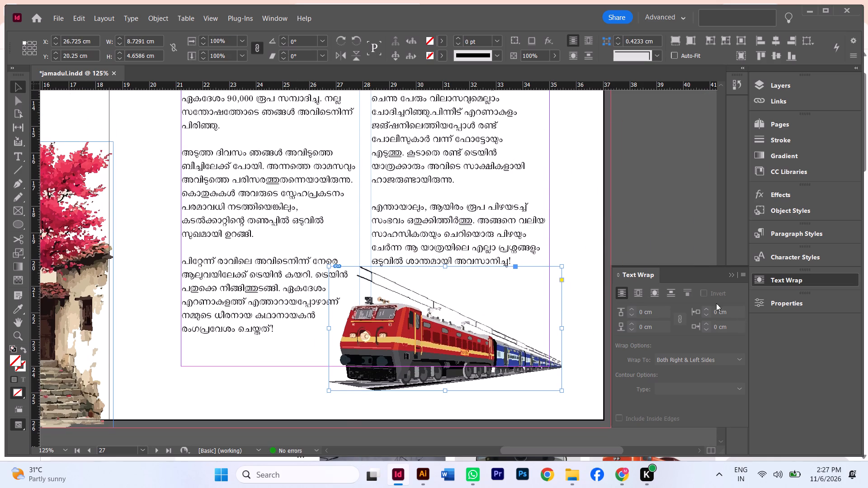
click(733, 273)
Move the train image into page 27's bottom outer bleed corner and enlarge it to about 10.4 × 5.55 cm.
scroll(546, 259, up, 5)
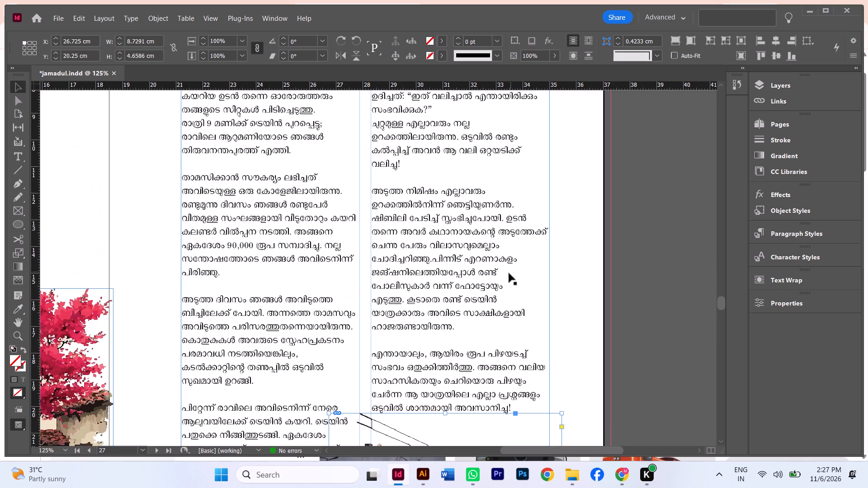
scroll(509, 273, up, 5)
scroll(508, 274, down, 6)
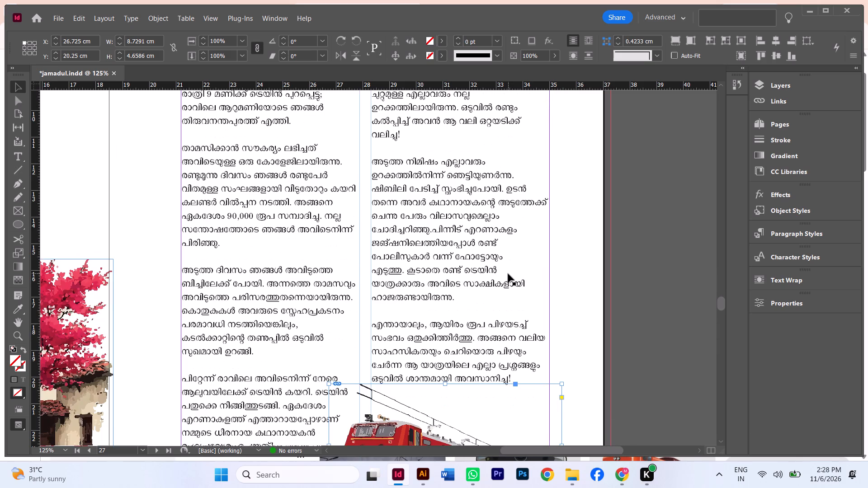
scroll(387, 268, down, 5)
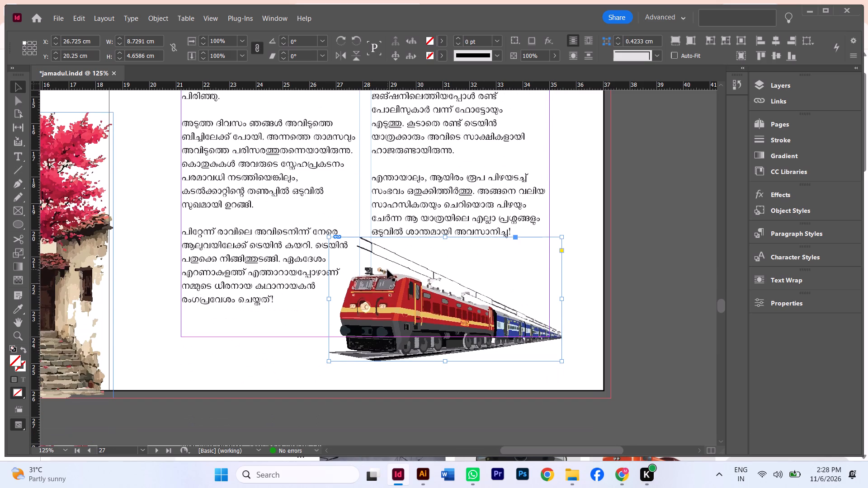
drag(534, 289, 552, 304)
drag(543, 301, 574, 315)
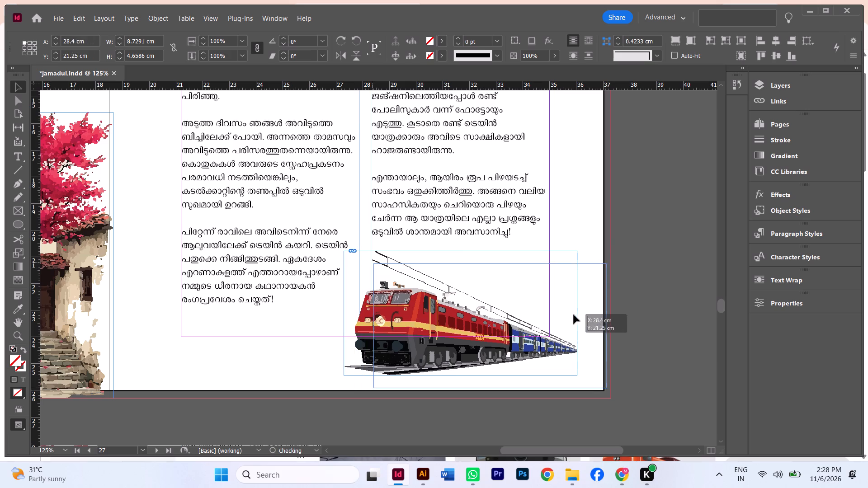
drag(574, 315, 576, 324)
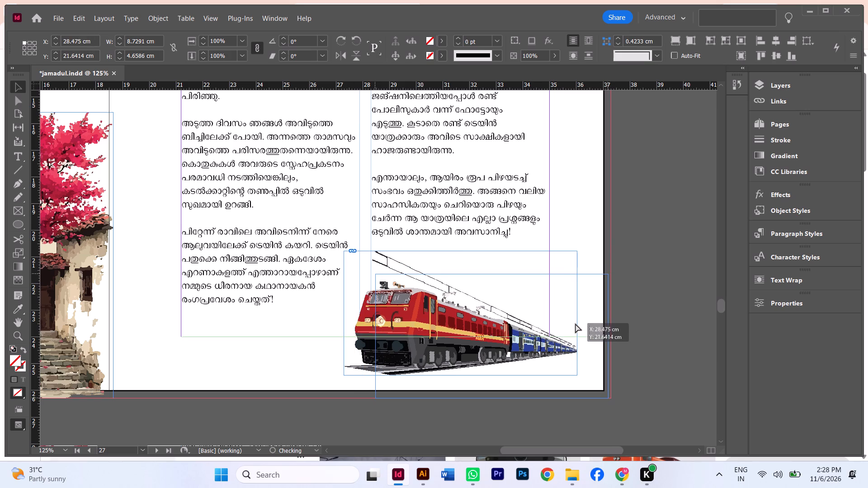
drag(576, 324, 580, 324)
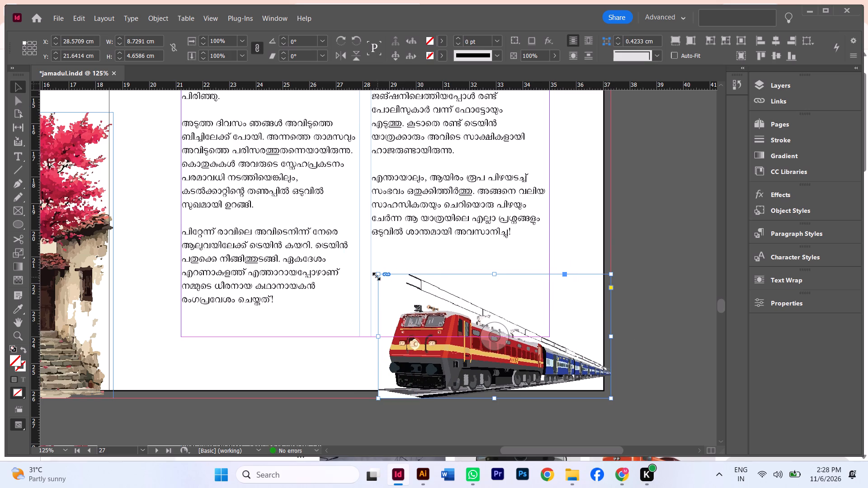
ctrl+shift+drag(378, 276, 355, 250)
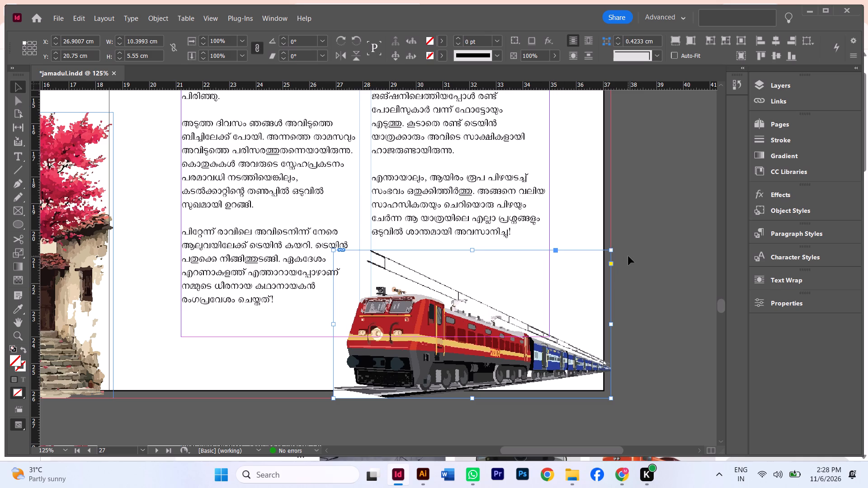
Preview the spread full screen, then nudge page 27's red title frame slightly upward.
key(shift+w)
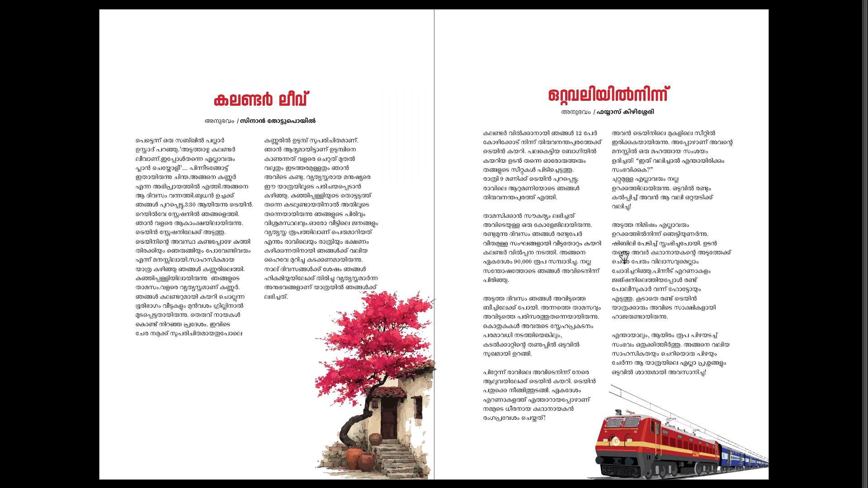
key(Escape)
scroll(517, 320, up, 6)
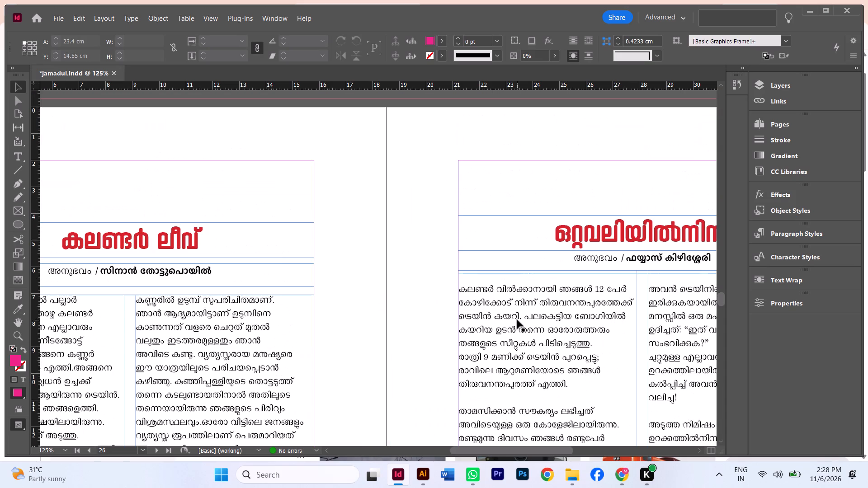
click(596, 226)
key(Up)
key(Up)
key(Up)
key(Up)
key(Up)
key(Up)
key(Up)
key(Up)
key(Up)
key(Up)
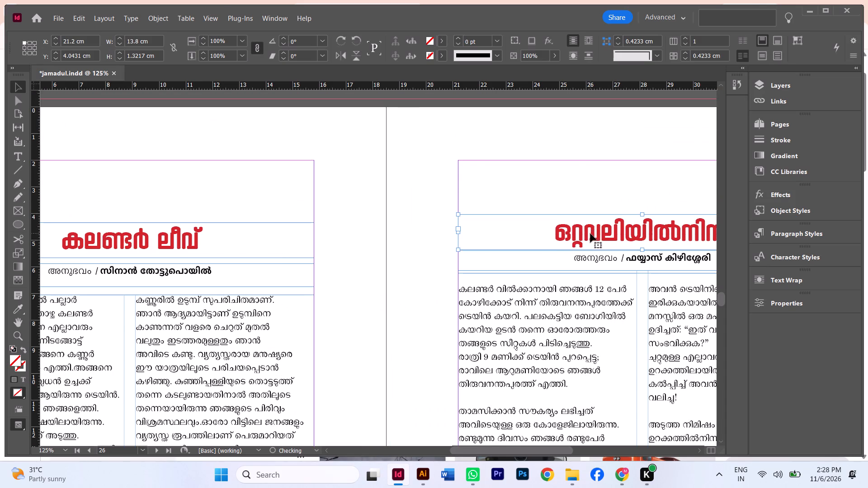
key(Up)
key(Up)
Nudge page 27's byline frame up beneath the title, to a Y position of about 4.91 cm.
click(591, 253)
key(Up)
key(Up)
key(Up)
key(Up)
key(Up)
key(Up)
key(Up)
key(Up)
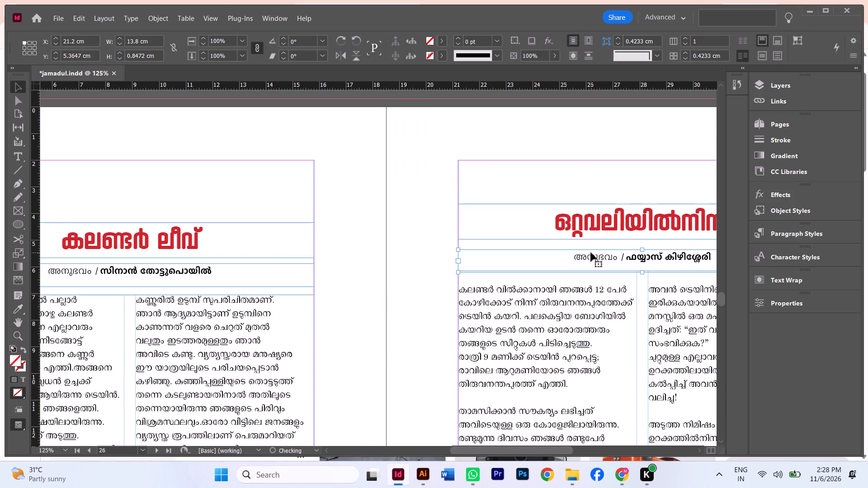
key(Up)
key(Up)
key(Up)
key(Up)
key(Up)
key(Up)
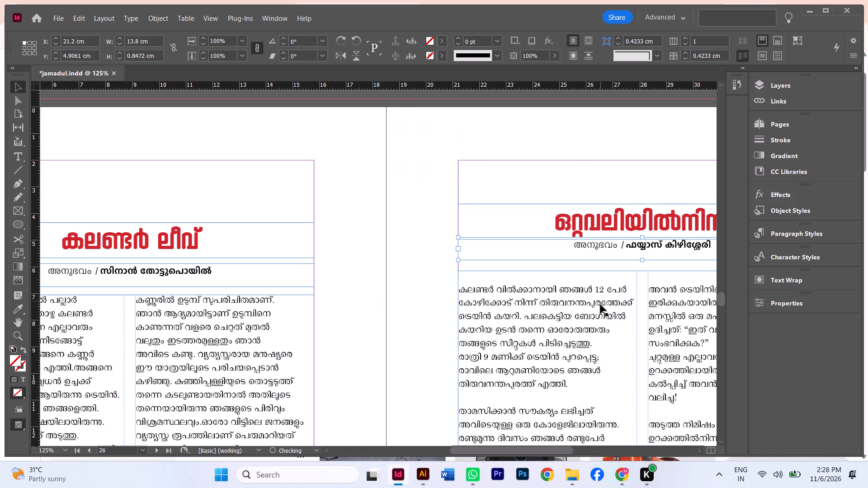
Nudge page 27's two-column body text frame up toward the byline, to a Y position of about 5.58 cm.
click(600, 305)
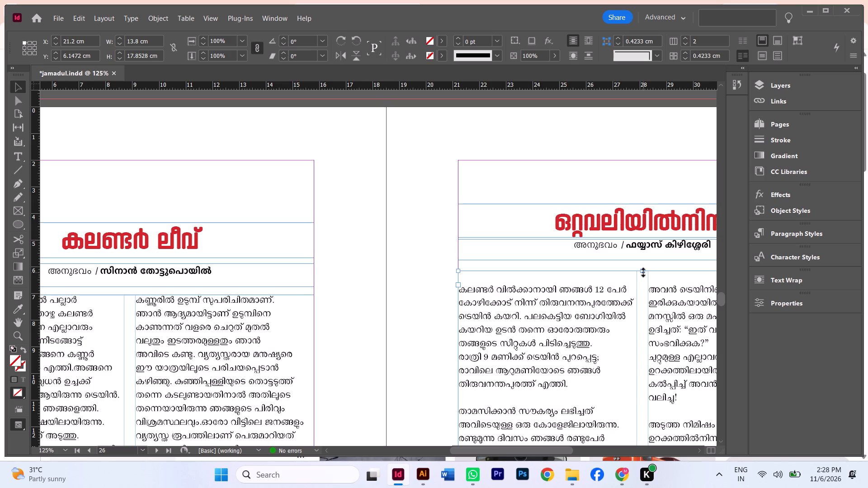
key(Up)
key(Up)
key(Up)
key(Up)
key(Up)
key(Up)
key(Up)
key(Up)
key(Up)
key(Up)
key(Up)
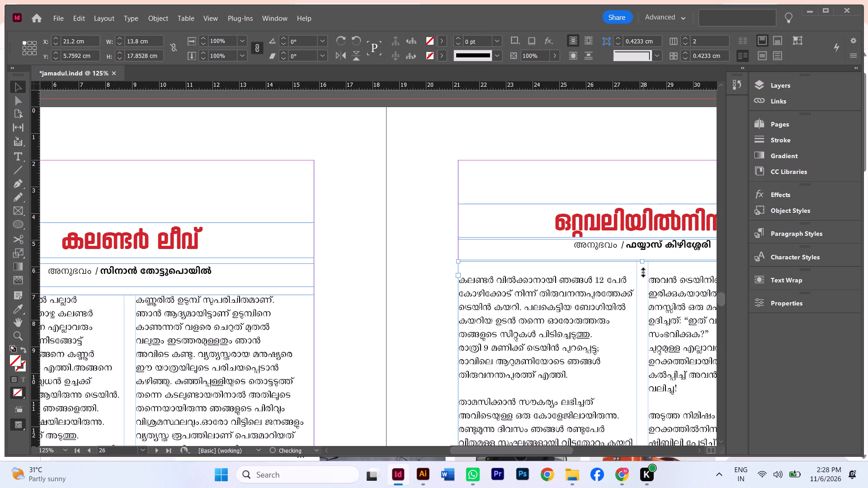
key(Up)
key(Up)
key(Up)
key(Up)
key(Up)
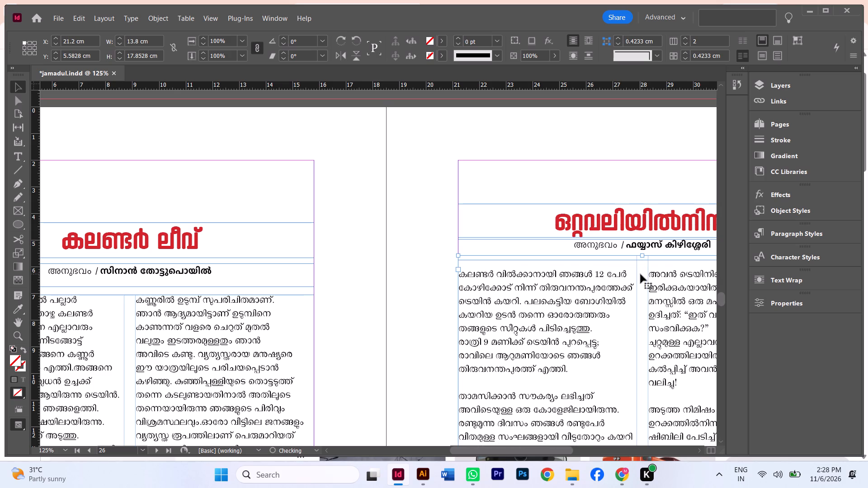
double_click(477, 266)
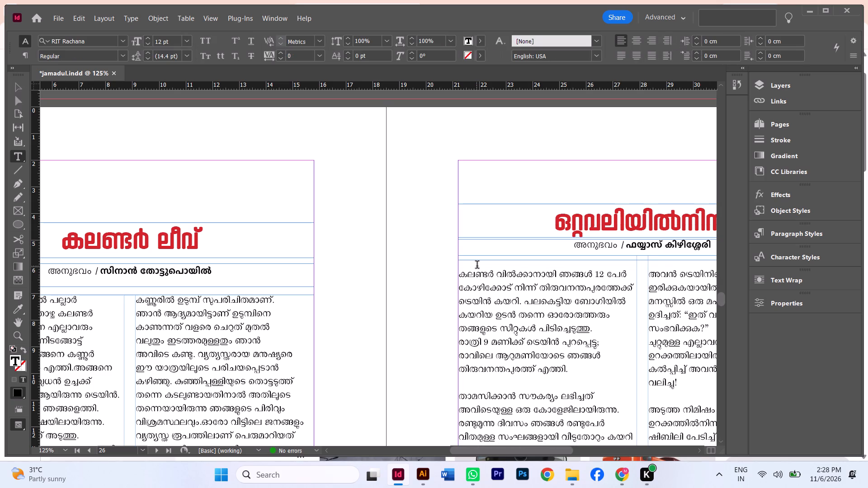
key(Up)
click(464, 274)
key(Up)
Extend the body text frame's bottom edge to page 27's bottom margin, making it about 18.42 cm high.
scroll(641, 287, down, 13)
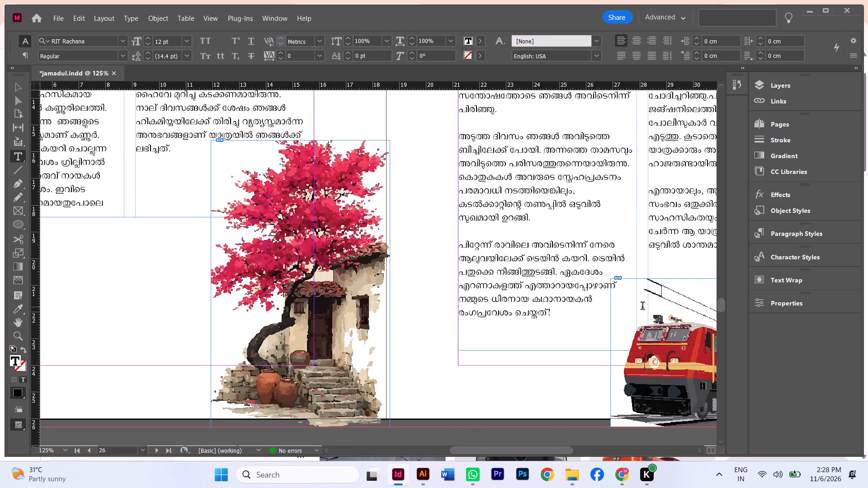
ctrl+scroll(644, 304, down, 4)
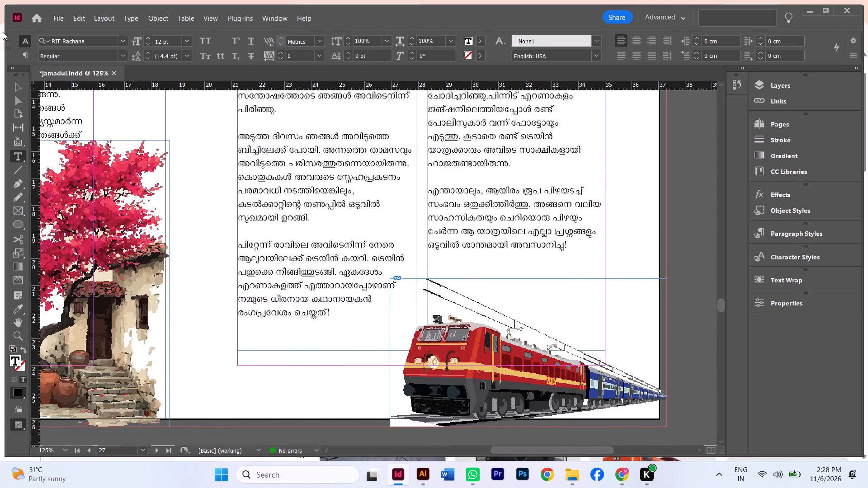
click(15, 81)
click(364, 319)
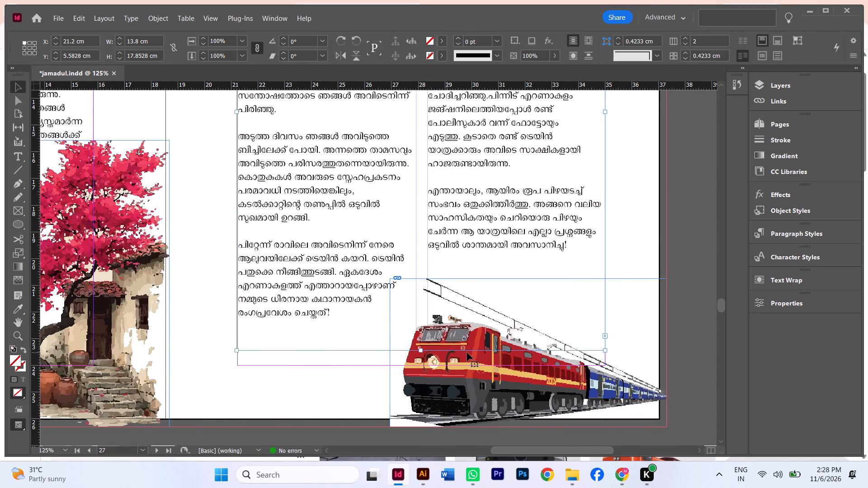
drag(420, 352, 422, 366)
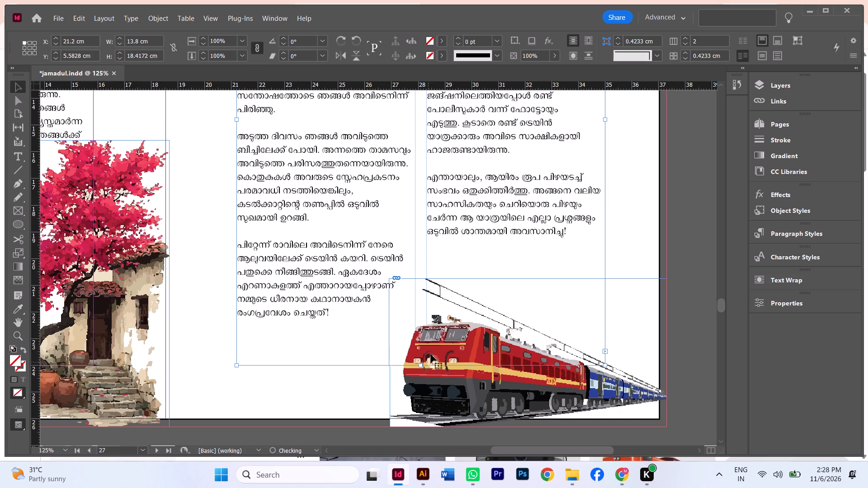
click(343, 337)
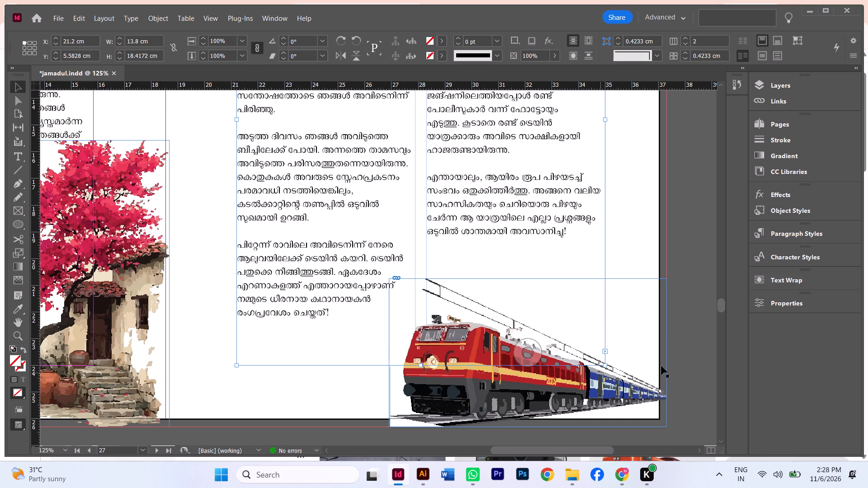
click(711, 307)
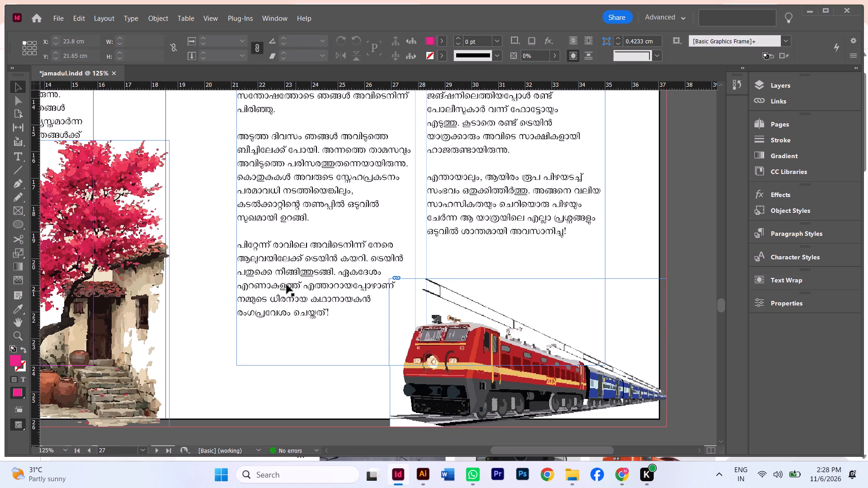
Delete the extra blank lines between paragraphs in both columns of page 27's body text.
double_click(248, 234)
key(BackSpace)
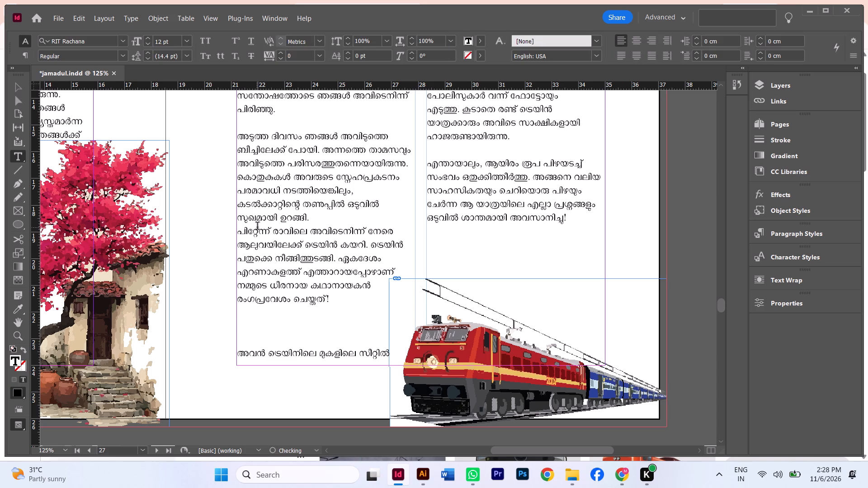
click(257, 343)
key(BackSpace)
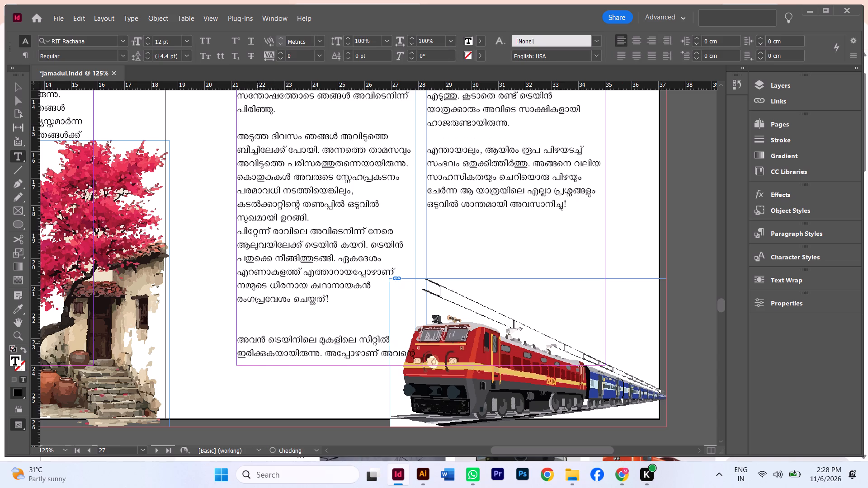
key(BackSpace)
scroll(429, 315, up, 4)
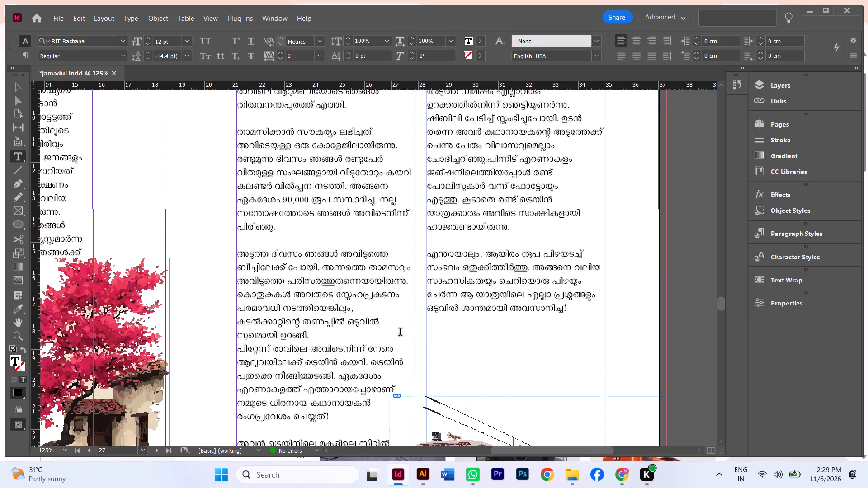
click(252, 245)
key(BackSpace)
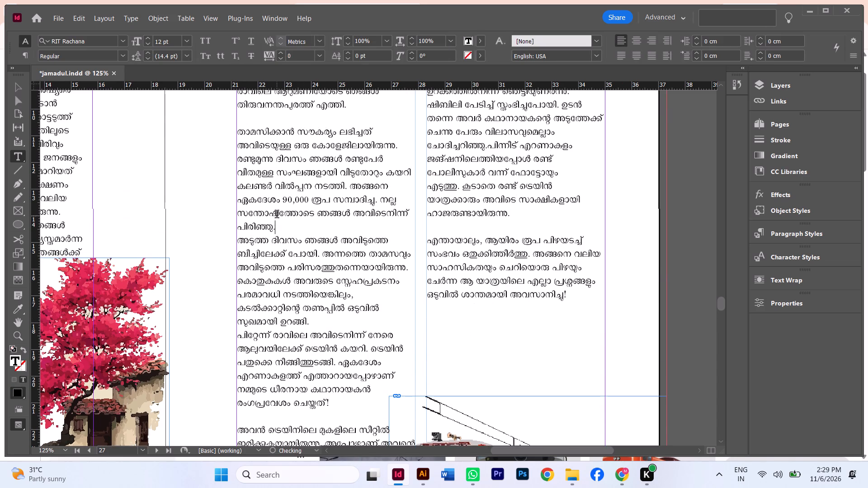
scroll(277, 215, up, 3)
click(256, 210)
key(BackSpace)
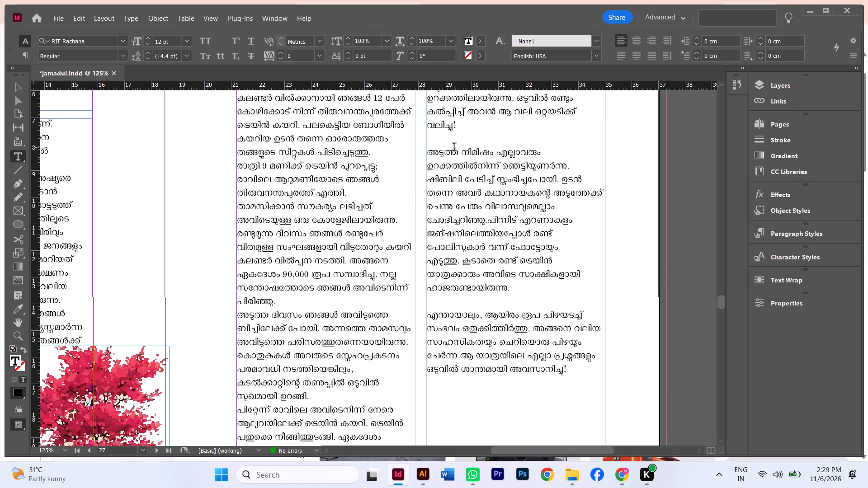
click(453, 143)
key(BackSpace)
click(445, 286)
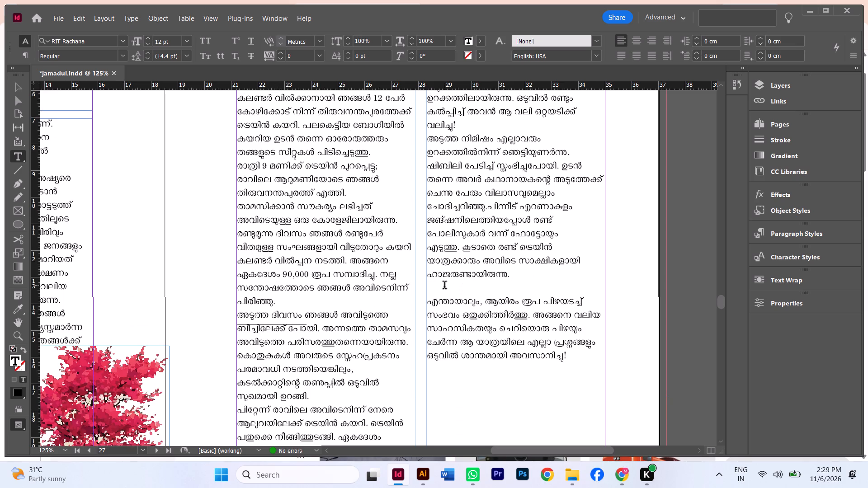
key(BackSpace)
Shorten page 27's body text frame from its bottom edge until both columns end on the same line.
scroll(501, 338, down, 6)
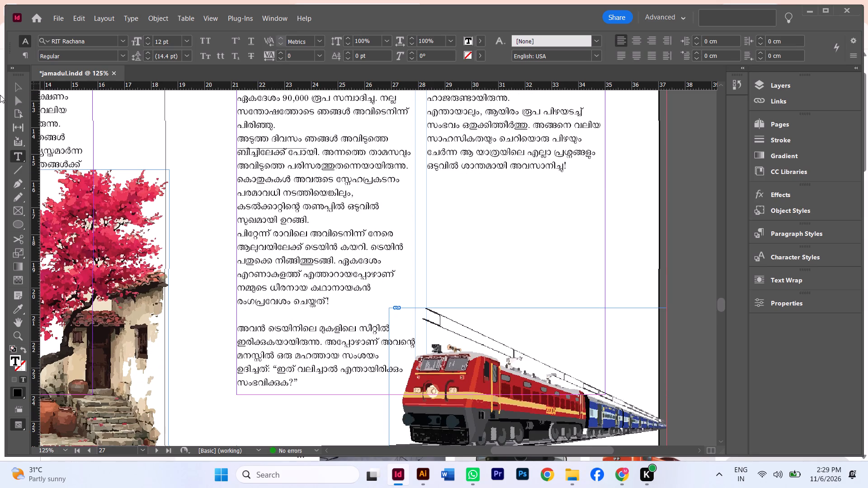
click(16, 87)
click(377, 377)
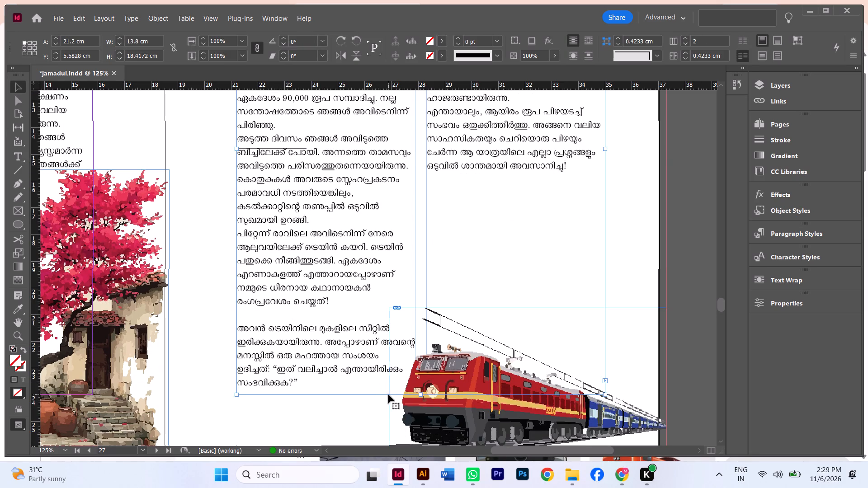
drag(419, 394, 437, 306)
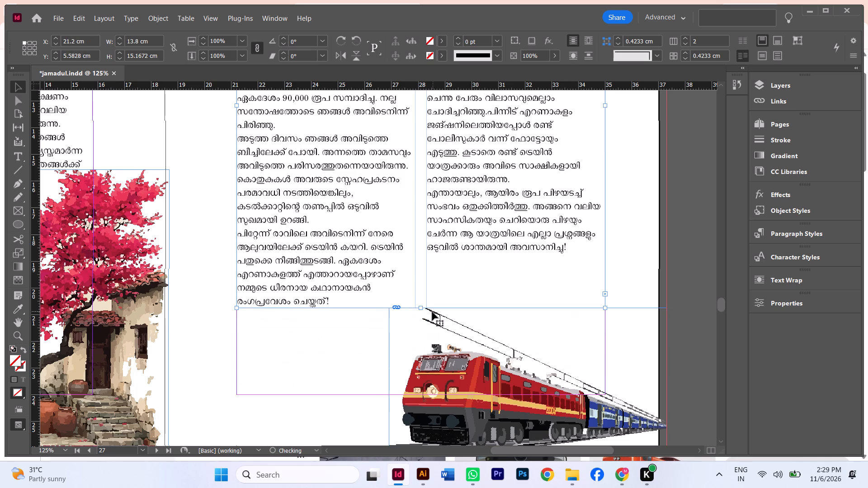
drag(422, 307, 428, 292)
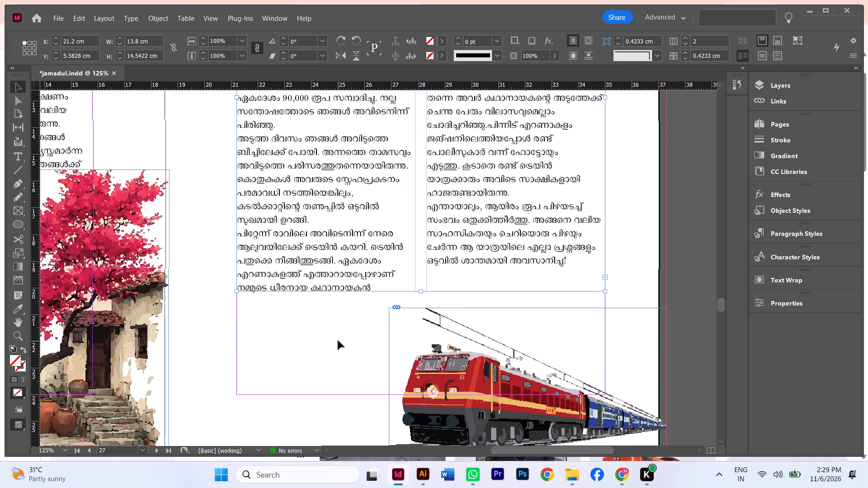
click(338, 341)
click(441, 281)
drag(420, 290, 424, 283)
click(351, 317)
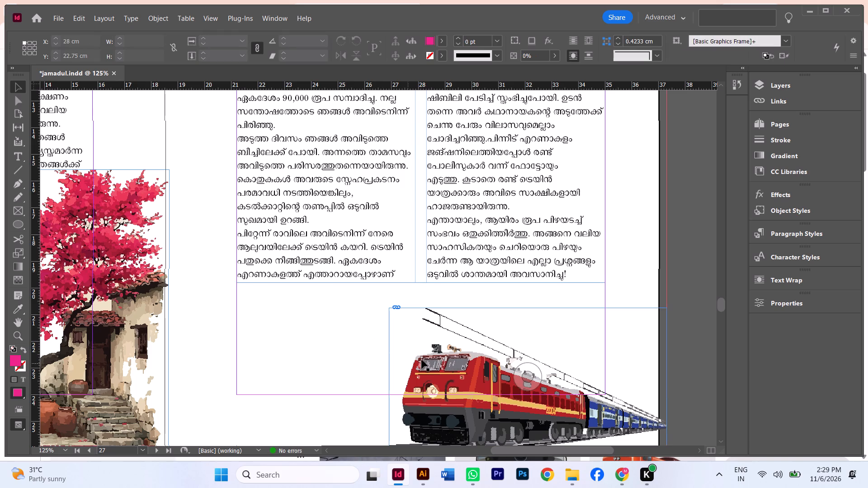
Enlarge the train image proportionally from the bottom outer bleed corner up to the text frame, about 12.18 × 6.5 cm.
scroll(423, 359, down, 4)
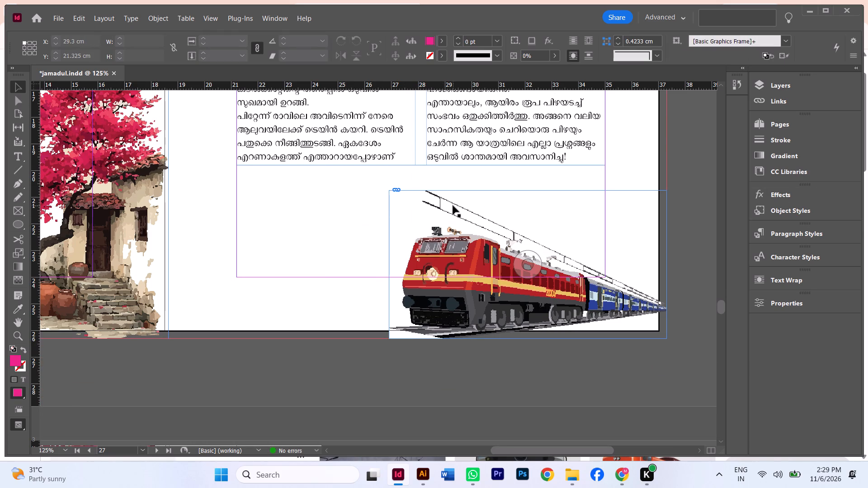
click(443, 226)
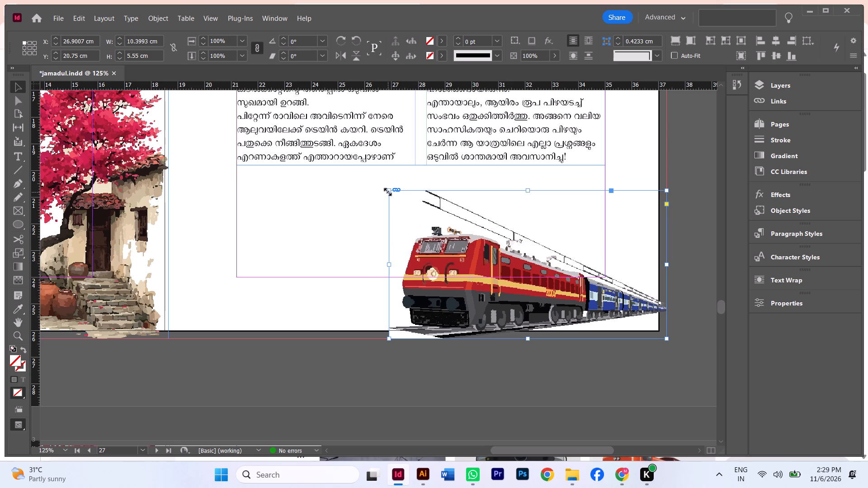
ctrl+shift+drag(388, 192, 340, 190)
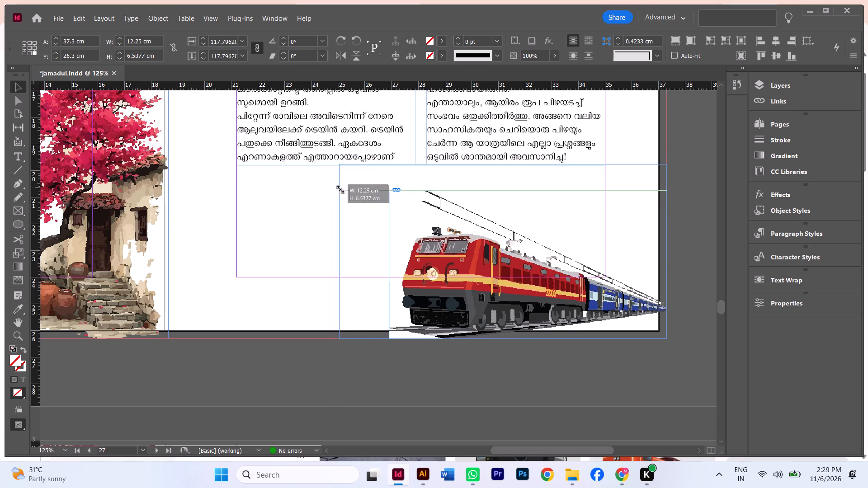
ctrl+shift+drag(340, 190, 342, 191)
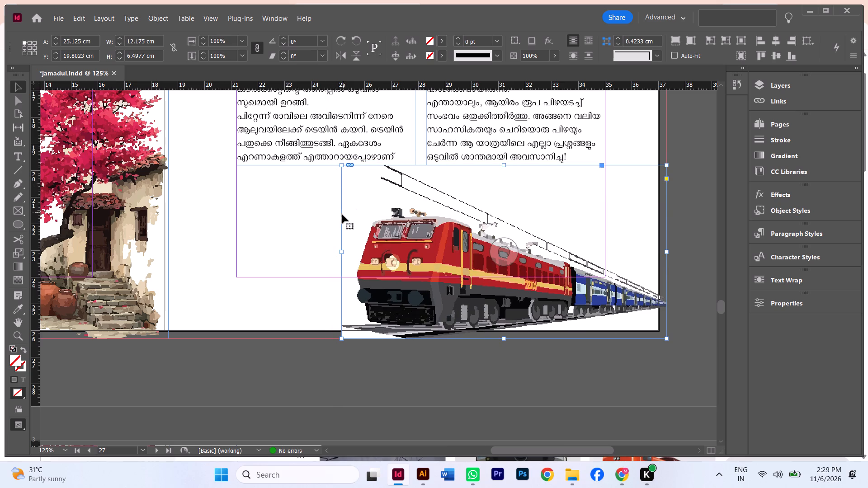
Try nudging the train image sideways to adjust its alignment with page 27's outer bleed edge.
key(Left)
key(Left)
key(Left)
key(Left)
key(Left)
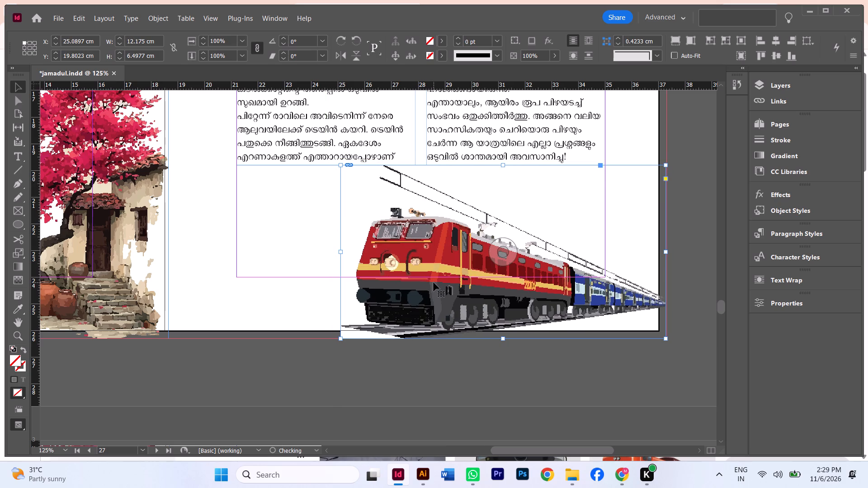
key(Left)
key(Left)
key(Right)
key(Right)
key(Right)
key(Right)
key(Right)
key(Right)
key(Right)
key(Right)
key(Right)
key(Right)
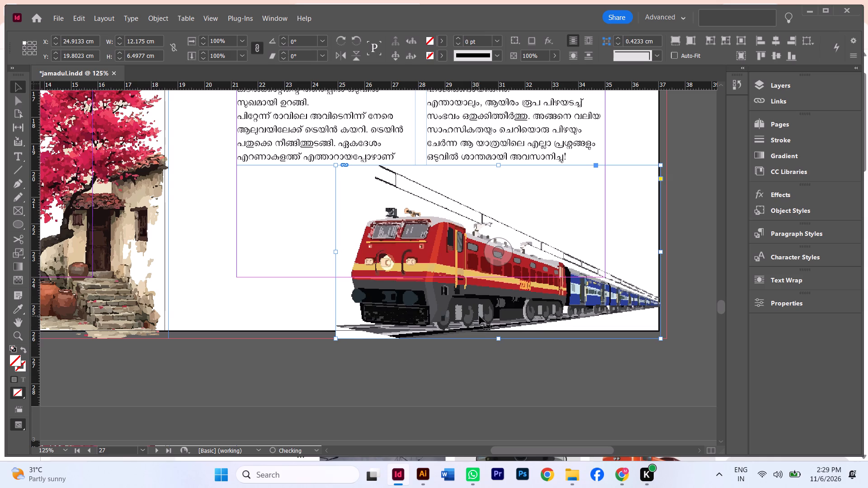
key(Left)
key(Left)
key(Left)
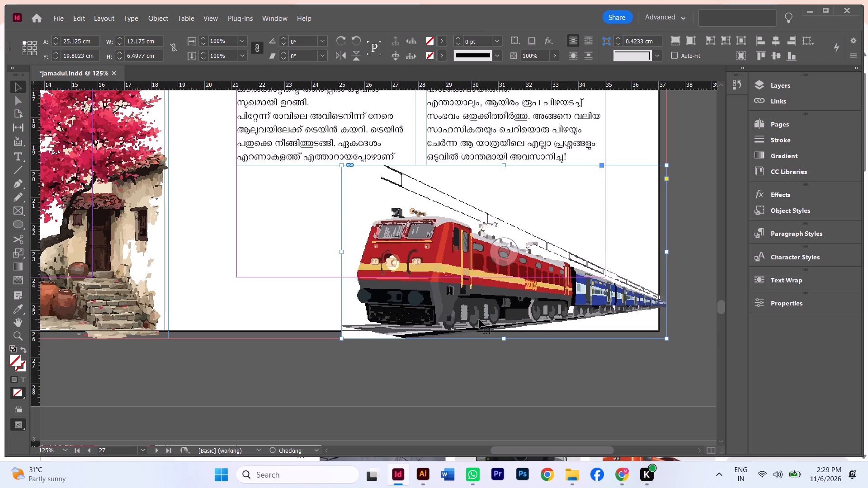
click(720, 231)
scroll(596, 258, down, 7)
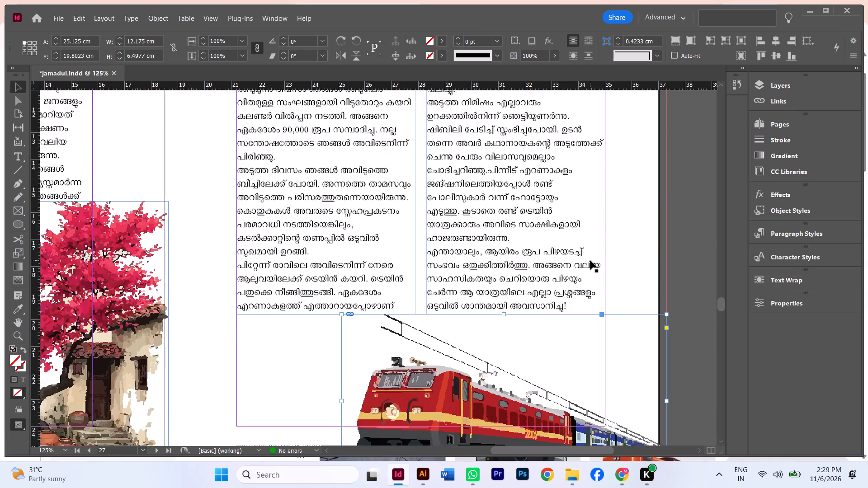
Preview spread 26–27 full screen and nudge page 26's tree image outward until its frame edge meets the spine.
scroll(590, 267, down, 7)
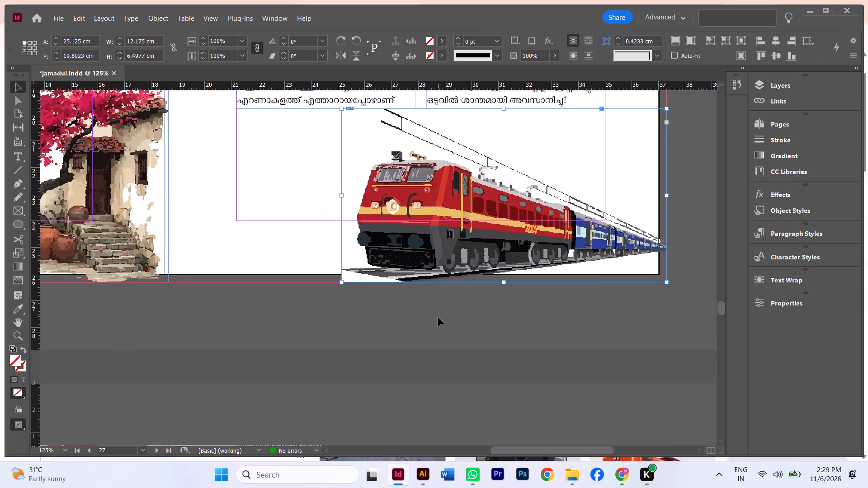
key(shift+w)
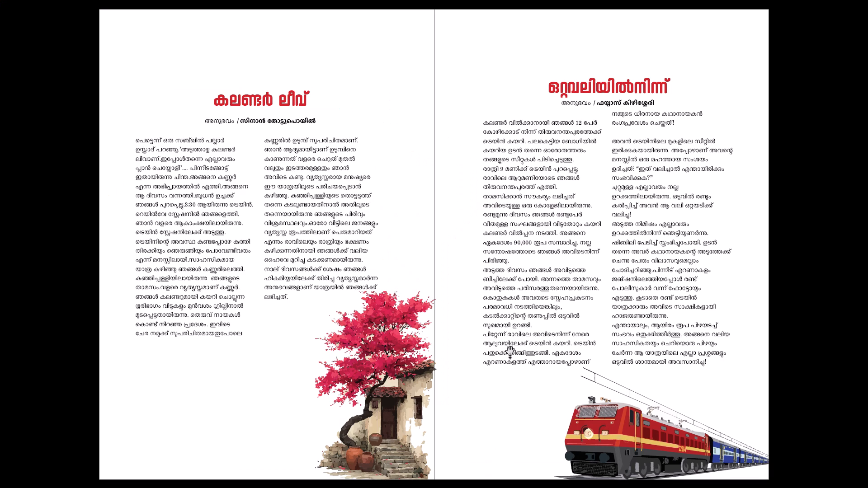
key(Escape)
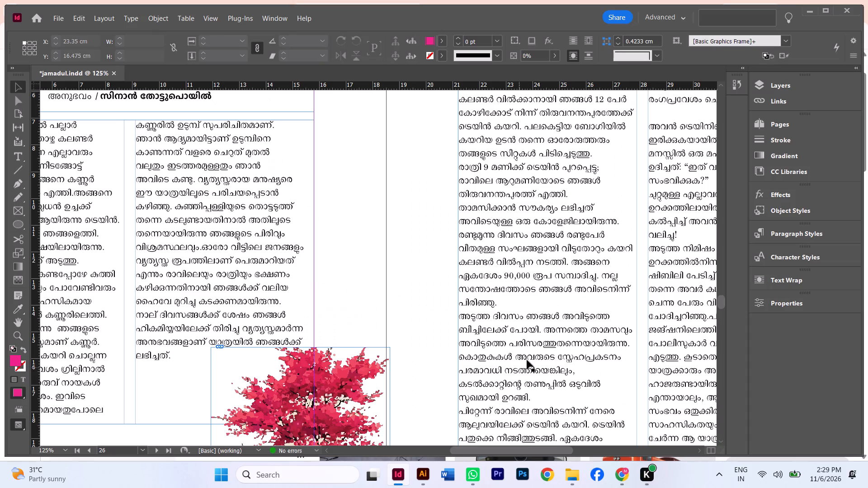
click(359, 392)
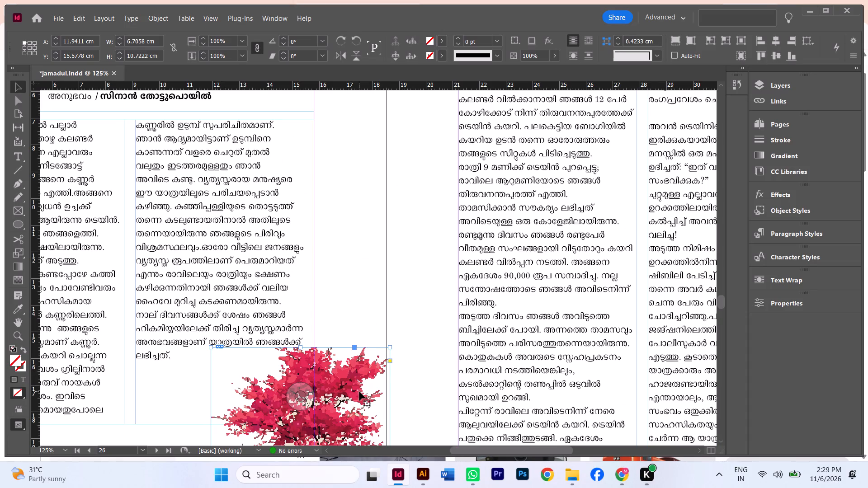
key(Left)
key(Left)
key(Left)
key(Left)
click(434, 353)
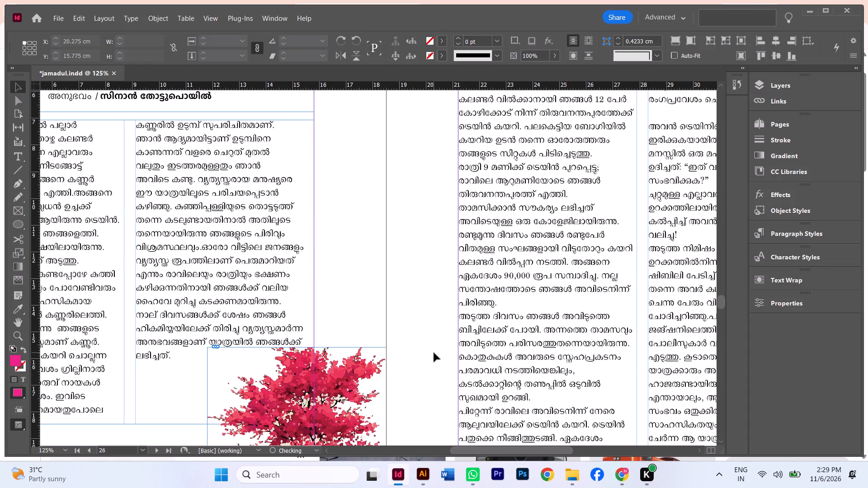
Delete the large train image from page 28.
alt+scroll(434, 353, down, 1)
scroll(434, 355, down, 11)
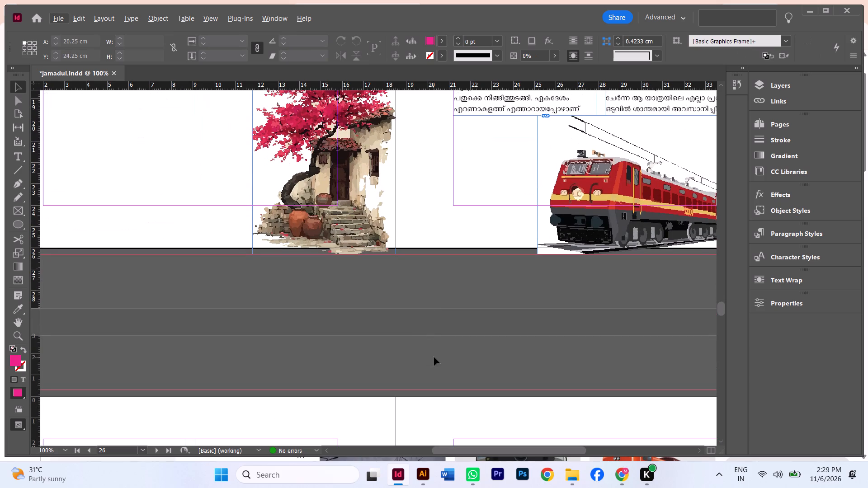
scroll(433, 359, down, 14)
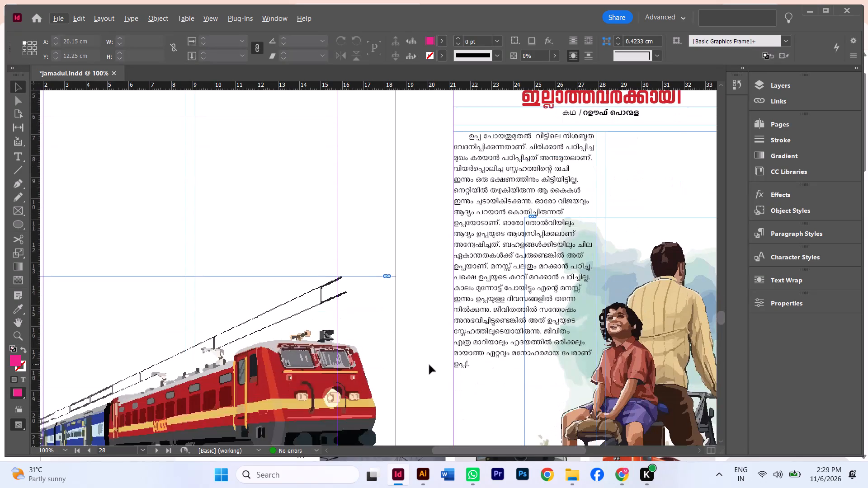
click(340, 374)
key(BackSpace)
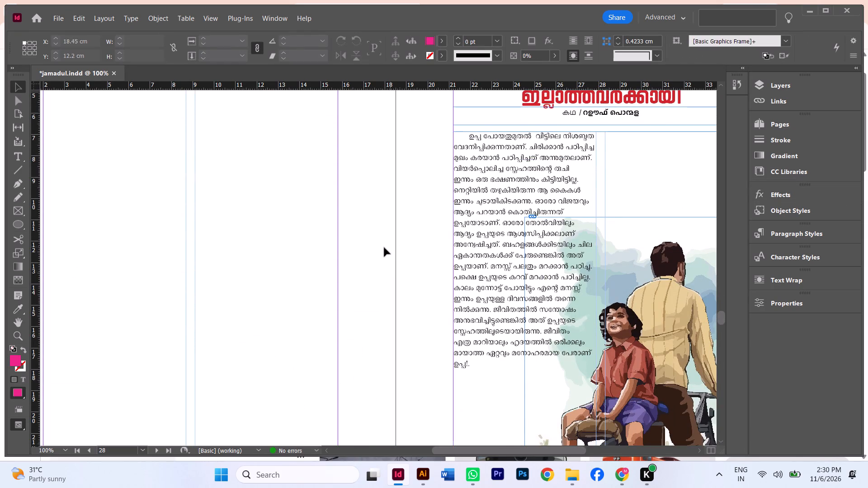
Delete page 28, the blank page facing the bicycle story, from the document.
alt+scroll(285, 256, down, 3)
click(351, 255)
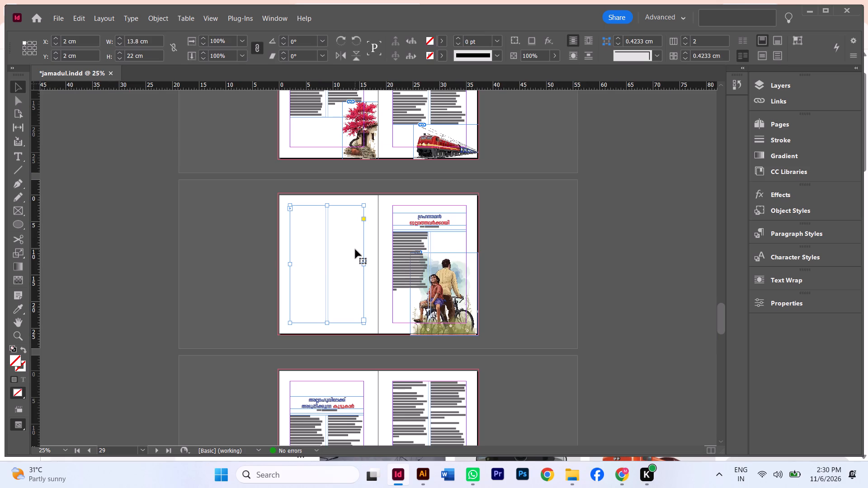
click(334, 209)
click(329, 190)
click(337, 221)
click(794, 126)
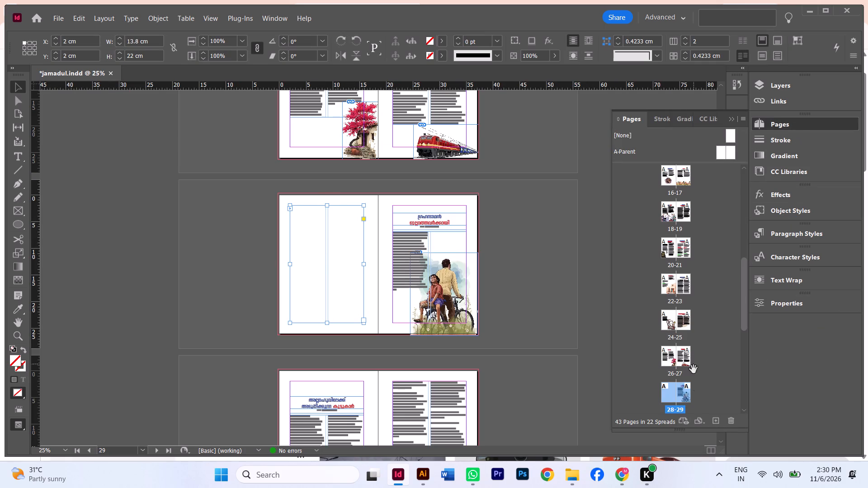
scroll(695, 394, down, 2)
click(666, 375)
click(675, 370)
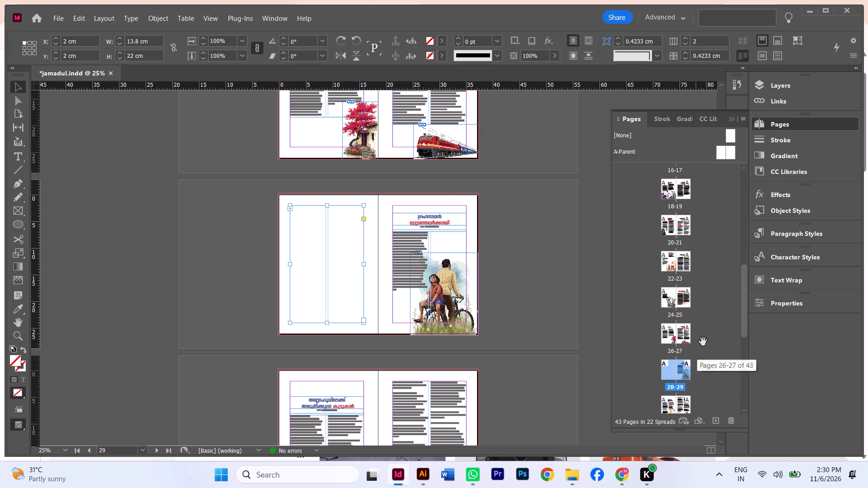
click(708, 338)
click(665, 371)
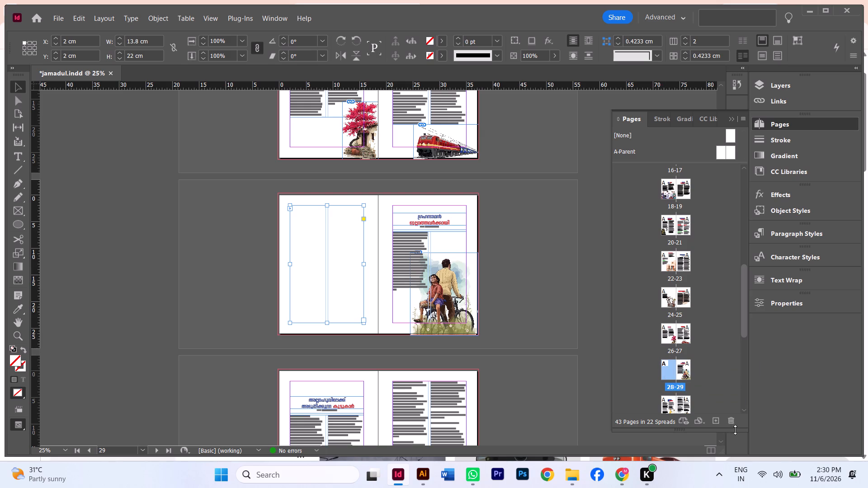
click(731, 423)
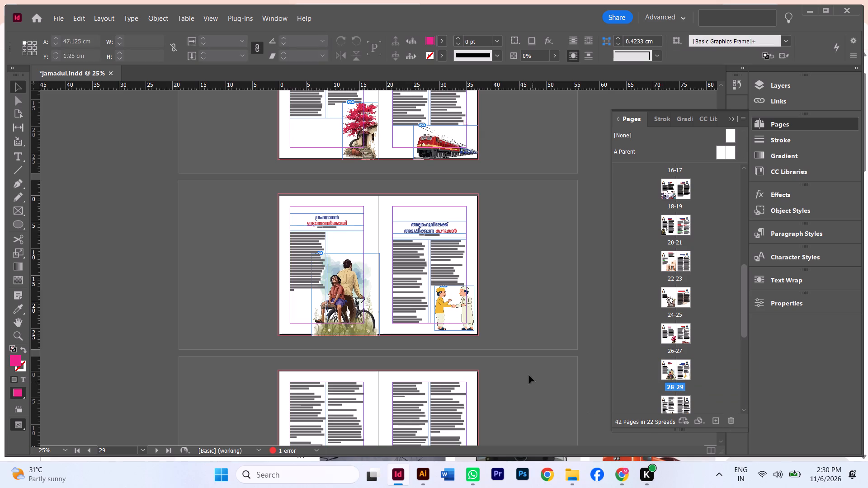
click(524, 368)
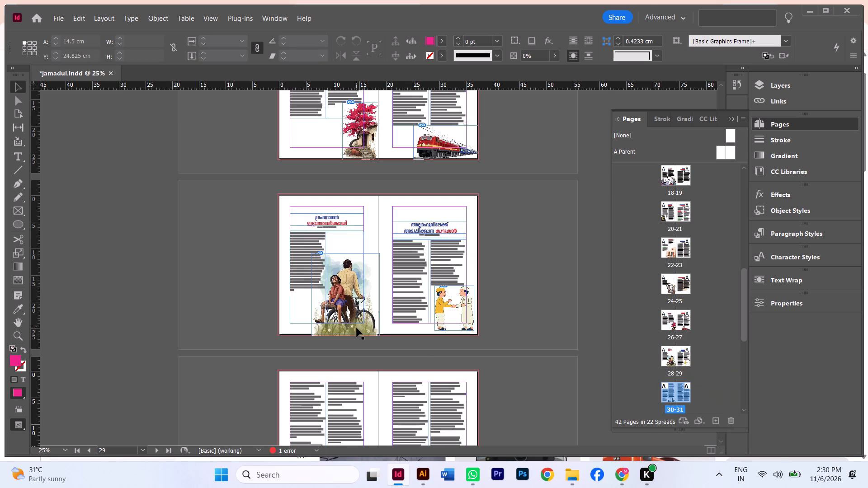
Examine the reflowed spreads from page 28 to page 35 for page order and a place for the bicycle story.
scroll(367, 332, down, 3)
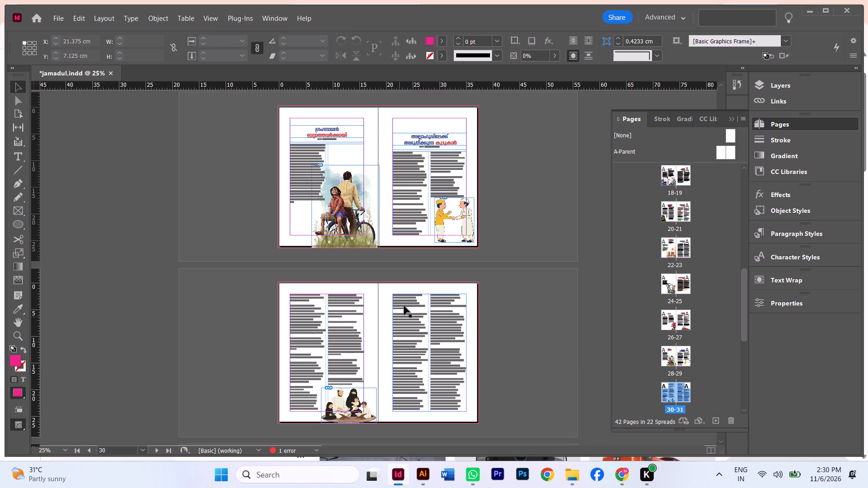
scroll(402, 304, down, 12)
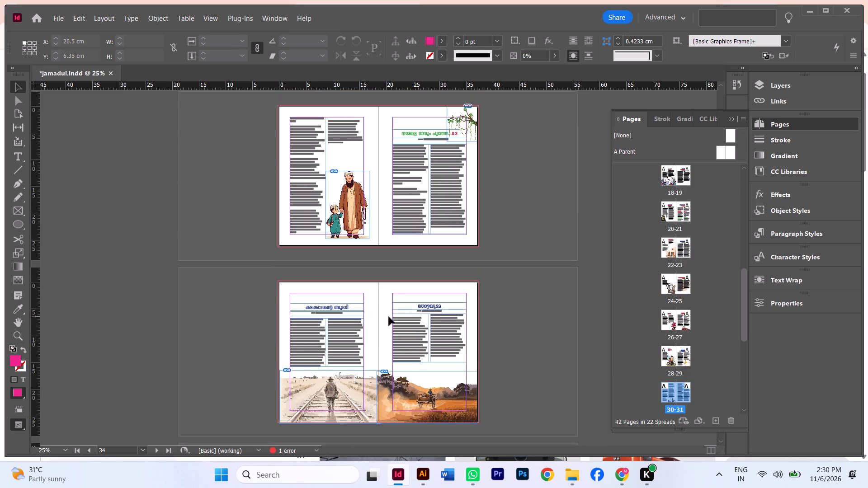
scroll(387, 319, up, 5)
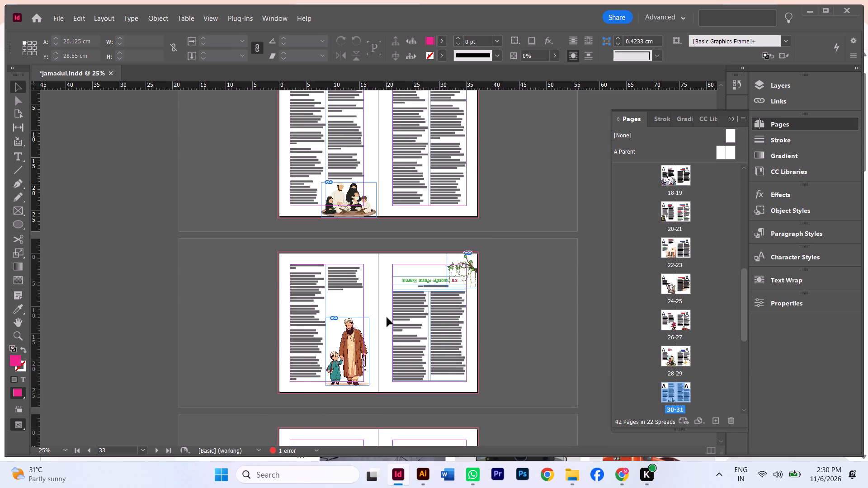
scroll(387, 317, up, 9)
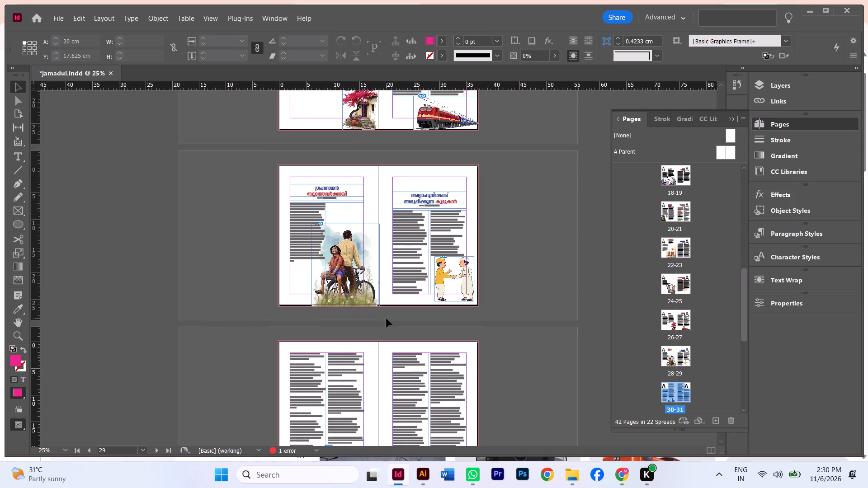
scroll(386, 320, down, 4)
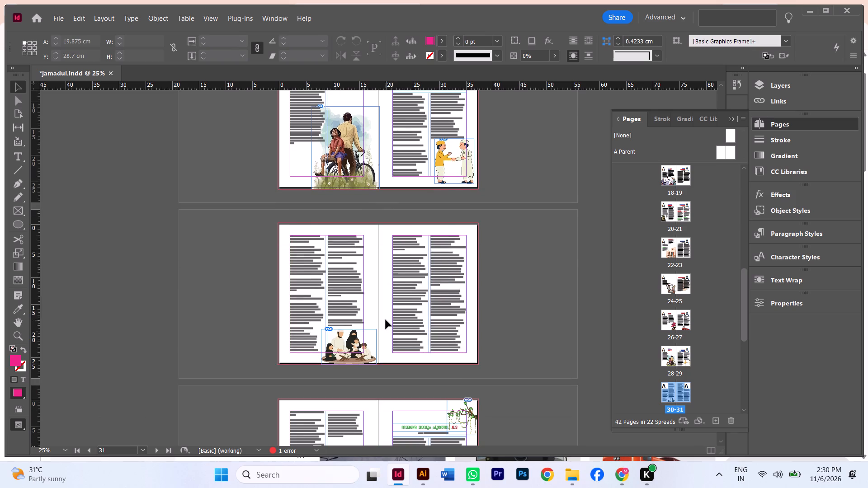
scroll(386, 321, down, 3)
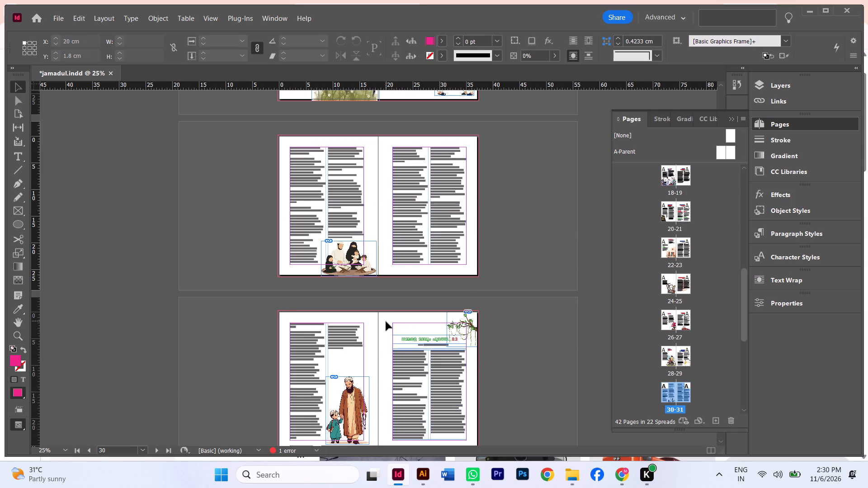
scroll(393, 321, up, 8)
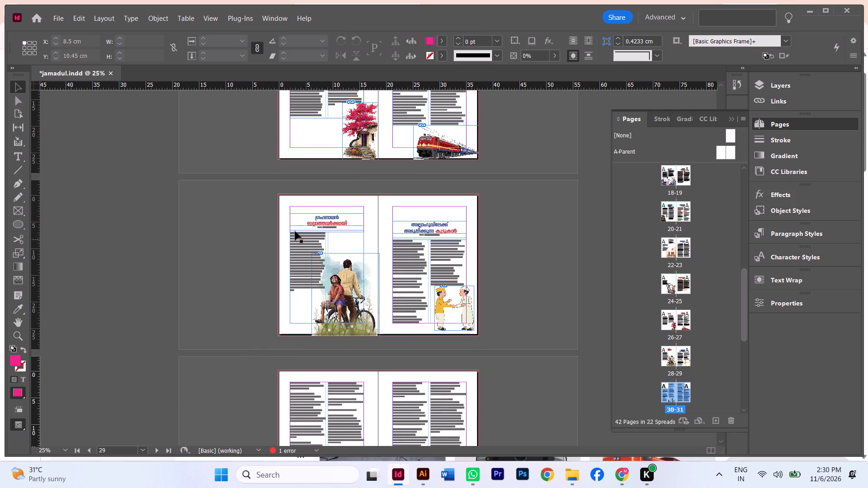
Cut the whole bicycle story from page 28, including its title, byline, body text and illustration.
drag(265, 180, 375, 347)
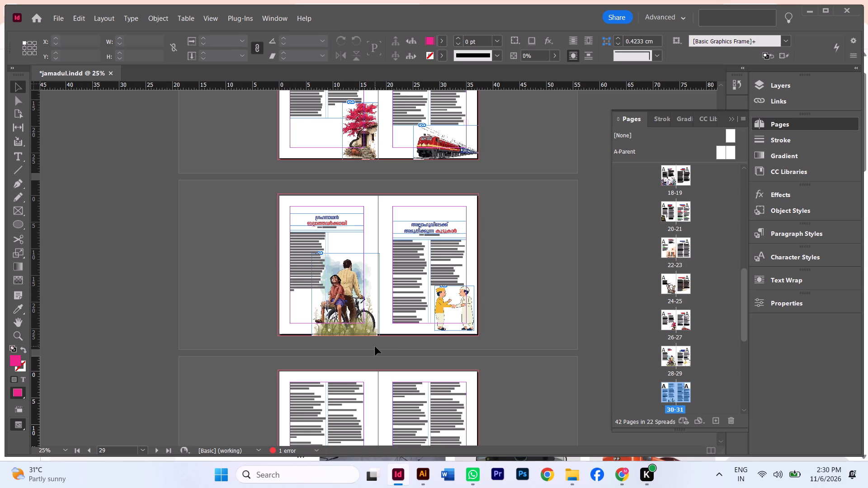
drag(277, 252, 278, 257)
click(256, 230)
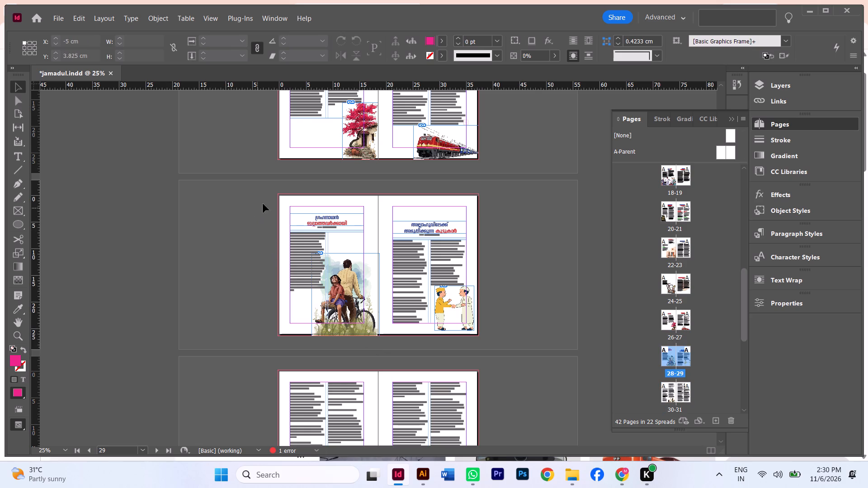
drag(19, 95, 24, 99)
drag(250, 178, 257, 185)
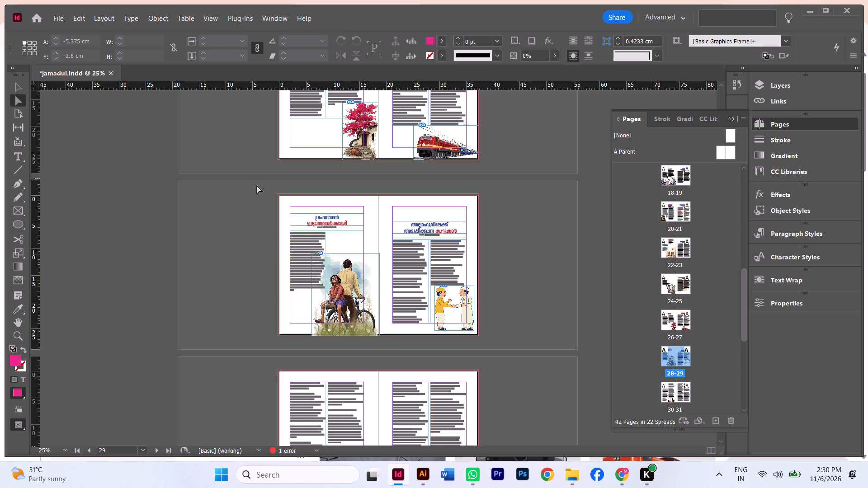
drag(257, 185, 375, 342)
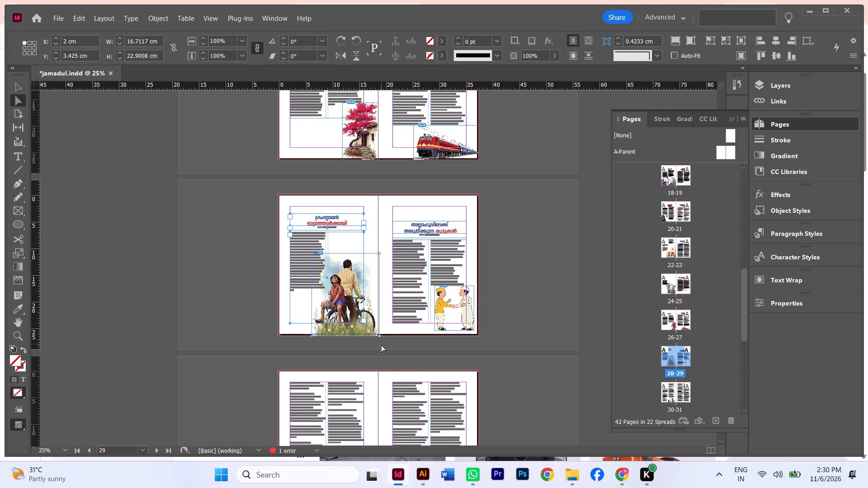
key(ctrl+x)
Insert a blank page after page 33.
scroll(390, 359, down, 6)
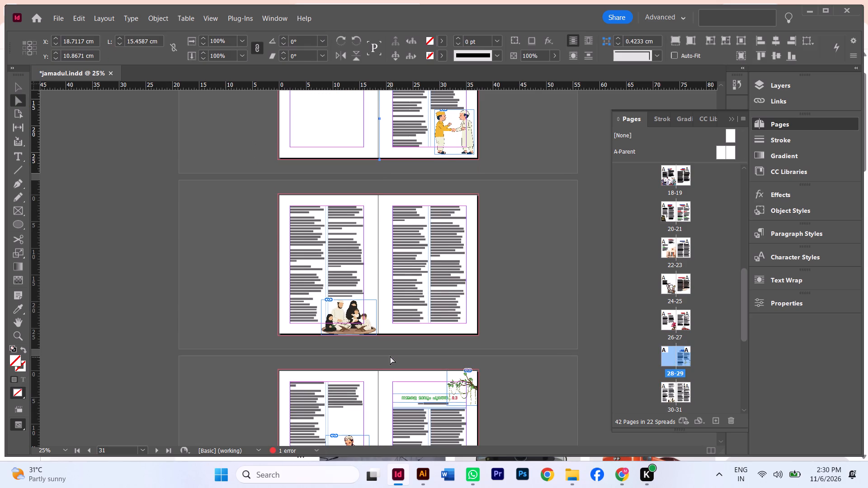
scroll(390, 356, down, 9)
scroll(440, 301, up, 1)
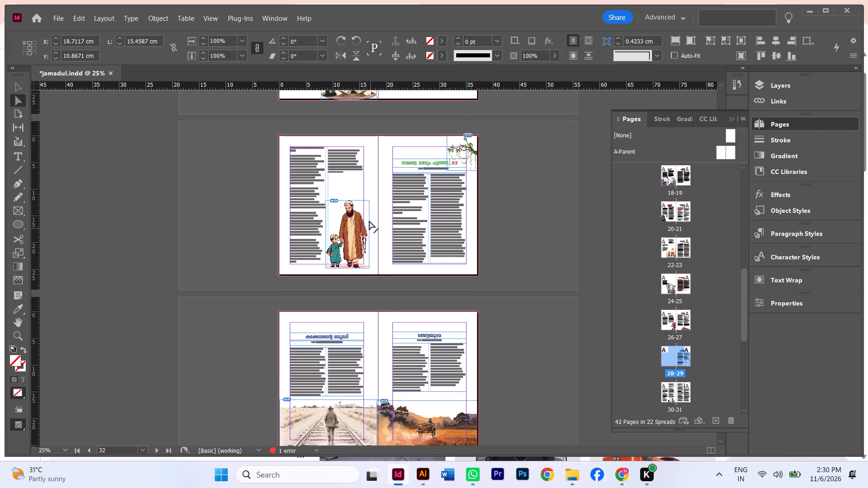
click(374, 183)
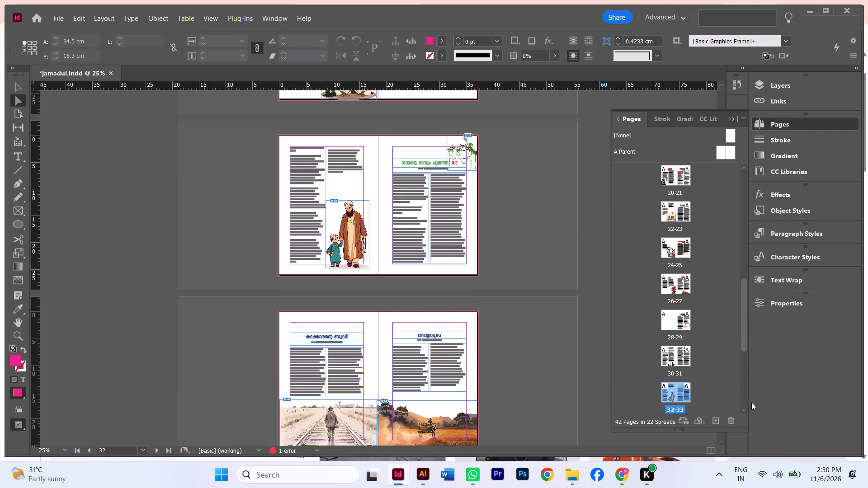
scroll(705, 337, down, 2)
click(688, 375)
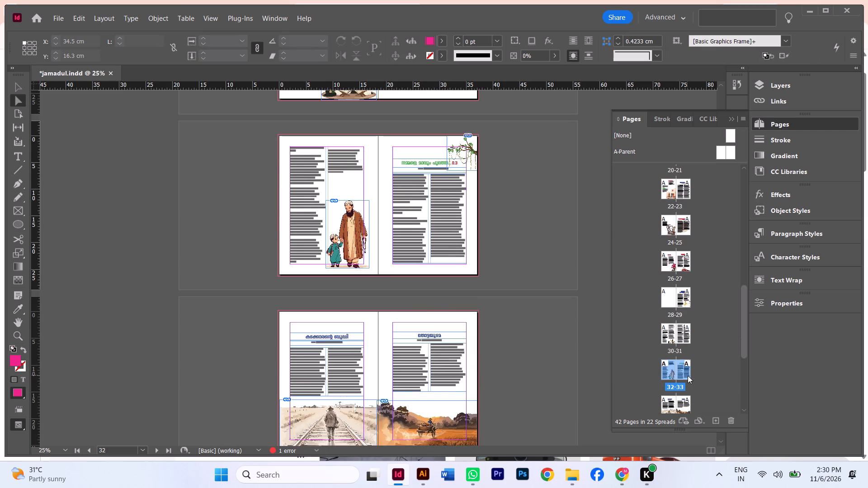
click(685, 374)
click(712, 361)
click(688, 374)
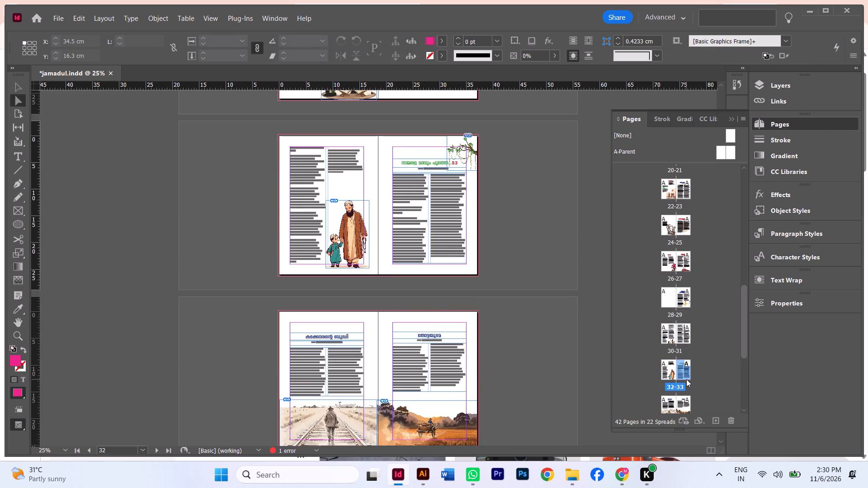
click(716, 422)
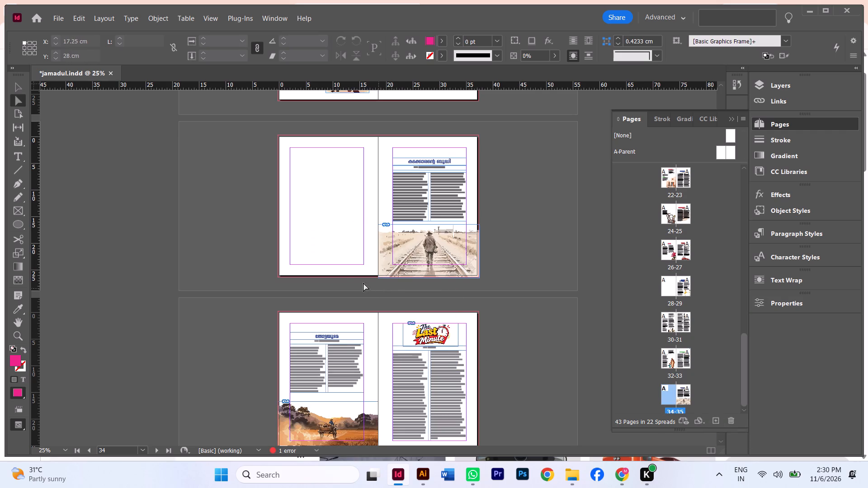
Paste the cut bicycle story onto blank page 34 and align its text frames with the page's left margin at X 2 cm.
key(ctrl+v)
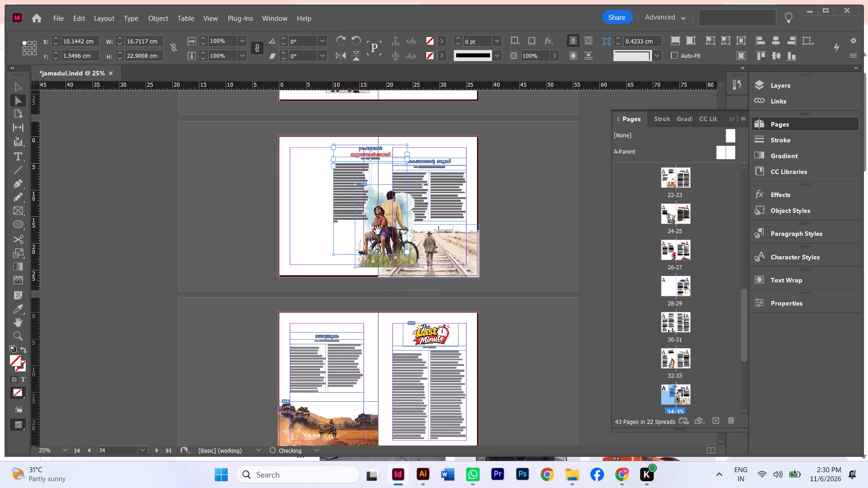
drag(359, 242, 313, 254)
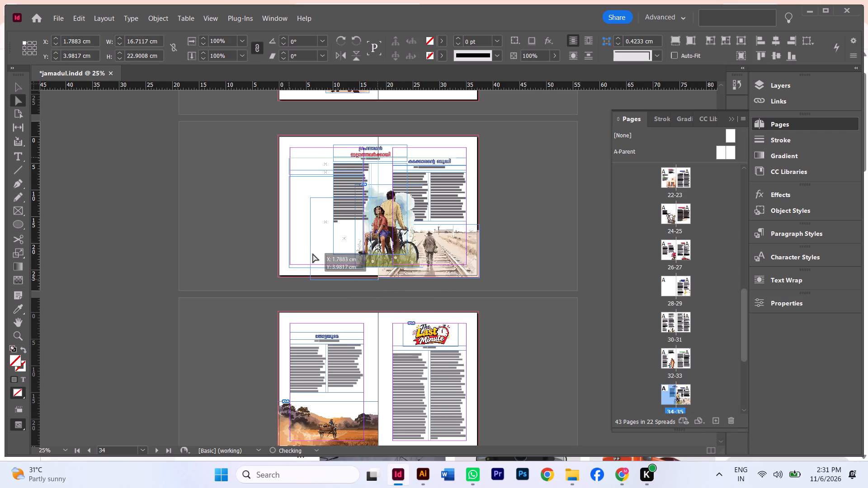
drag(313, 254, 318, 251)
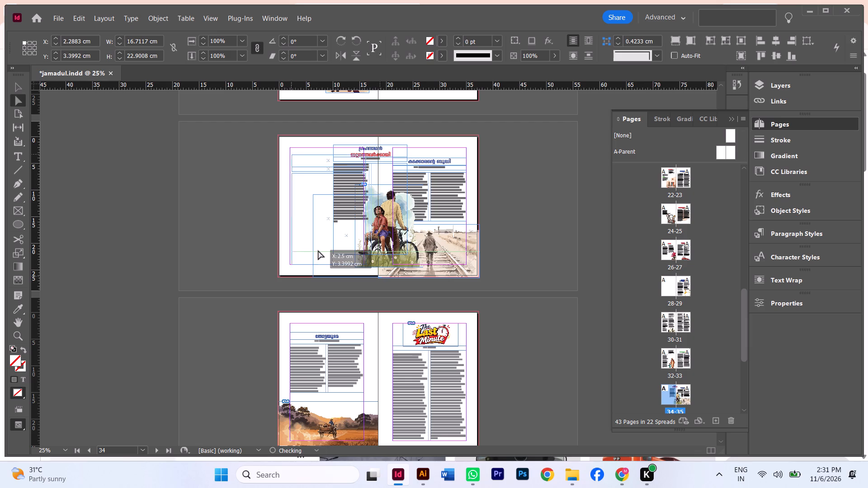
drag(318, 251, 318, 248)
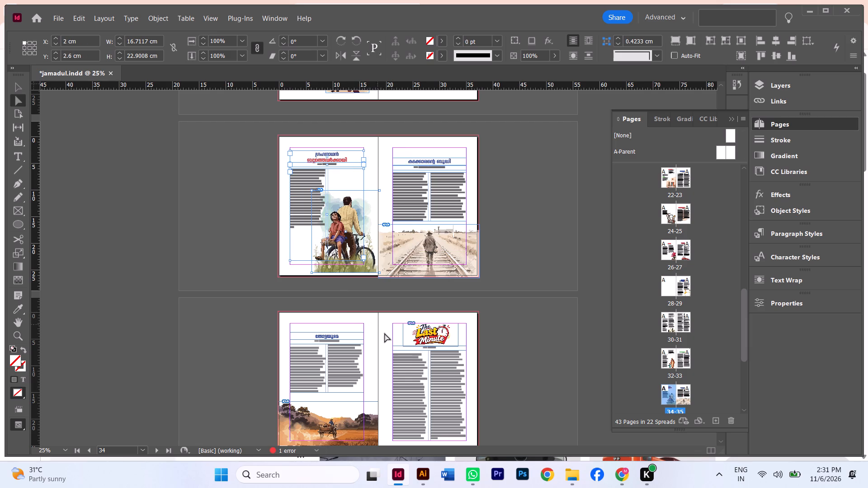
Nudge the whole bicycle story down on page 34 to a Y position of about 3.27 cm.
key(Down)
key(Down)
key(Down)
key(Down)
key(Down)
key(Down)
key(Down)
key(Down)
key(Down)
key(Down)
key(Down)
key(Down)
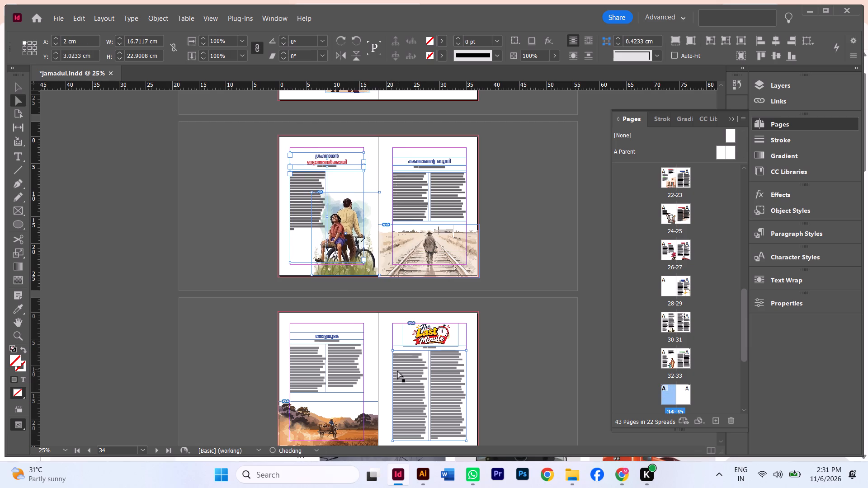
key(Down)
key(Down)
key(Down)
key(Down)
key(Down)
key(Down)
key(Down)
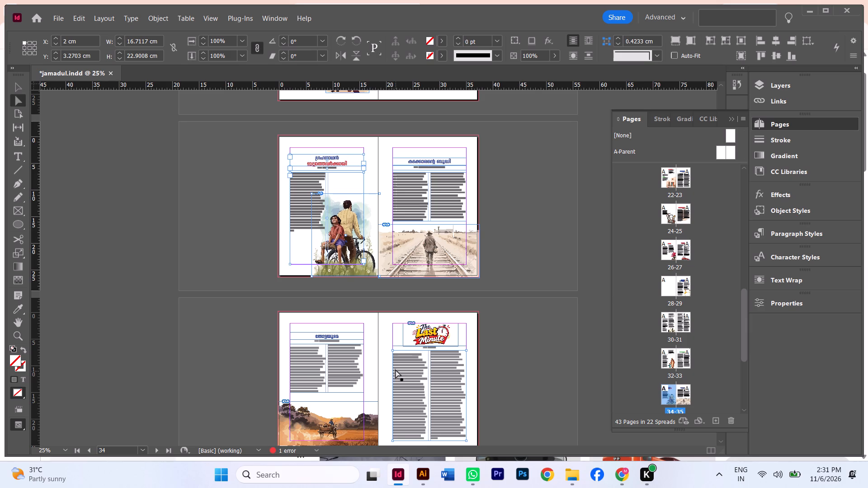
Shift the bicycle picture inside its frame about 0.14 cm down and 0.18 cm left, towards the page's bottom edge and away from the spine.
alt+scroll(330, 349, up, 2)
alt+scroll(370, 285, up, 1)
scroll(348, 214, up, 6)
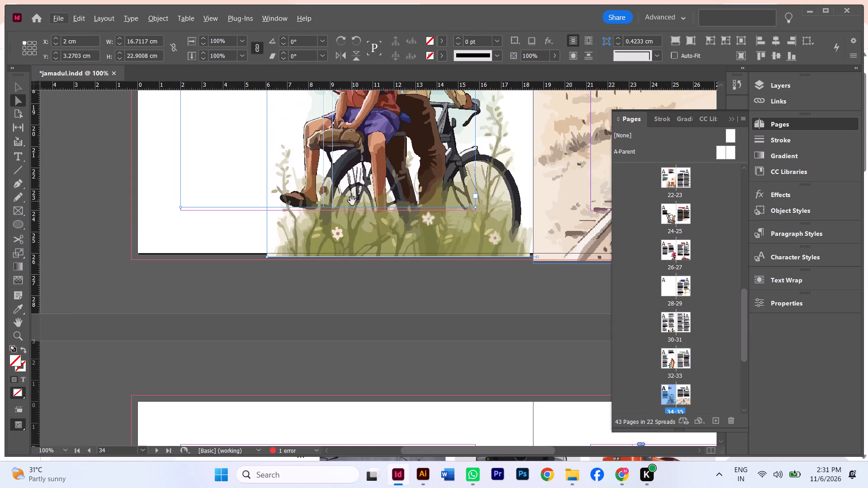
scroll(352, 249, up, 3)
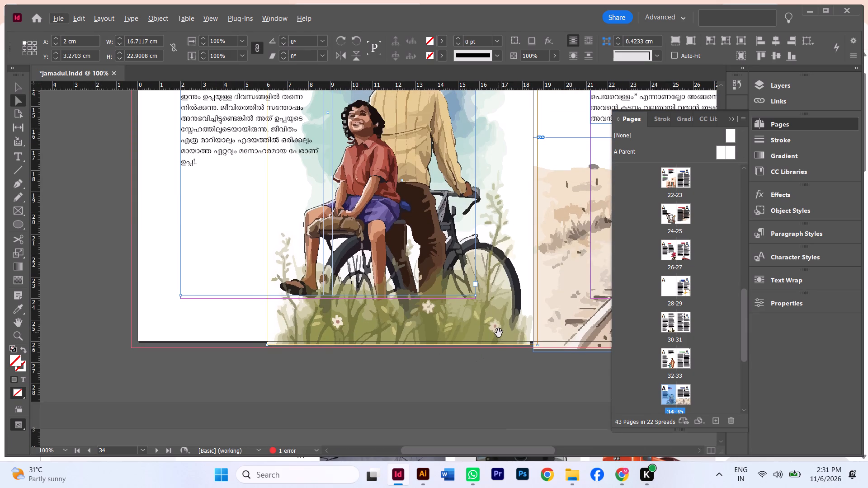
click(499, 333)
key(Down)
key(Down)
key(Down)
key(Down)
key(Down)
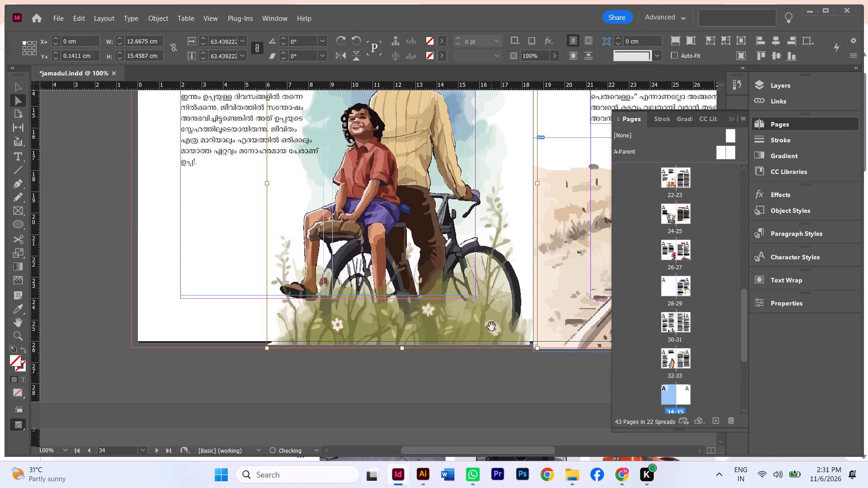
key(Down)
key(Down)
key(Up)
key(Up)
key(Up)
key(Left)
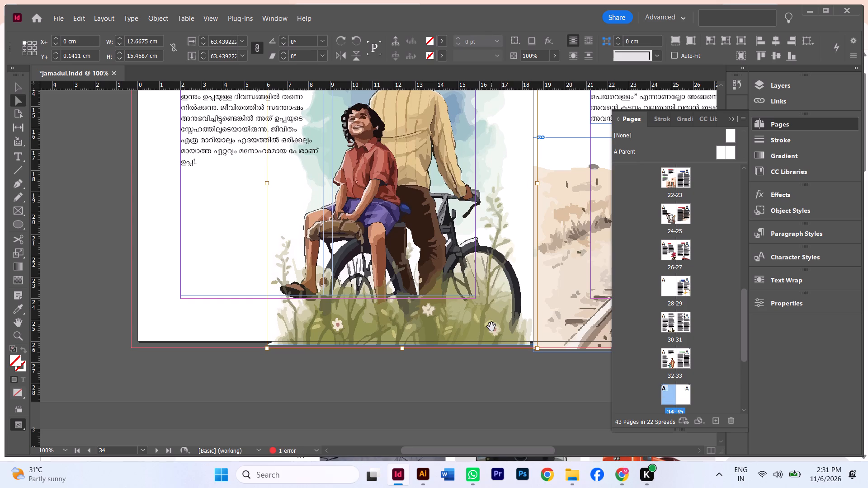
key(Left)
key(Left)
key(Left)
key(Left)
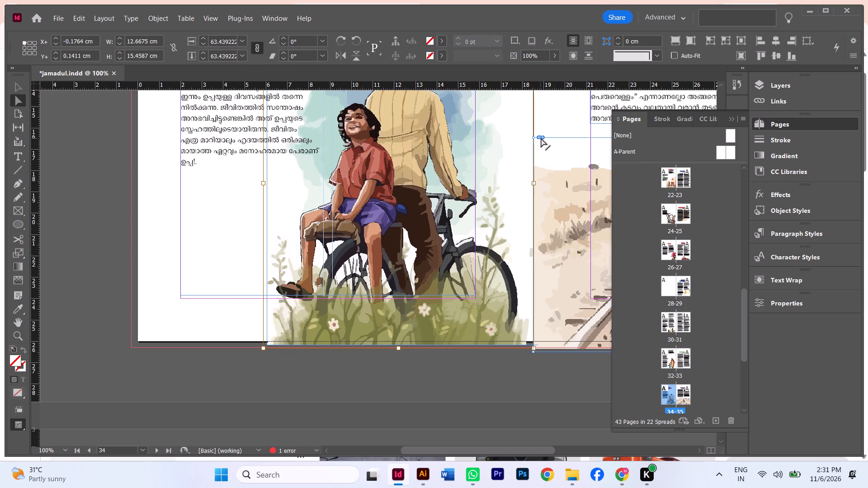
Examine the placed bicycle story on page 34 against the facing railway story and the preceding spread 32-33.
scroll(389, 146, up, 3)
scroll(354, 170, up, 3)
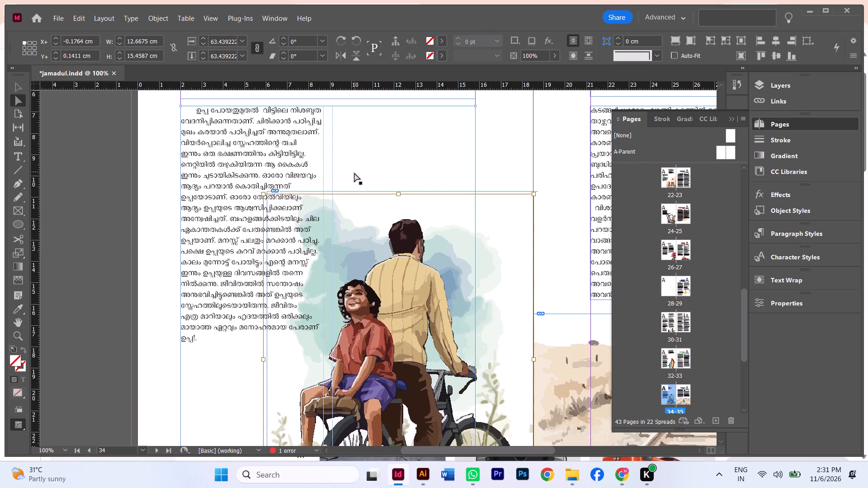
click(238, 380)
scroll(283, 274, up, 4)
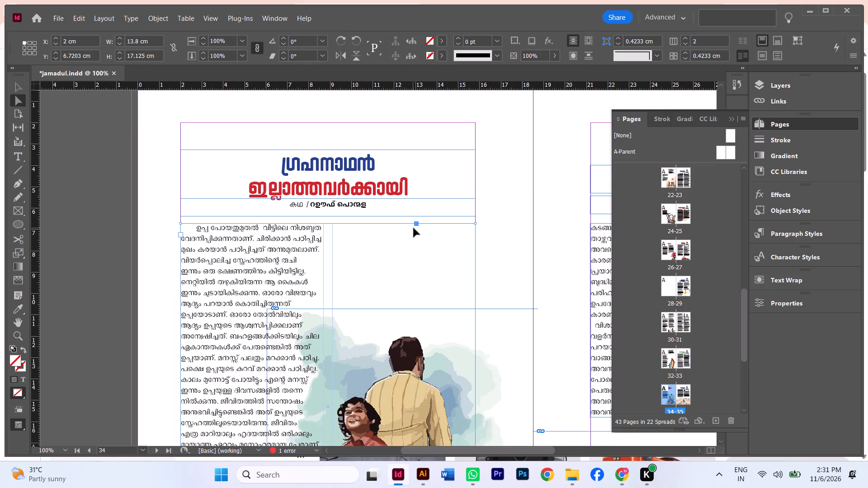
scroll(414, 229, up, 2)
scroll(414, 231, down, 6)
ctrl+scroll(412, 235, down, 4)
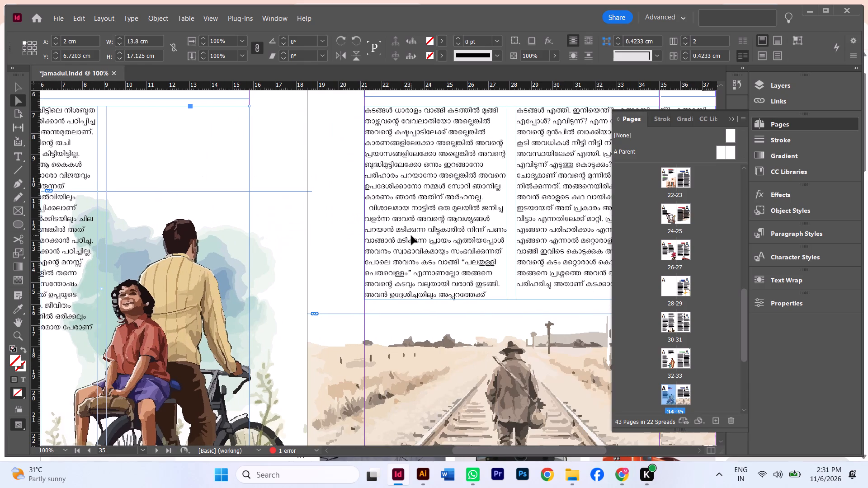
scroll(411, 236, down, 5)
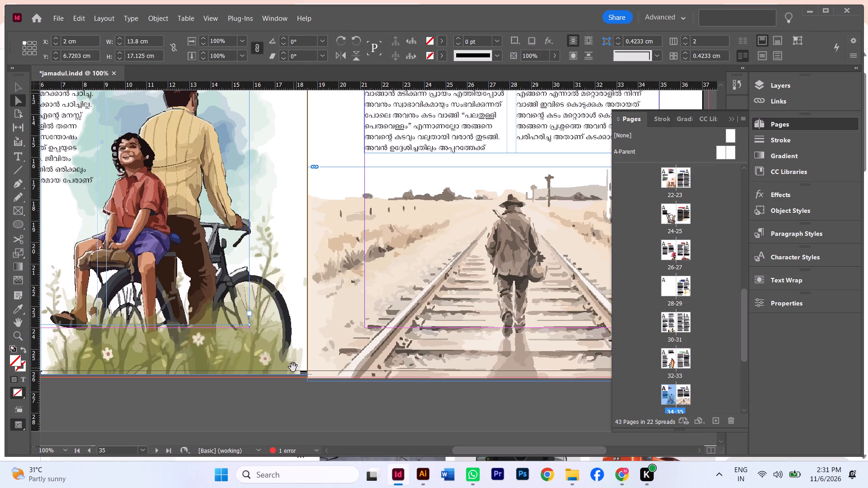
scroll(304, 341, up, 18)
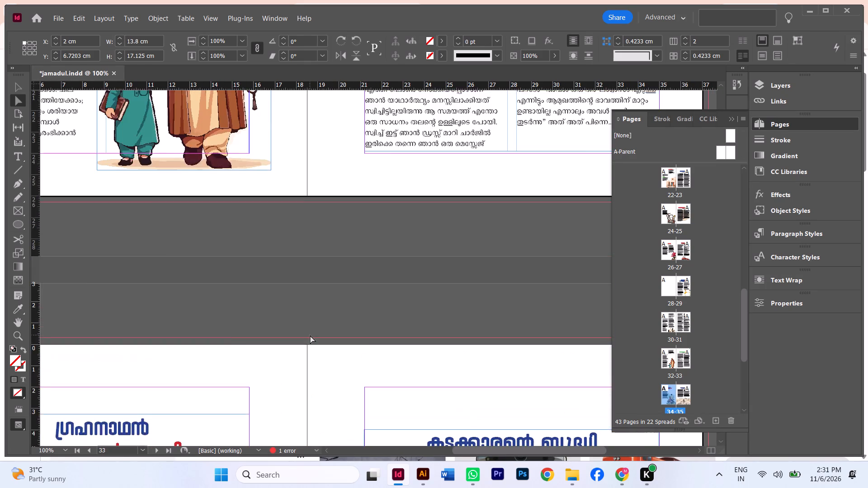
scroll(321, 337, up, 19)
scroll(327, 335, down, 3)
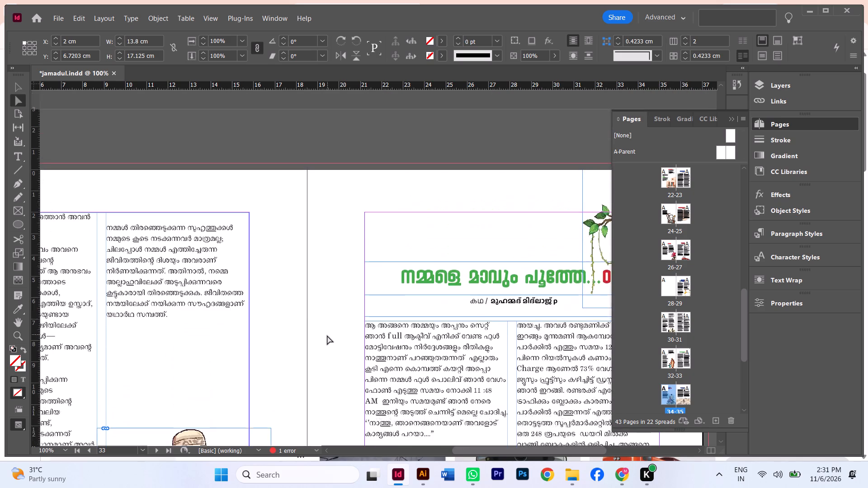
scroll(327, 336, down, 18)
scroll(318, 353, down, 3)
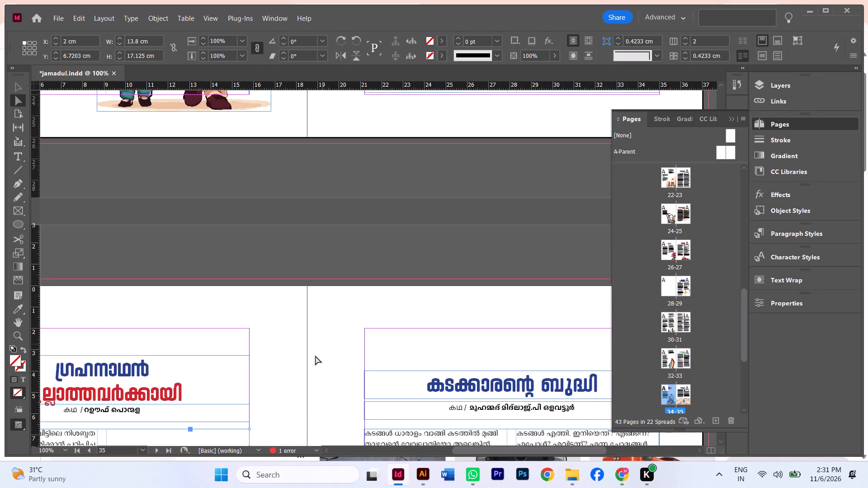
scroll(316, 356, down, 4)
scroll(315, 352, up, 20)
scroll(315, 352, up, 1)
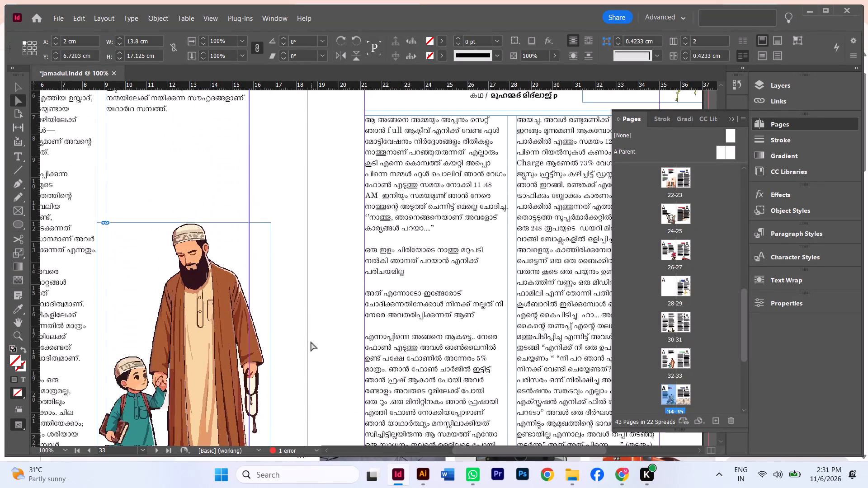
alt+scroll(311, 342, down, 2)
Delete page 28, the blank page left where the bicycle story was cut, from the document.
scroll(377, 309, up, 8)
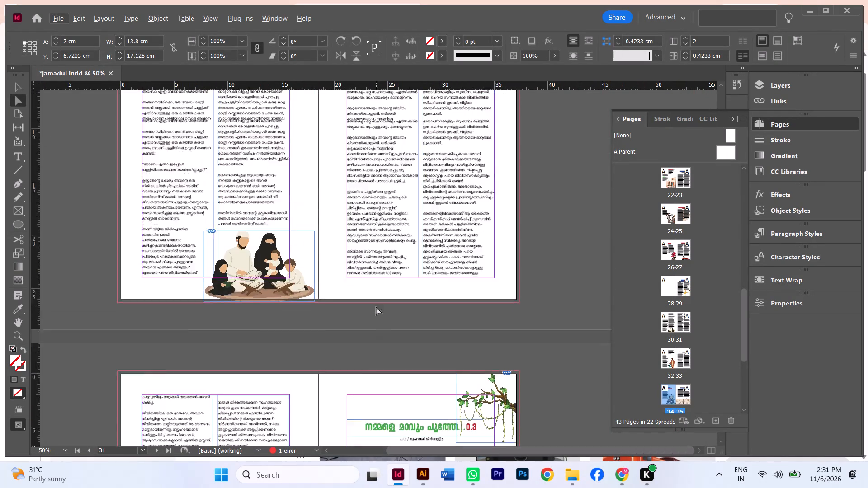
scroll(376, 307, up, 17)
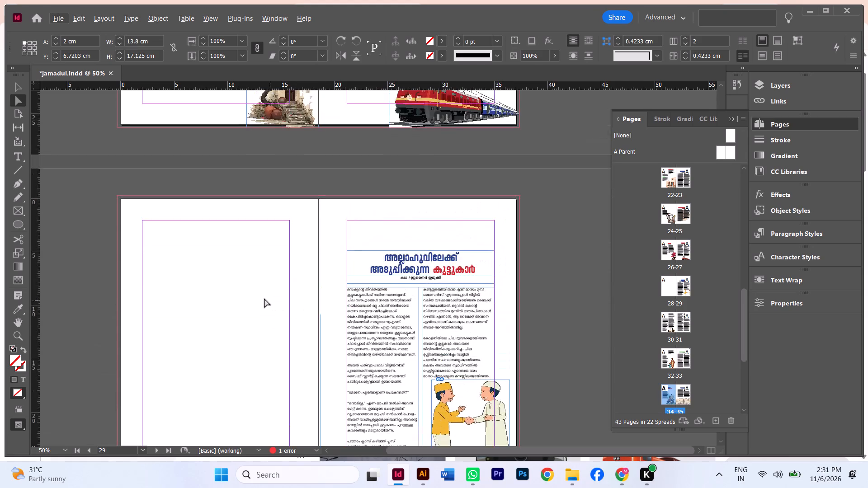
click(264, 298)
click(668, 287)
drag(668, 287, 661, 289)
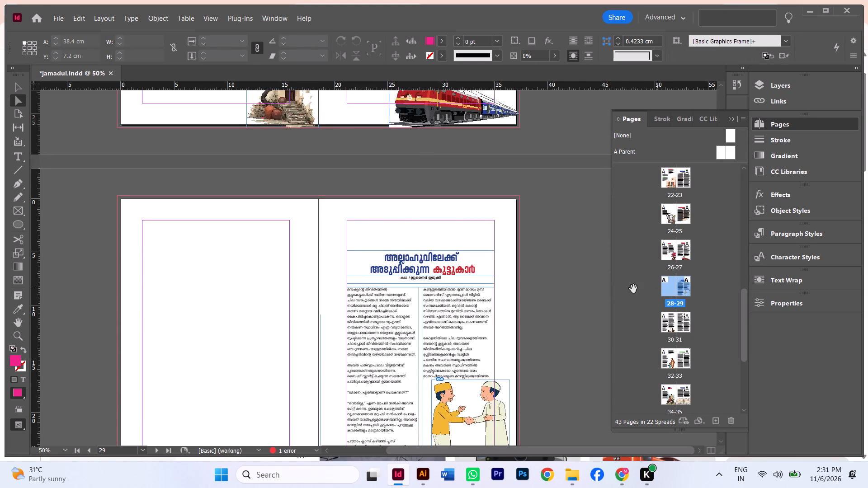
click(639, 283)
click(669, 285)
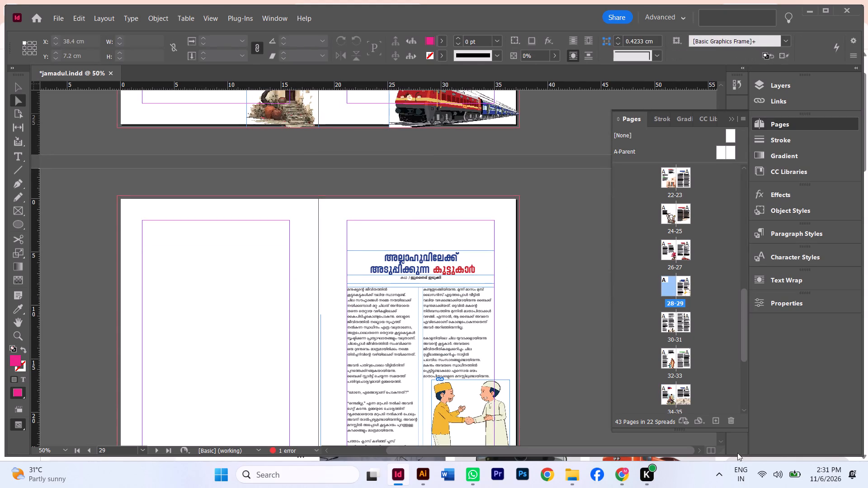
click(736, 422)
Examine the reflowed spreads from page 28 to page 41 for page order and remaining layout gaps.
scroll(344, 315, down, 3)
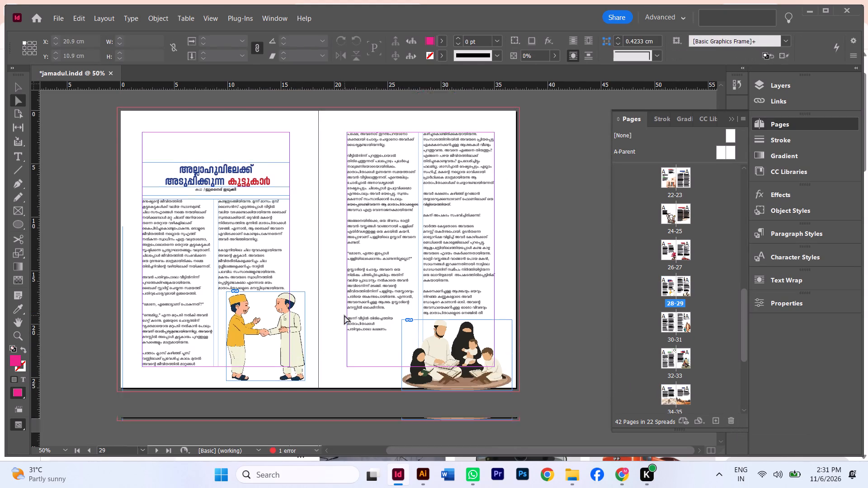
scroll(344, 315, down, 18)
scroll(338, 301, down, 5)
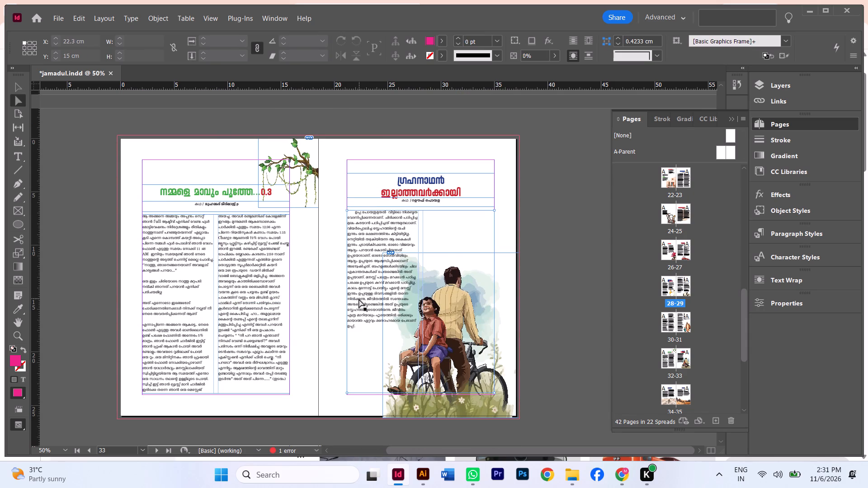
scroll(358, 302, down, 3)
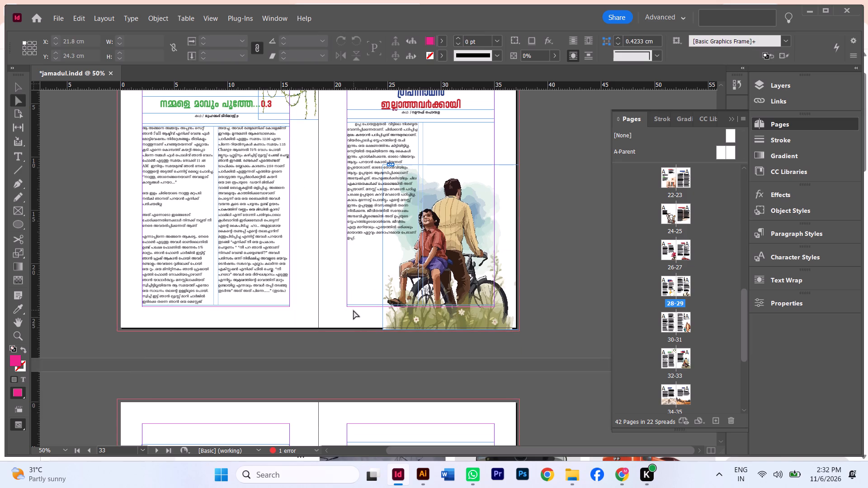
scroll(354, 310, down, 4)
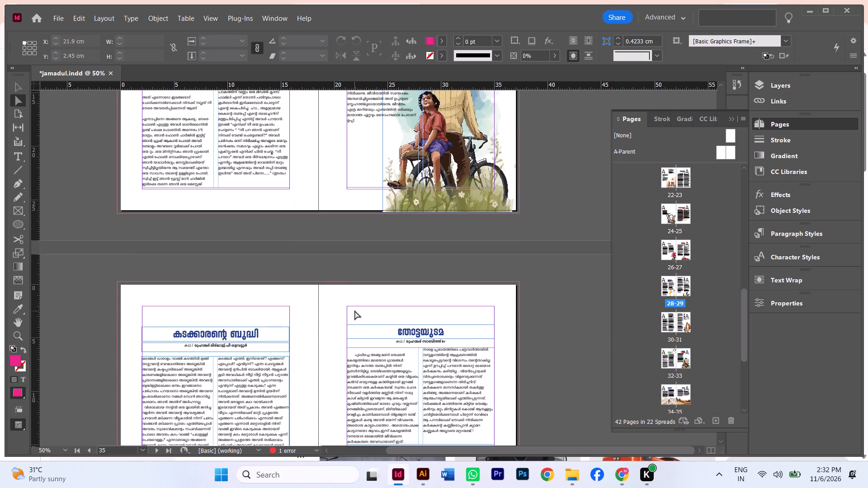
scroll(355, 311, down, 5)
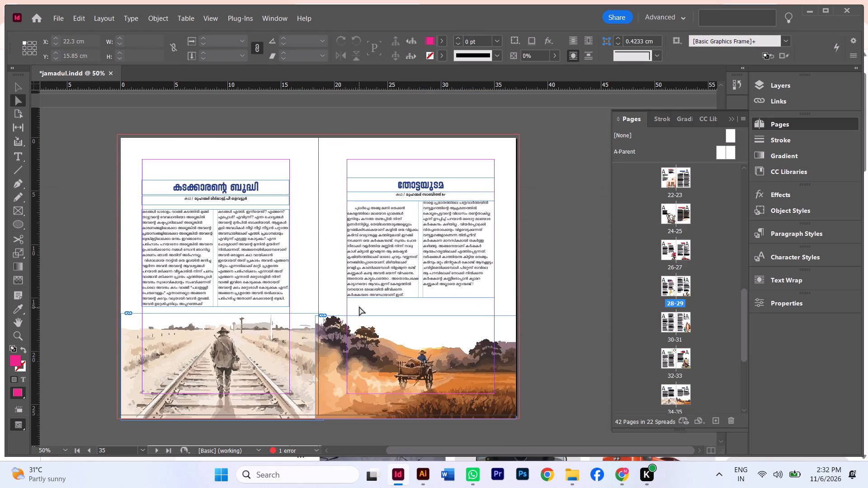
scroll(359, 308, down, 2)
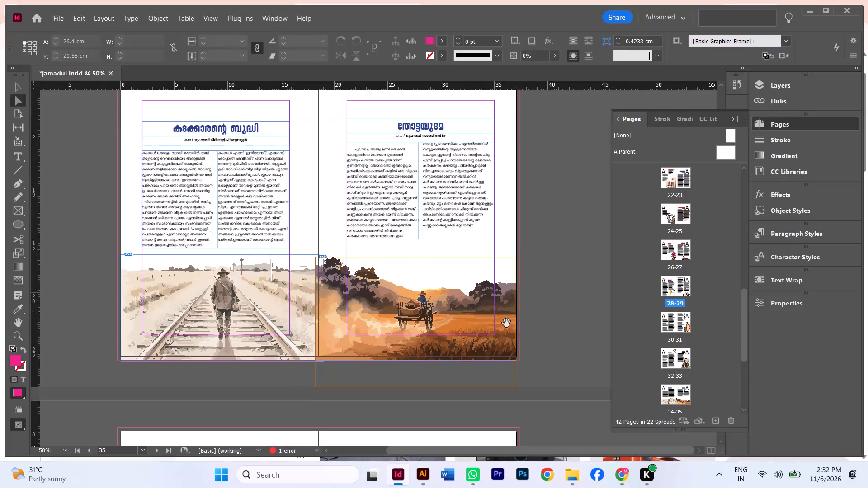
click(565, 294)
scroll(551, 310, down, 7)
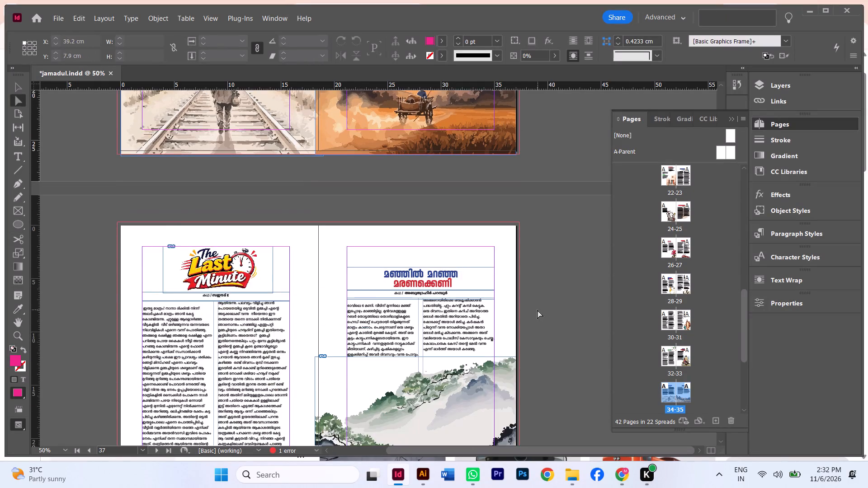
scroll(528, 315, down, 12)
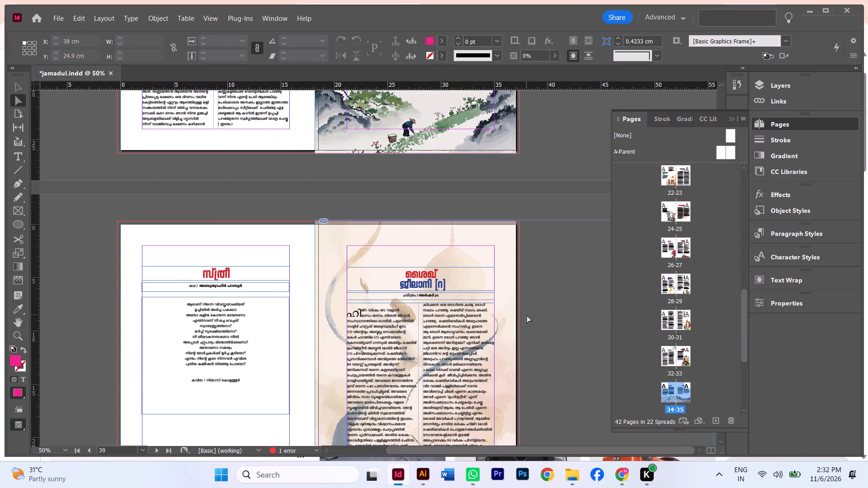
scroll(526, 315, down, 9)
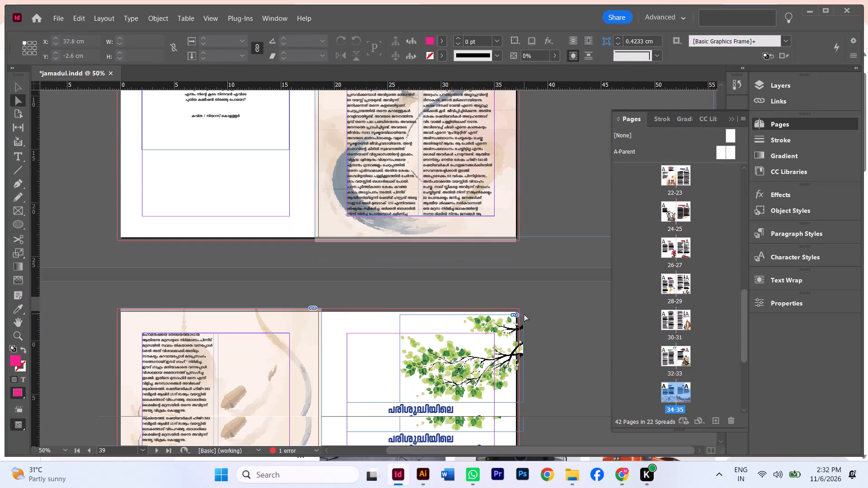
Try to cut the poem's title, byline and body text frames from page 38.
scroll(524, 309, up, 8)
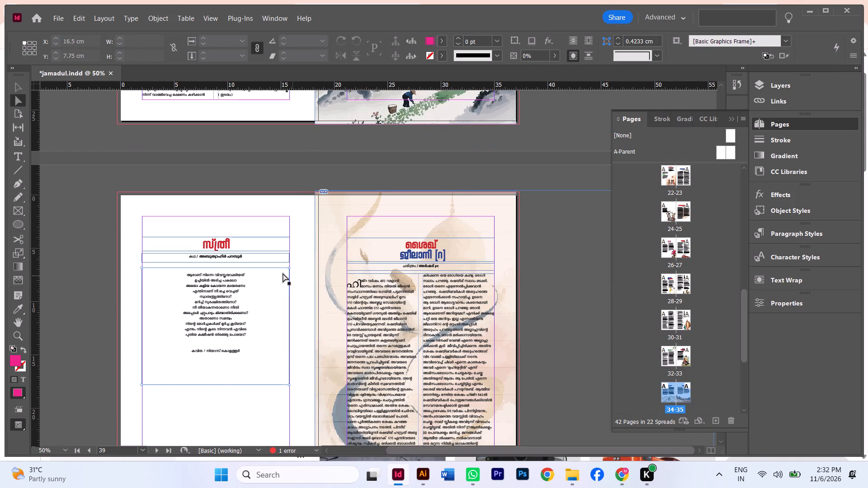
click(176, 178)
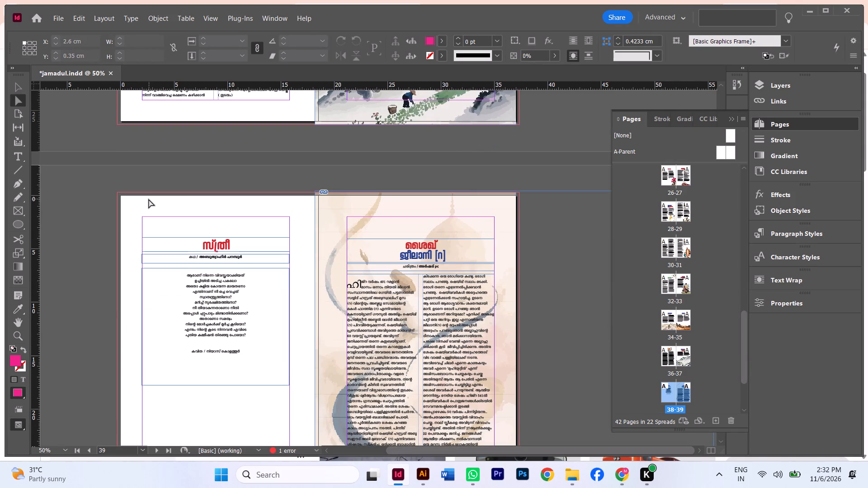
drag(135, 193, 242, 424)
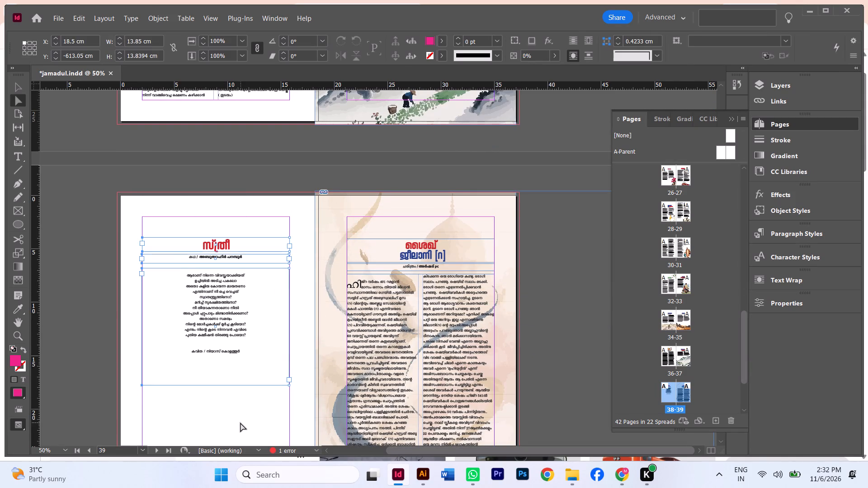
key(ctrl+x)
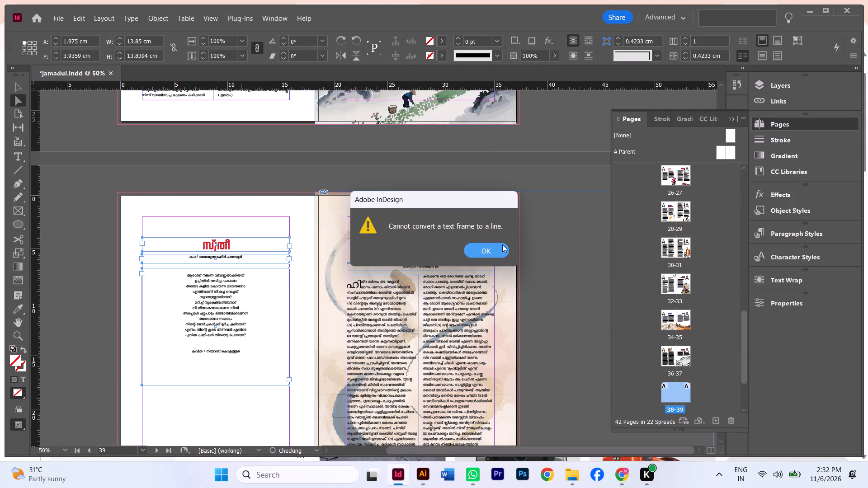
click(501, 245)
Add four blank pages after page 42 at the end of the document.
scroll(693, 370, down, 5)
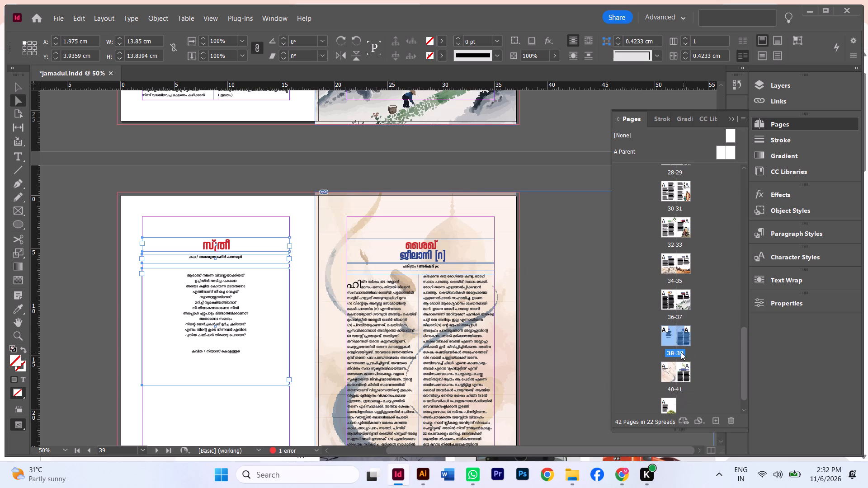
click(667, 336)
scroll(693, 349, down, 7)
click(666, 391)
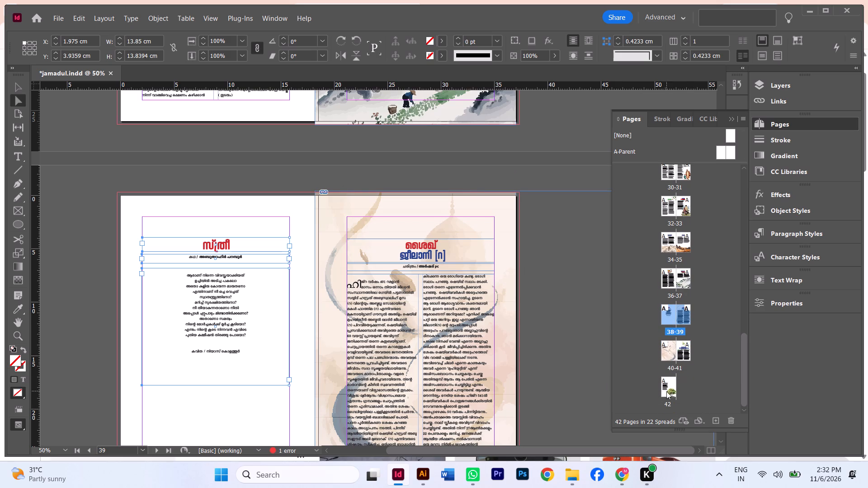
click(714, 420)
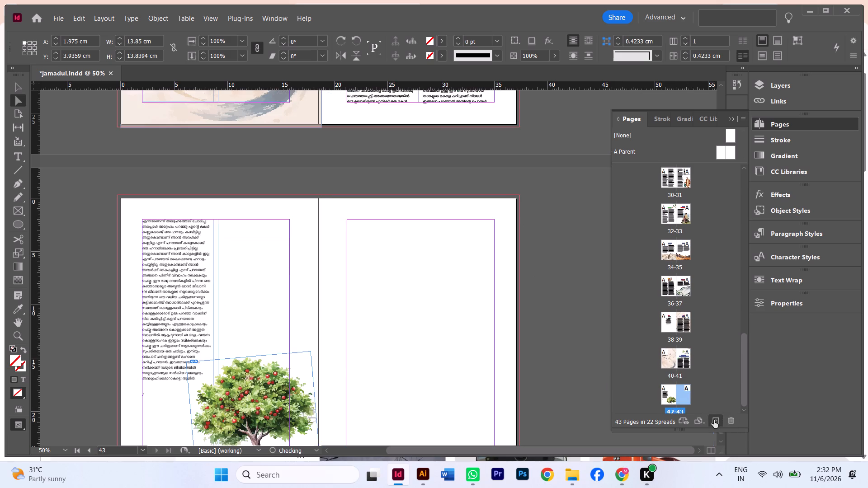
triple_click(714, 419)
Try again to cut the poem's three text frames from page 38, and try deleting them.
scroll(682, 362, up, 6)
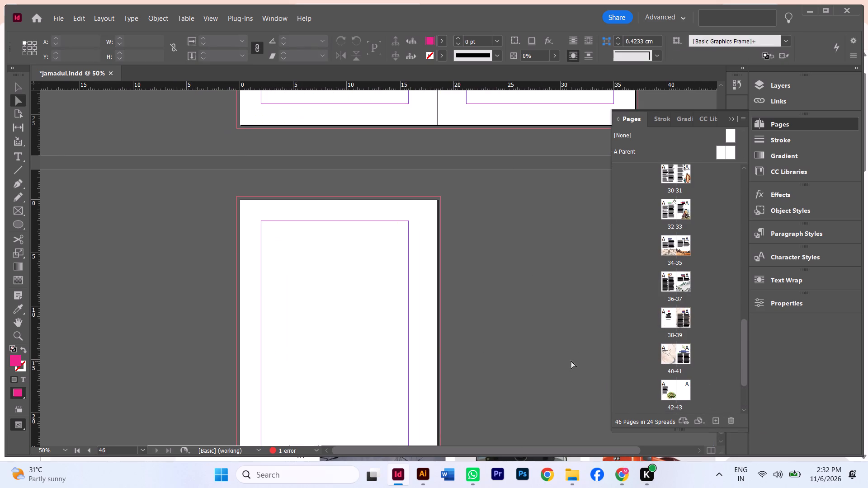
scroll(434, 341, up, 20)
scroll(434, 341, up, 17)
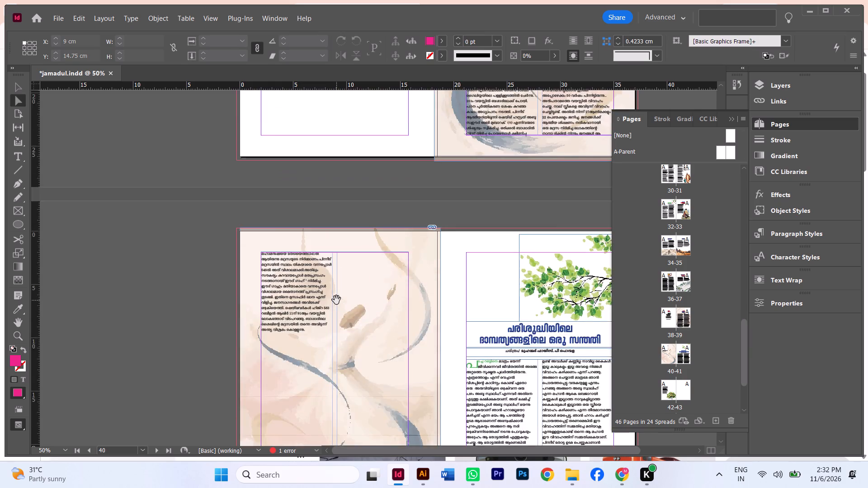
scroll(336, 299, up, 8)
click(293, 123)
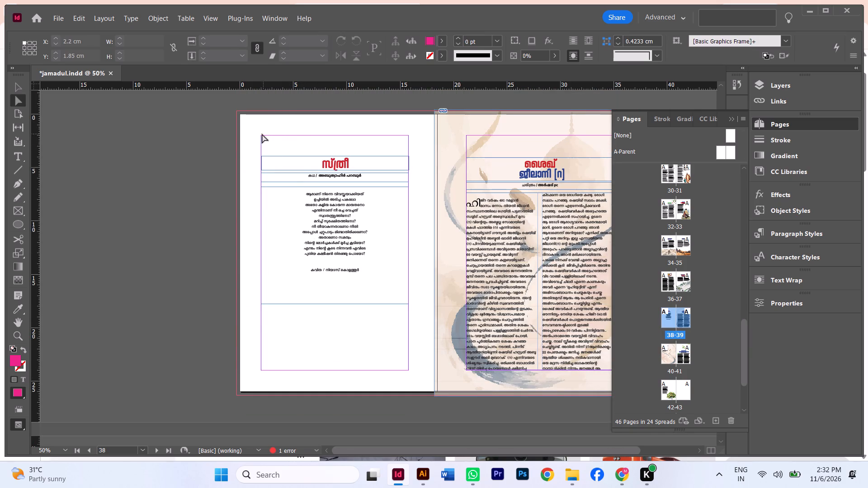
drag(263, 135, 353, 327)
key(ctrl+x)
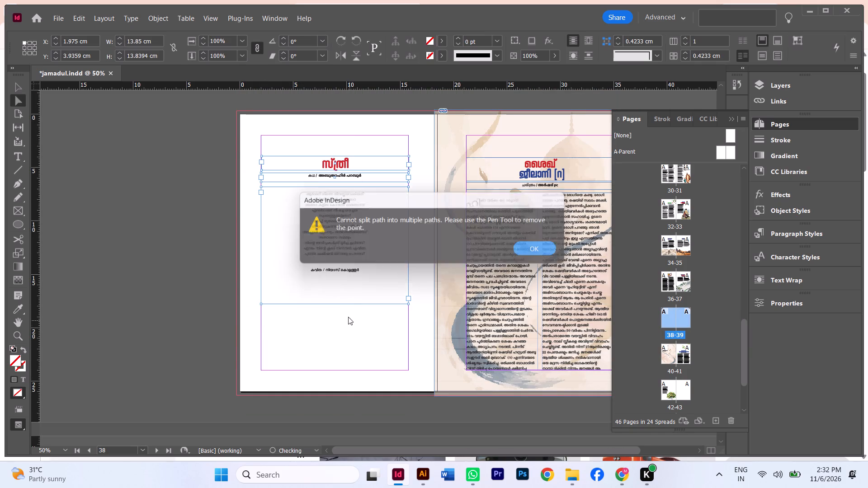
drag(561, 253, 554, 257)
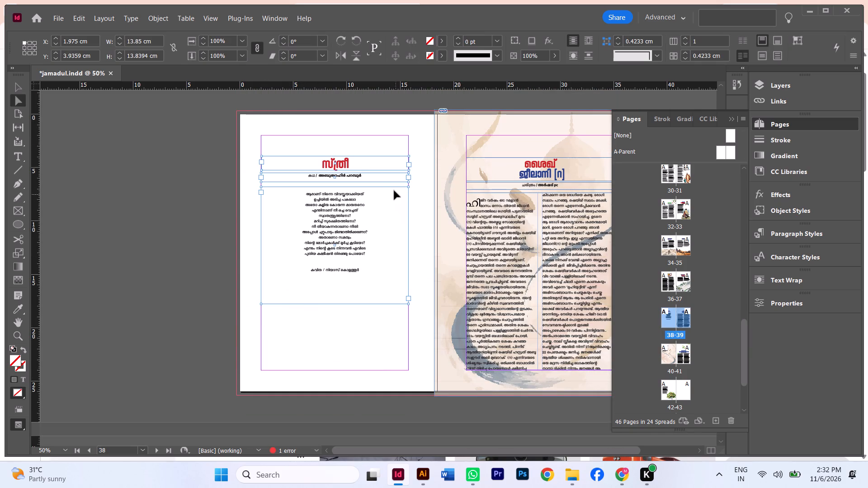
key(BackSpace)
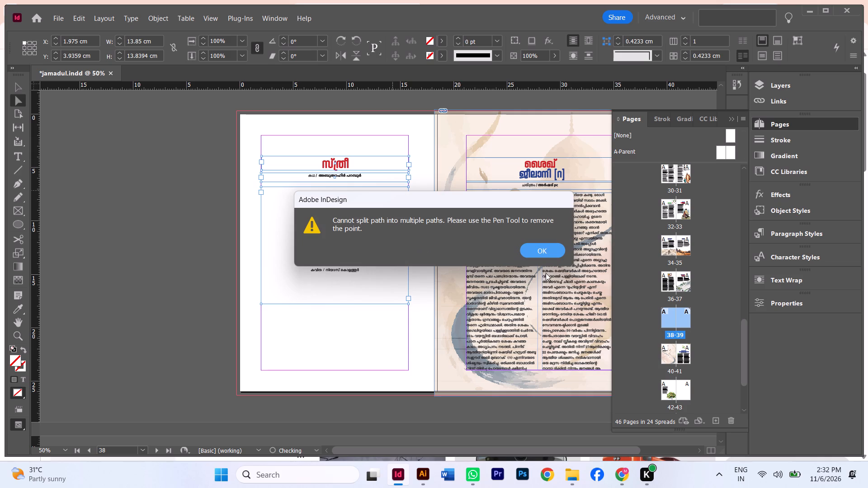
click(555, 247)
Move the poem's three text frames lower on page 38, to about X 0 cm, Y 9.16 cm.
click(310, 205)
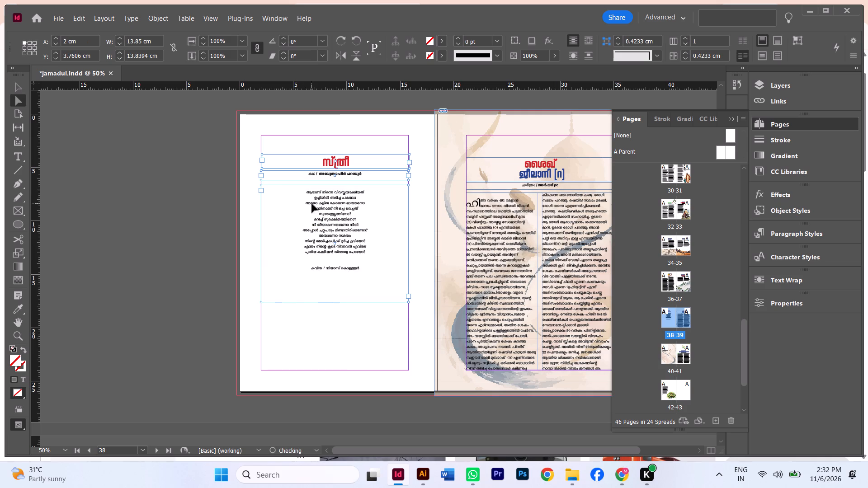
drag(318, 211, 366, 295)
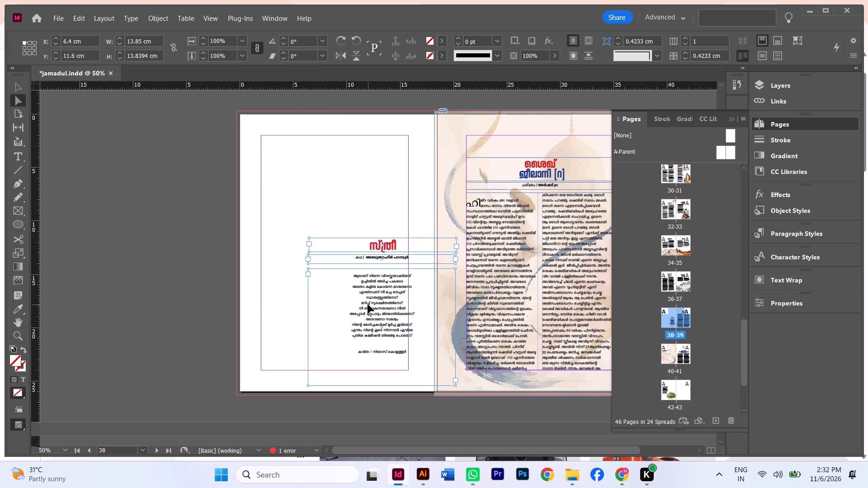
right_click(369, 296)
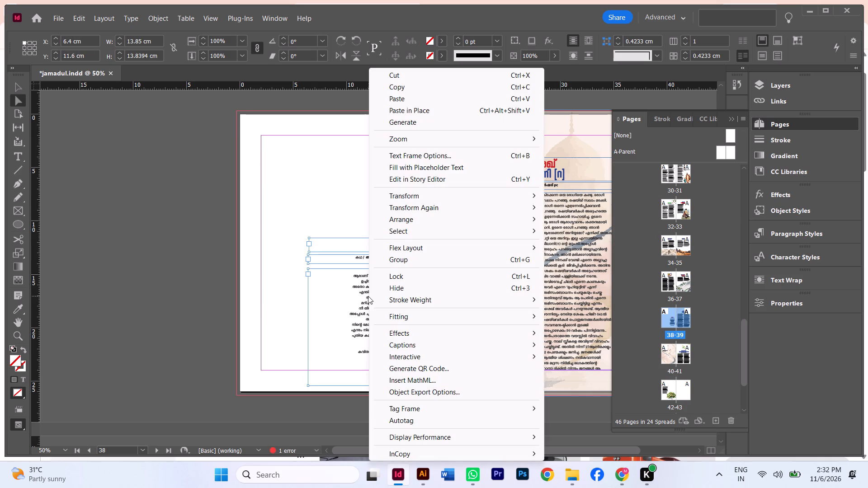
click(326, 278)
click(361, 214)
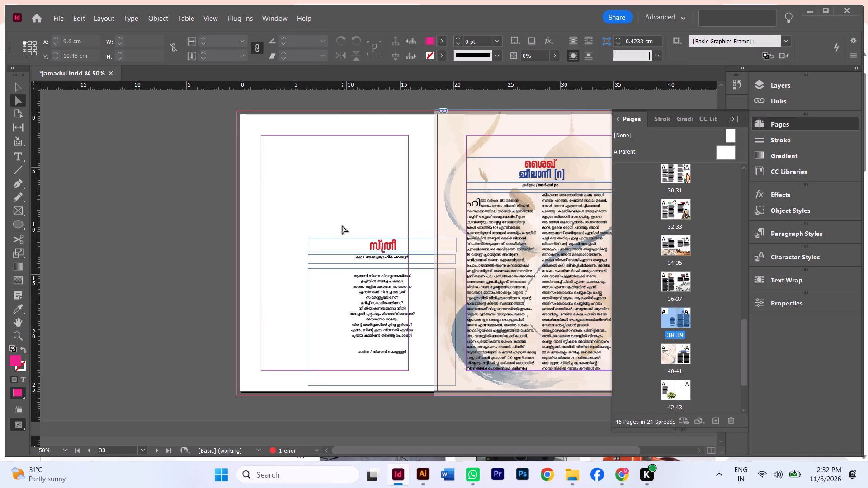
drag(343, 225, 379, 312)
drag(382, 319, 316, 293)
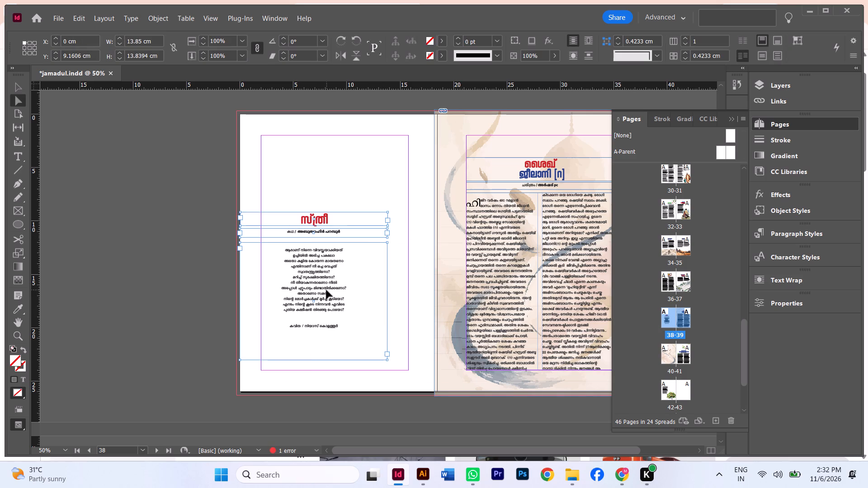
Copy the poem's three text frames on page 38 and try to delete the originals.
key(ctrl+c)
key(BackSpace)
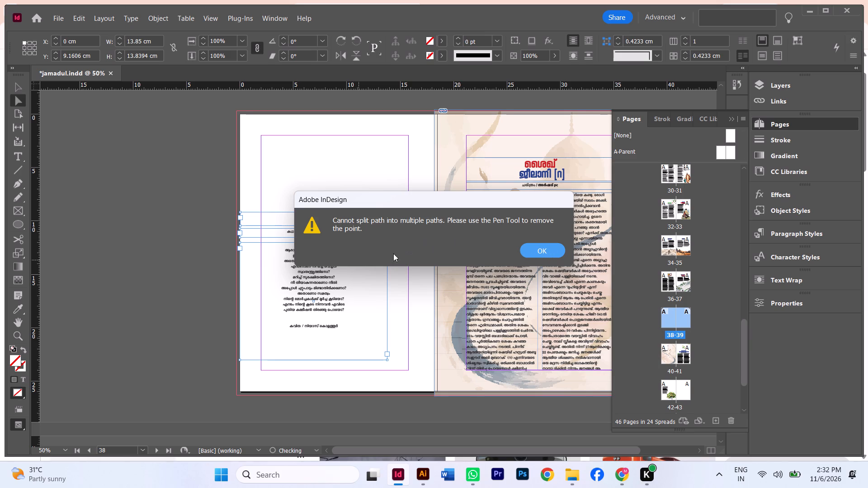
click(314, 322)
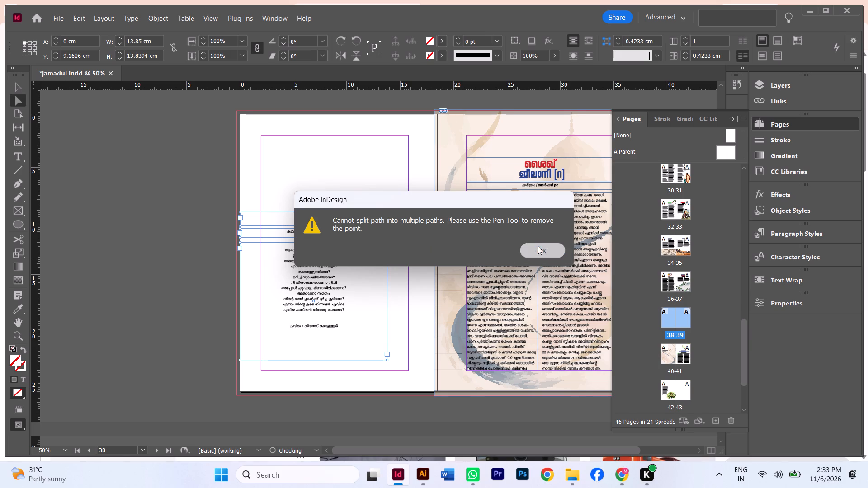
click(538, 246)
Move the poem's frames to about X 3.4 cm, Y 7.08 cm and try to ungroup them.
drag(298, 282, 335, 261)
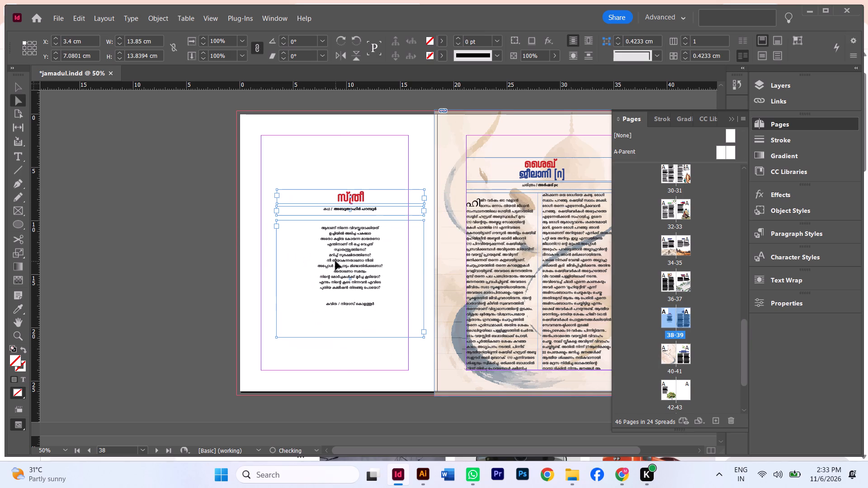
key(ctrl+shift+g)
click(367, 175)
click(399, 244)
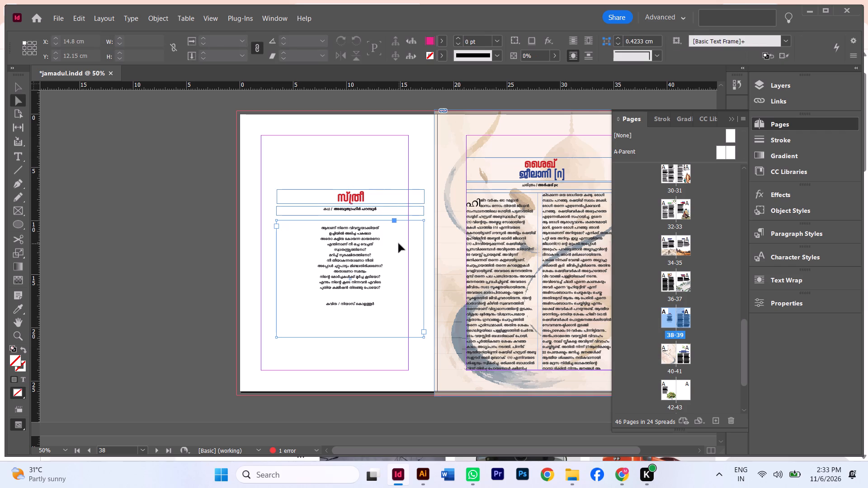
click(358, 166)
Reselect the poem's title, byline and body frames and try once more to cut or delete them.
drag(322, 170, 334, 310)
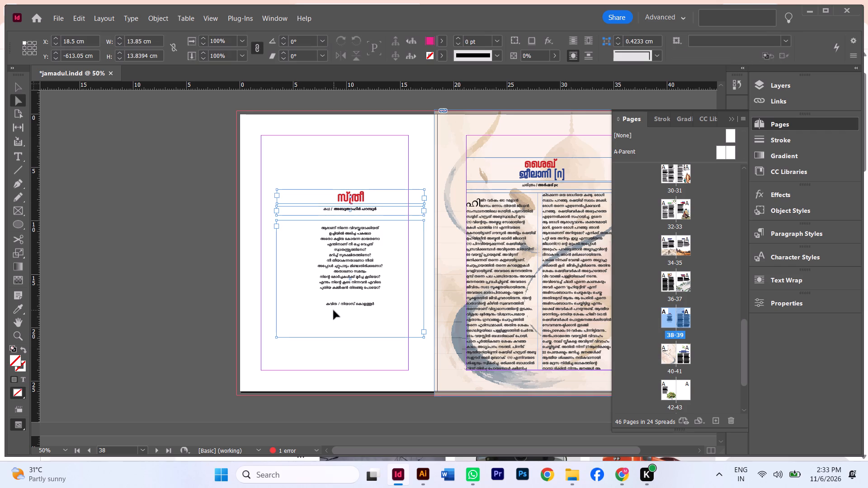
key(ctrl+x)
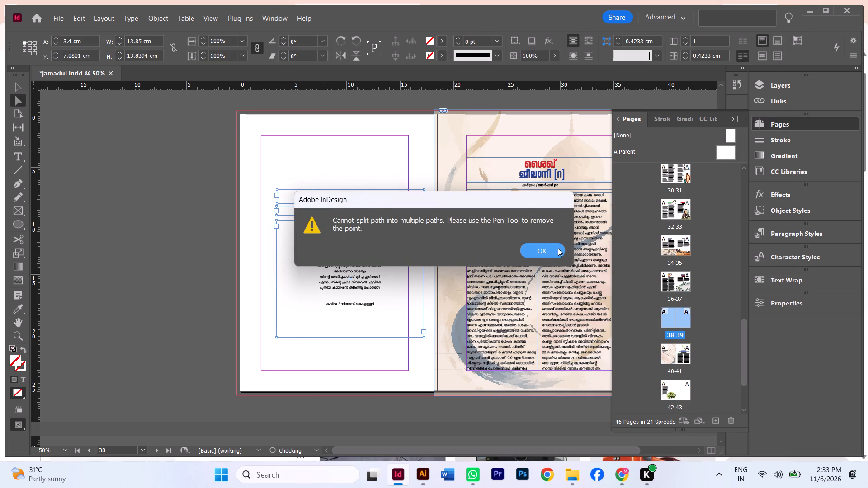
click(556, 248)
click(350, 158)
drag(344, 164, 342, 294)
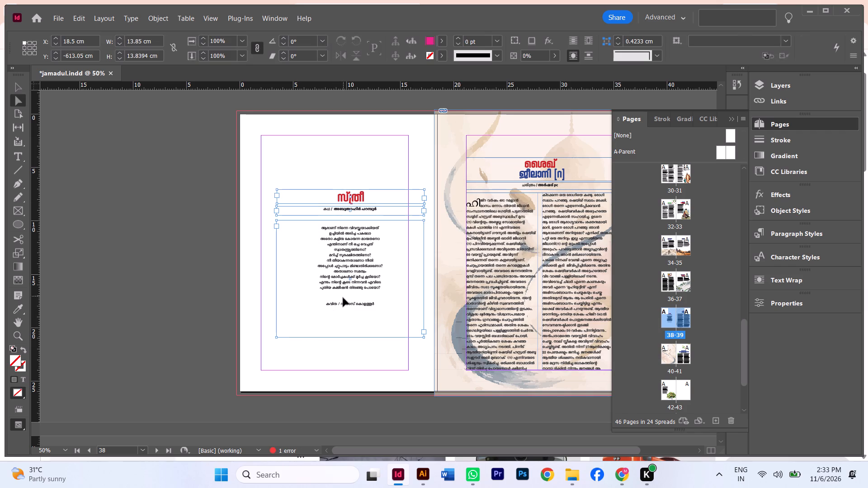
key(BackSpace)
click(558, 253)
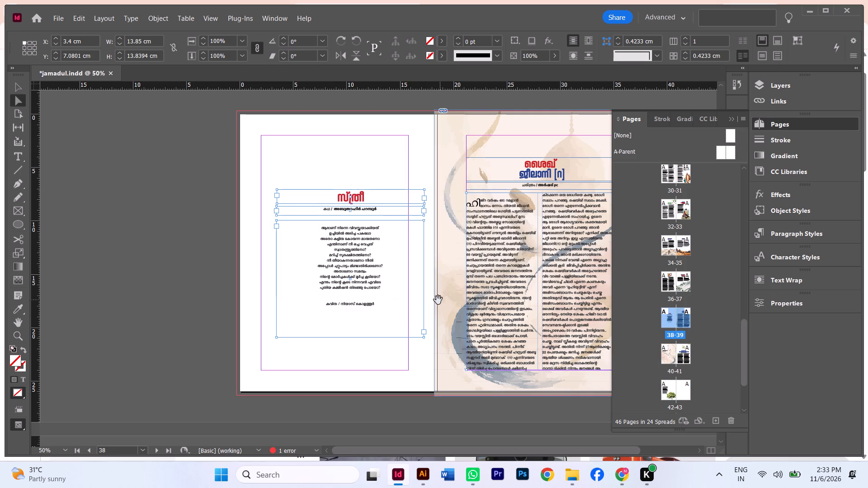
Delete page 38, the page holding the poem, from the document.
click(677, 327)
click(668, 319)
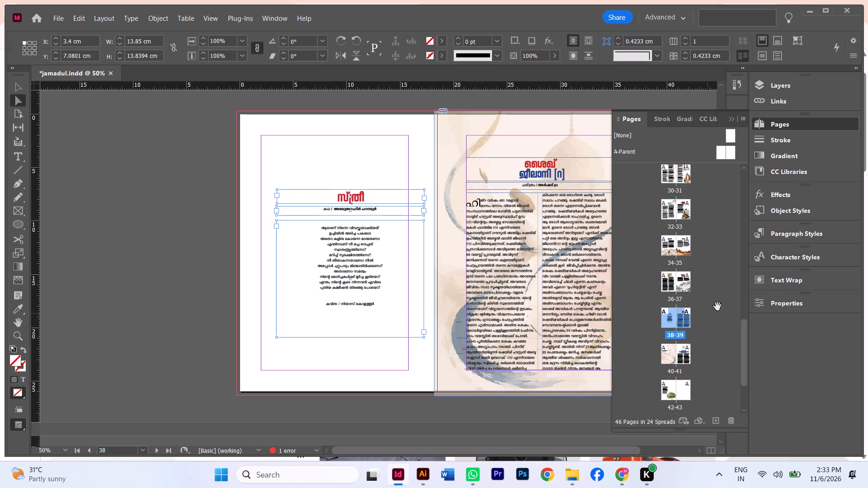
click(717, 298)
click(665, 323)
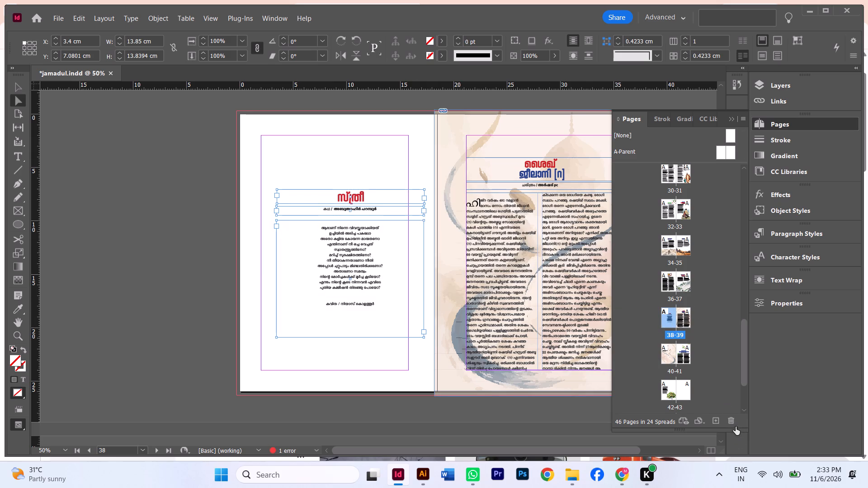
click(733, 418)
Shift the landscape picture on page 37 about 0.21 cm right inside its frame, away from the spine.
scroll(517, 292, up, 4)
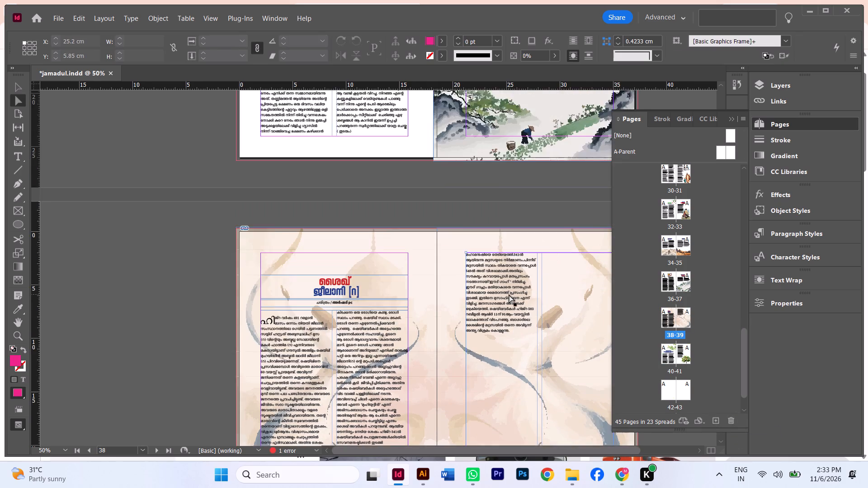
scroll(508, 295, up, 6)
scroll(507, 296, down, 15)
scroll(505, 298, up, 9)
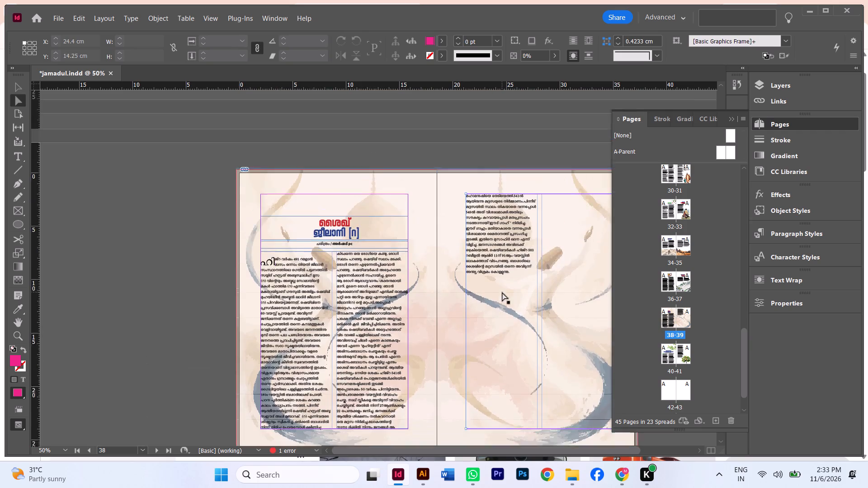
scroll(502, 292, up, 4)
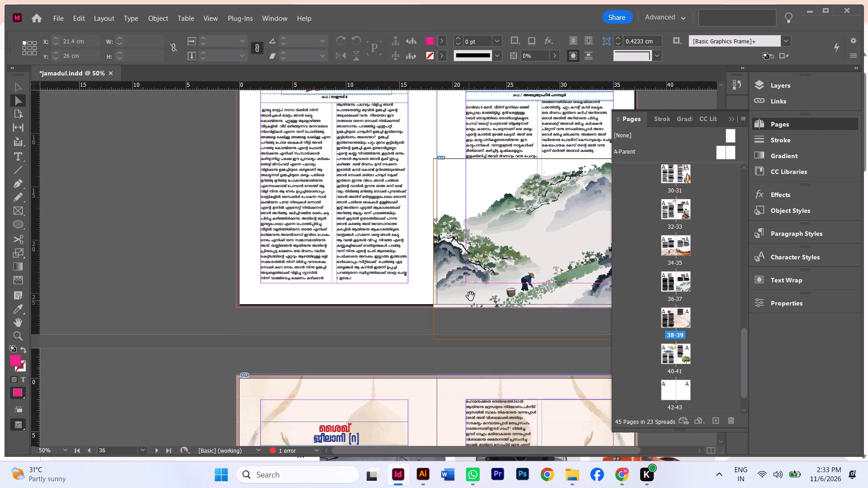
click(479, 299)
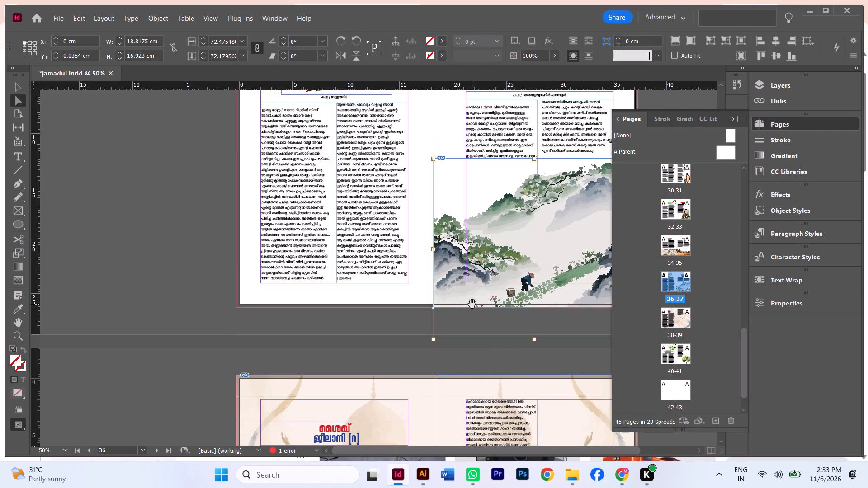
key(Right)
key(Right)
key(Right)
key(Right)
key(Right)
key(Right)
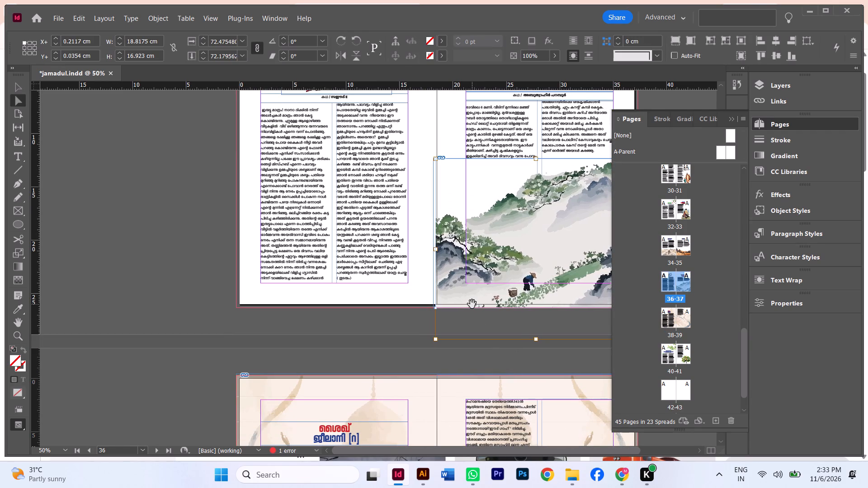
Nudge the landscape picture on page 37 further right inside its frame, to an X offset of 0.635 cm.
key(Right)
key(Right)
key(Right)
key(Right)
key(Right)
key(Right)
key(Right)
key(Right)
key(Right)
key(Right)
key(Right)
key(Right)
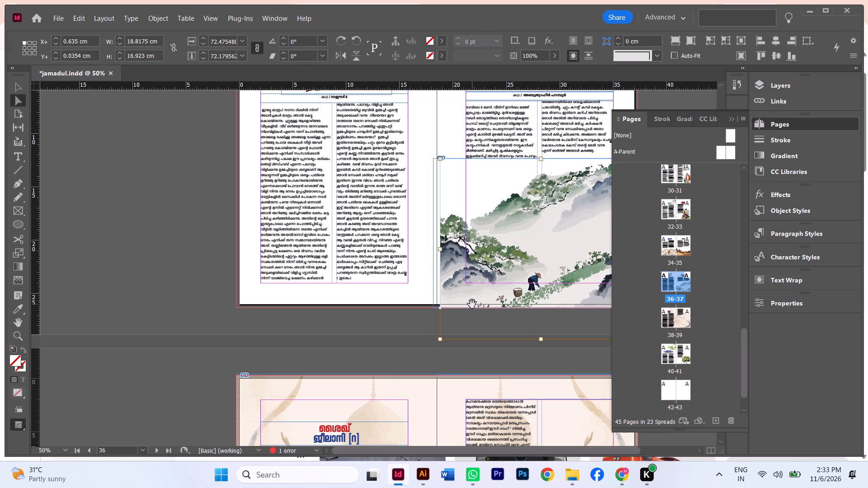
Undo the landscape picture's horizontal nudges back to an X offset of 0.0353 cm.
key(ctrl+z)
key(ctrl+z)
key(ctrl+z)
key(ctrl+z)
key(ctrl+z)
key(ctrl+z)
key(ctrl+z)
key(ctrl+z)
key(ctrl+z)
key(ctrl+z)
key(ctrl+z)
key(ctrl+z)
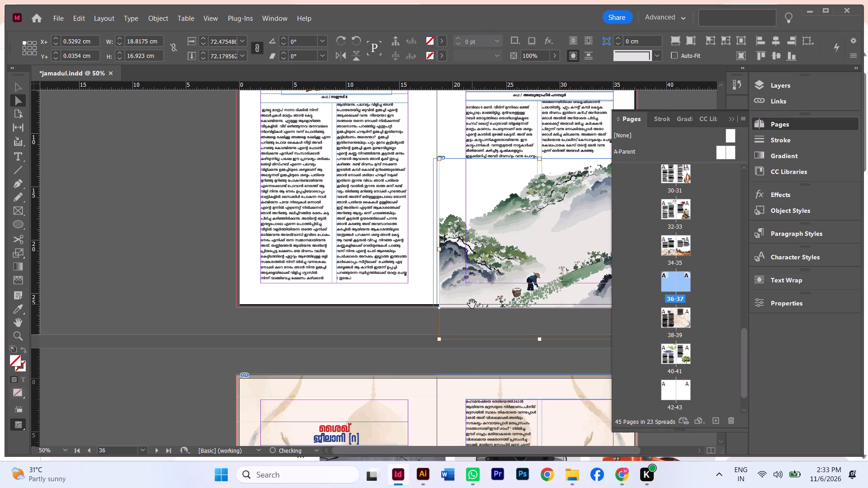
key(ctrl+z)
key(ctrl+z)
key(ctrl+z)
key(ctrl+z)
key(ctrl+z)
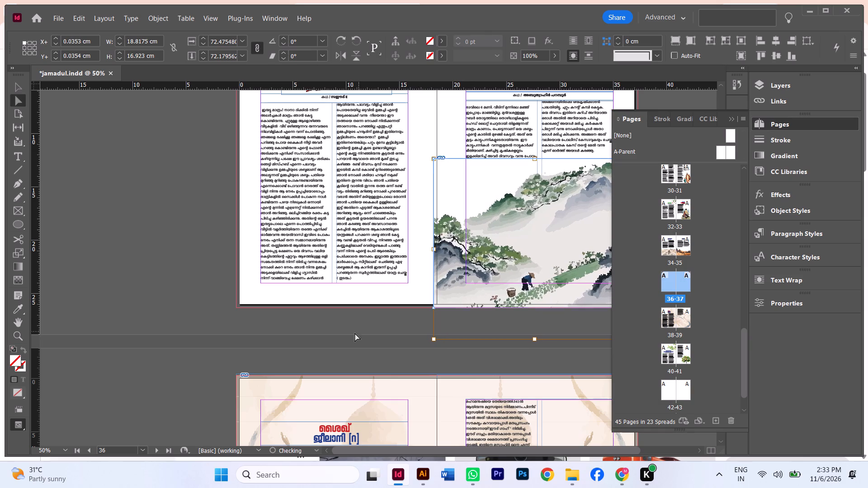
Deselect the picture and examine the spreads following page 37 through the blank pages at the end of the document.
click(372, 328)
scroll(472, 276, down, 12)
scroll(372, 302, down, 5)
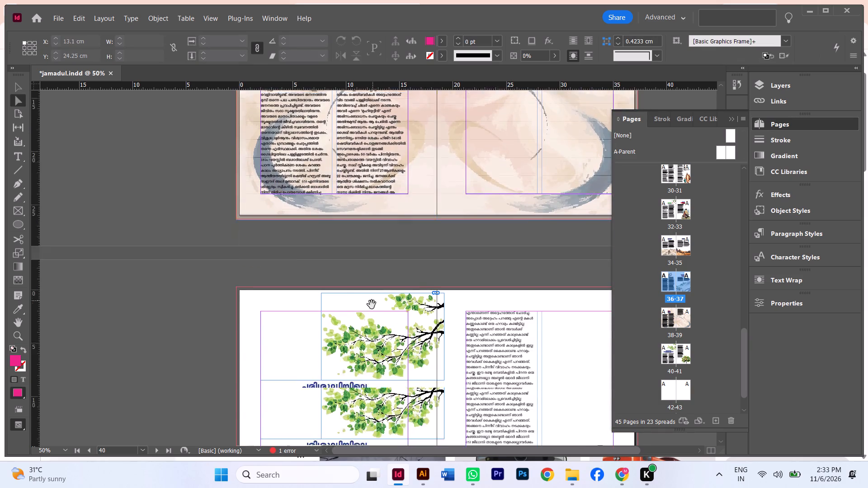
scroll(372, 305, down, 17)
scroll(363, 300, up, 15)
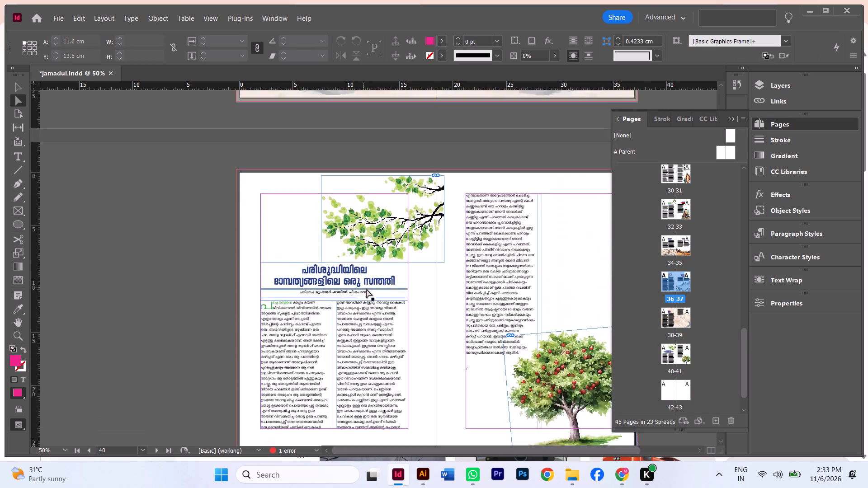
scroll(366, 287, down, 16)
scroll(447, 276, down, 8)
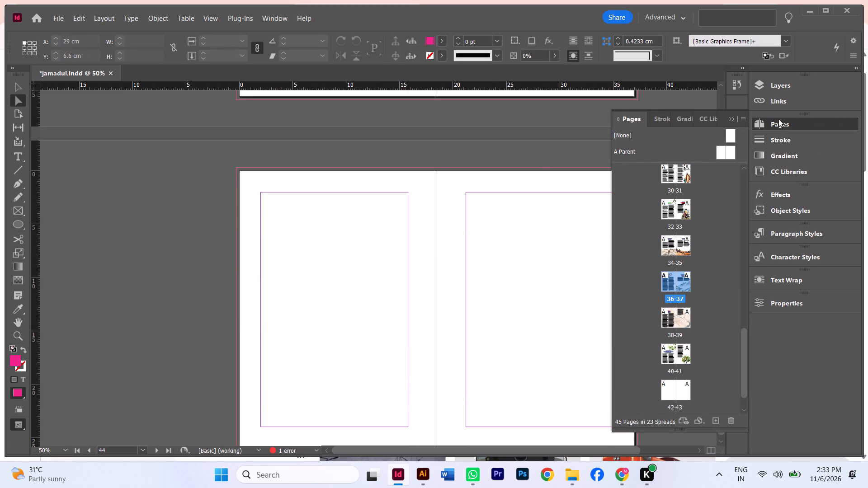
click(733, 120)
scroll(609, 133, up, 14)
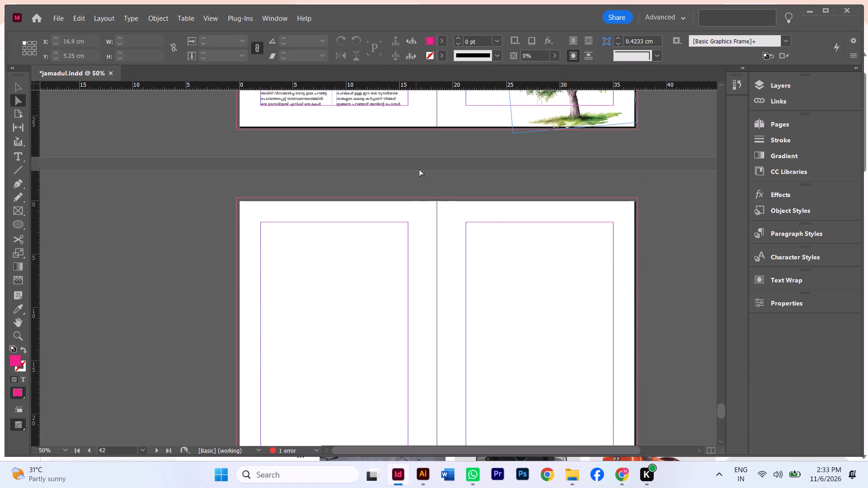
scroll(419, 169, up, 12)
scroll(395, 296, down, 2)
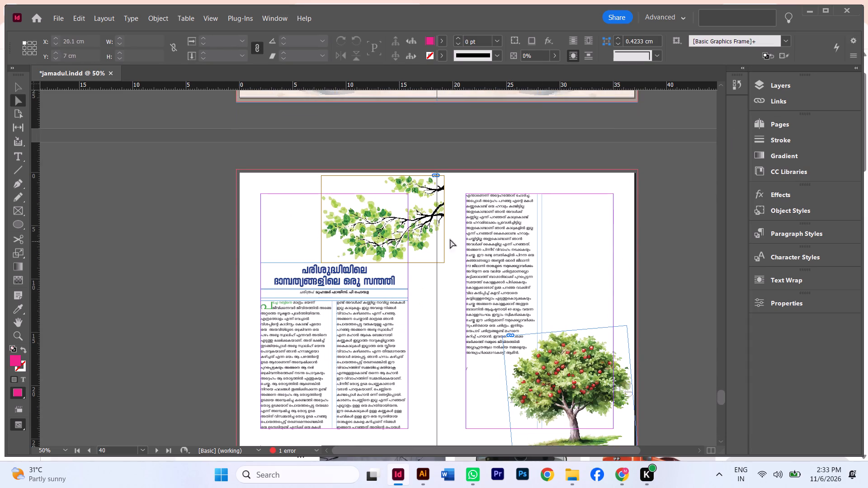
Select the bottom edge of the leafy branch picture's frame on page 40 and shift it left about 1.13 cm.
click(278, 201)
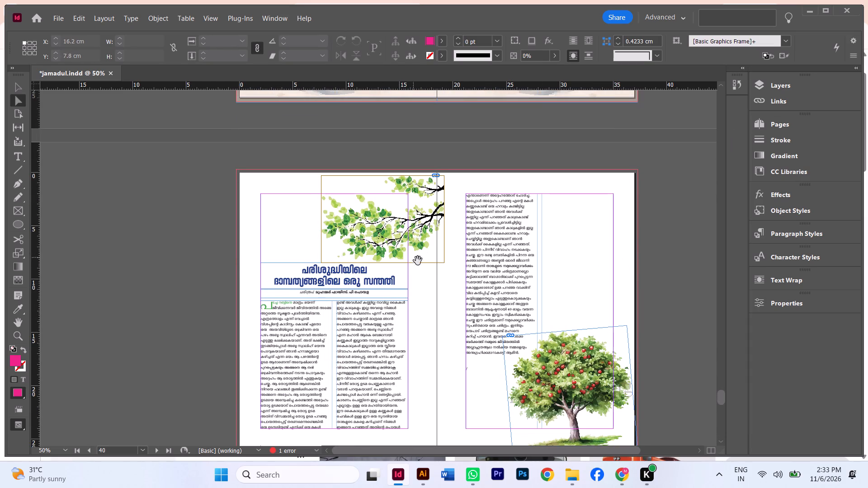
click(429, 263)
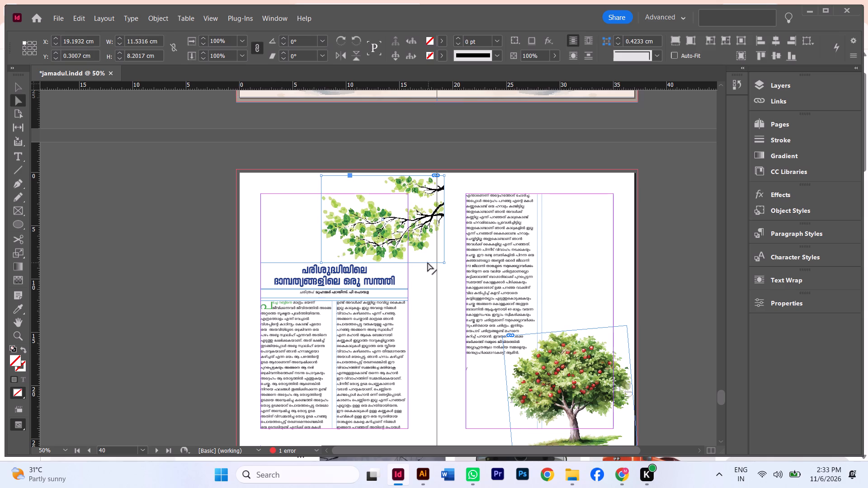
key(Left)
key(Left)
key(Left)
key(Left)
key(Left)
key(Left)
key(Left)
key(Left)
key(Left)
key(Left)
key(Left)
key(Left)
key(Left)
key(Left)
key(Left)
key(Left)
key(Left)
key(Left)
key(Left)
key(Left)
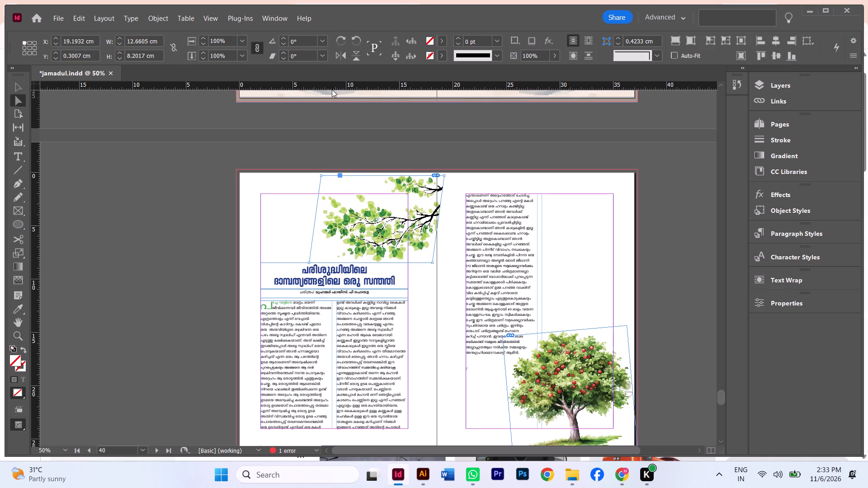
Undo the branch frame's reshaping and the earlier edits, going back to before page 38 was deleted and the last blank pages were inserted.
key(ctrl+z)
key(ctrl+z)
key(ctrl+z)
key(ctrl+z)
key(ctrl+z)
key(ctrl+z)
key(ctrl+z)
key(ctrl+z)
key(ctrl+z)
key(ctrl+z)
key(ctrl+z)
key(ctrl+z)
key(ctrl+z)
key(ctrl+z)
key(ctrl+z)
key(ctrl+z)
key(ctrl+z)
key(ctrl+z)
key(ctrl+z)
key(ctrl+z)
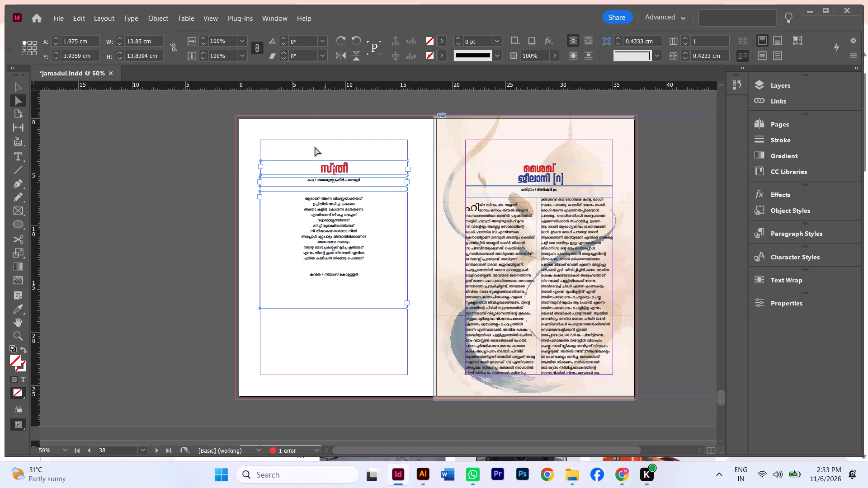
right_click(301, 139)
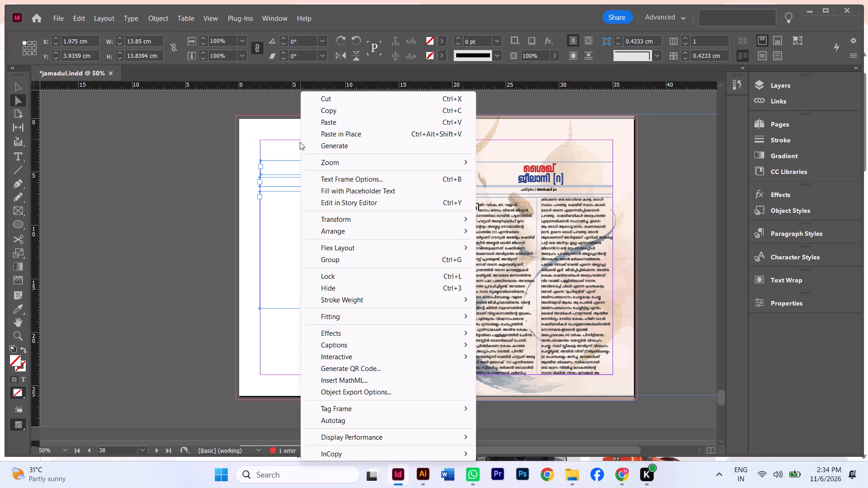
click(299, 141)
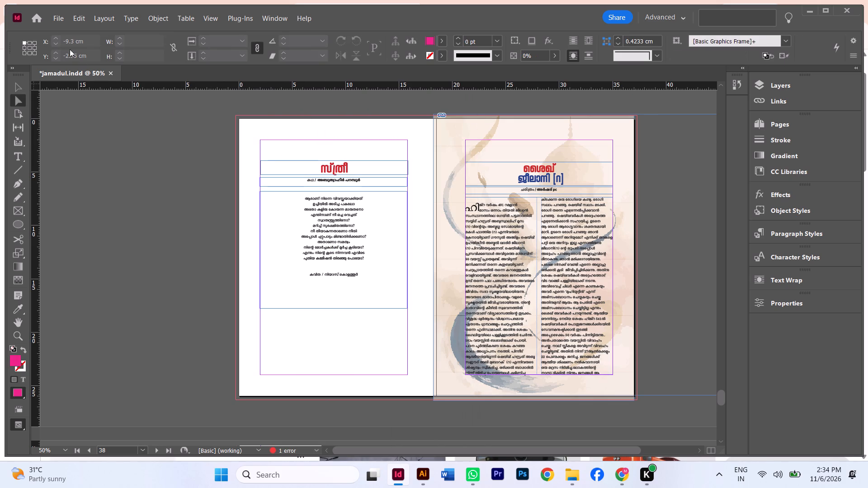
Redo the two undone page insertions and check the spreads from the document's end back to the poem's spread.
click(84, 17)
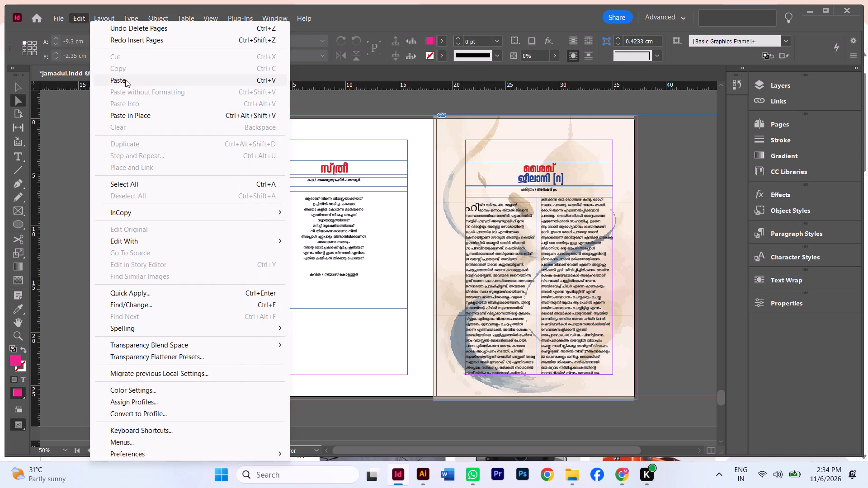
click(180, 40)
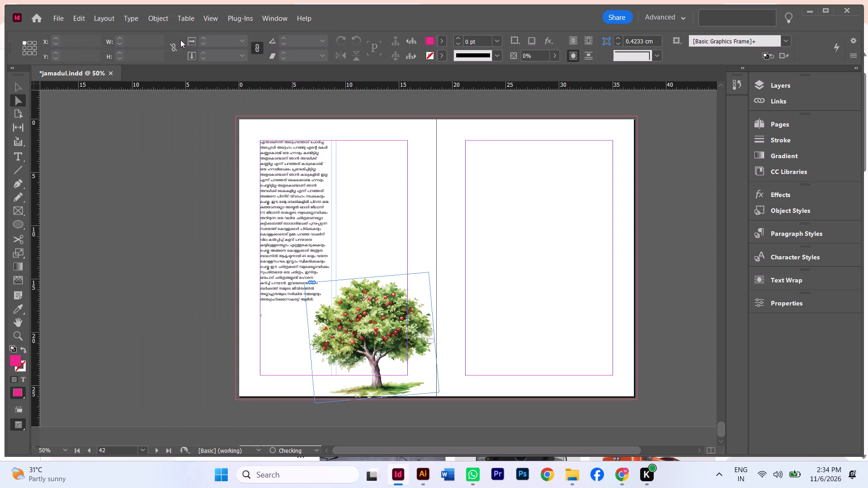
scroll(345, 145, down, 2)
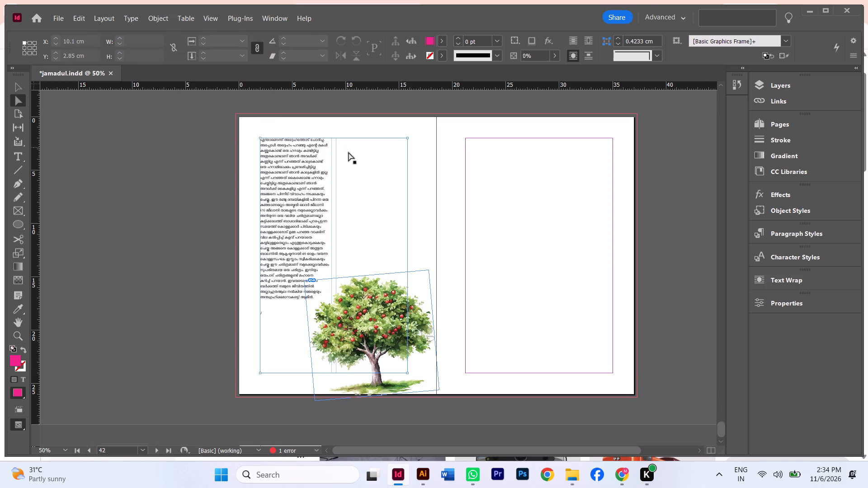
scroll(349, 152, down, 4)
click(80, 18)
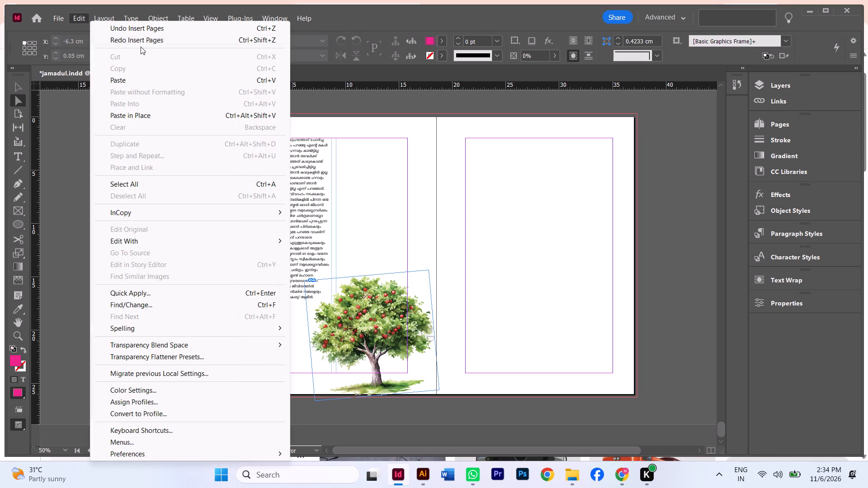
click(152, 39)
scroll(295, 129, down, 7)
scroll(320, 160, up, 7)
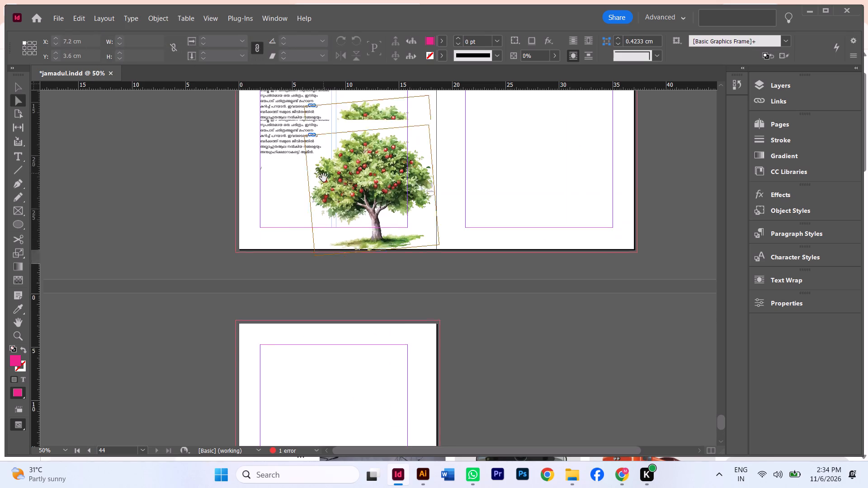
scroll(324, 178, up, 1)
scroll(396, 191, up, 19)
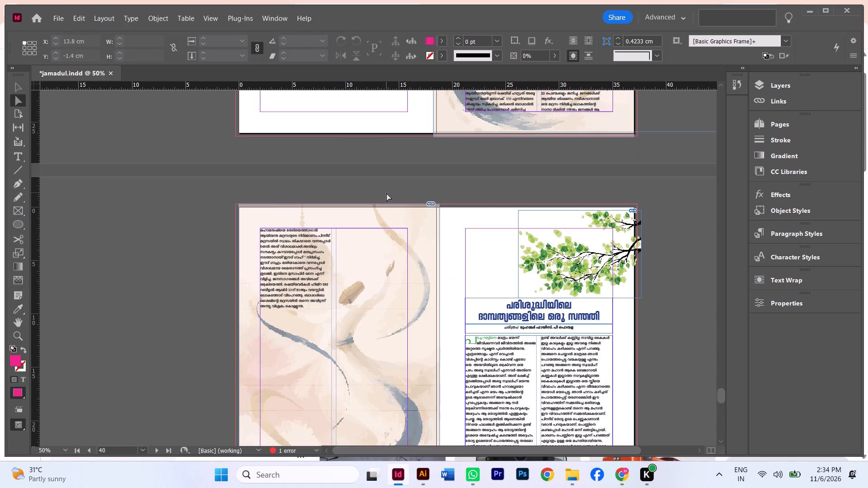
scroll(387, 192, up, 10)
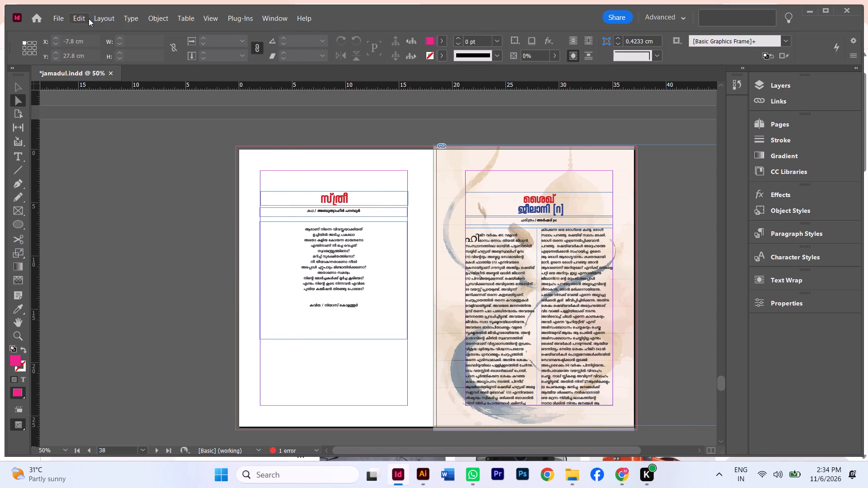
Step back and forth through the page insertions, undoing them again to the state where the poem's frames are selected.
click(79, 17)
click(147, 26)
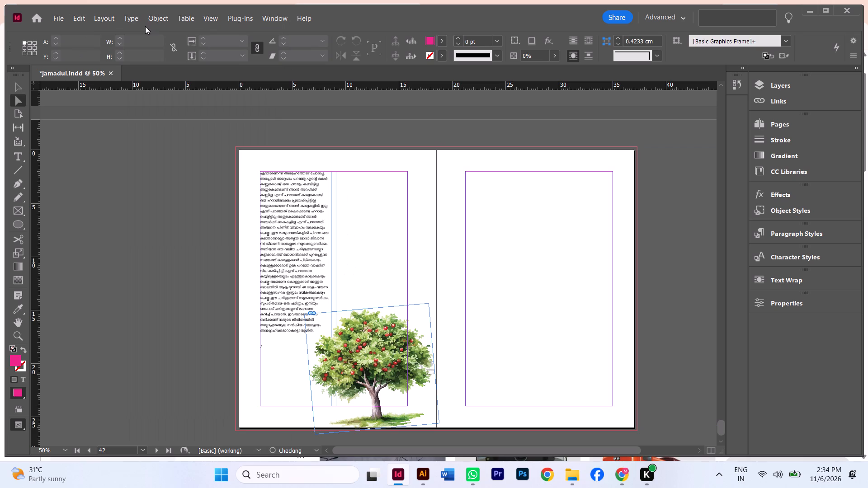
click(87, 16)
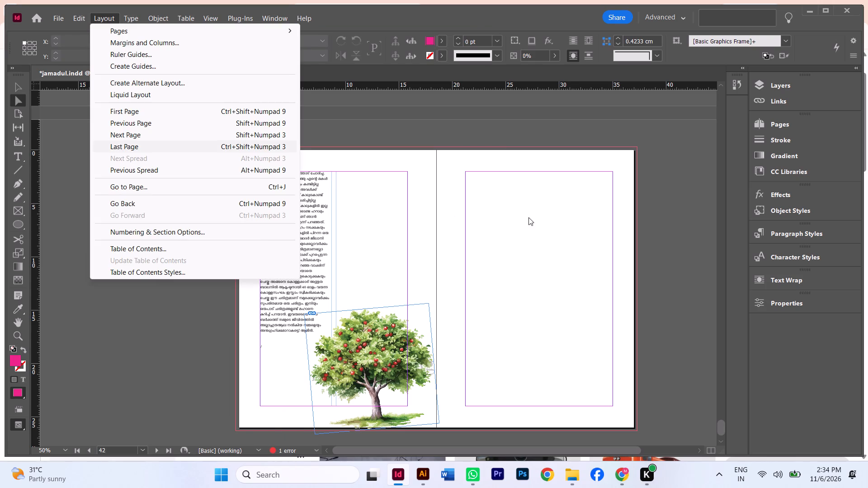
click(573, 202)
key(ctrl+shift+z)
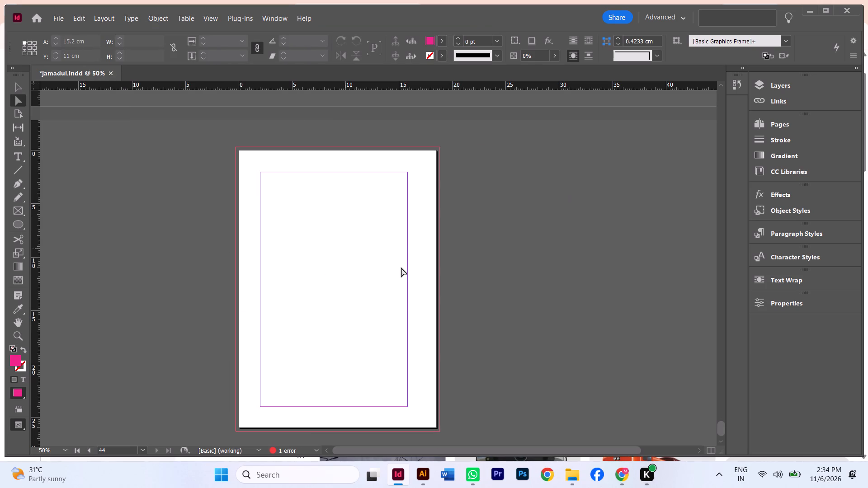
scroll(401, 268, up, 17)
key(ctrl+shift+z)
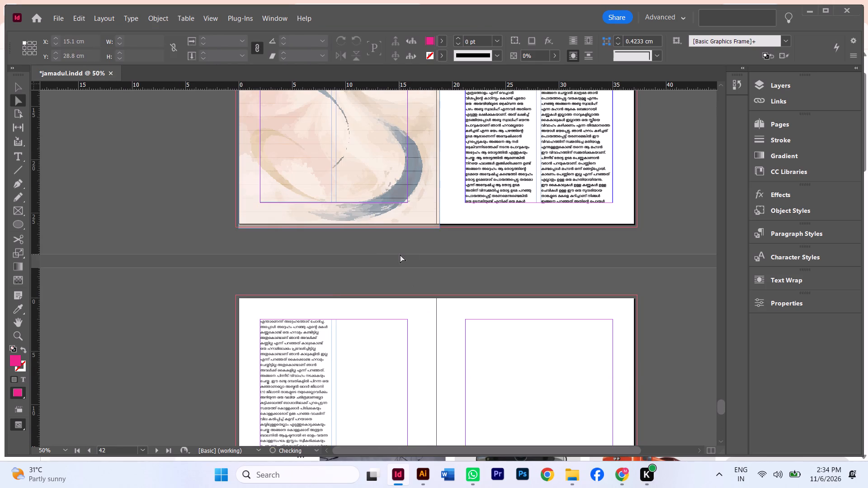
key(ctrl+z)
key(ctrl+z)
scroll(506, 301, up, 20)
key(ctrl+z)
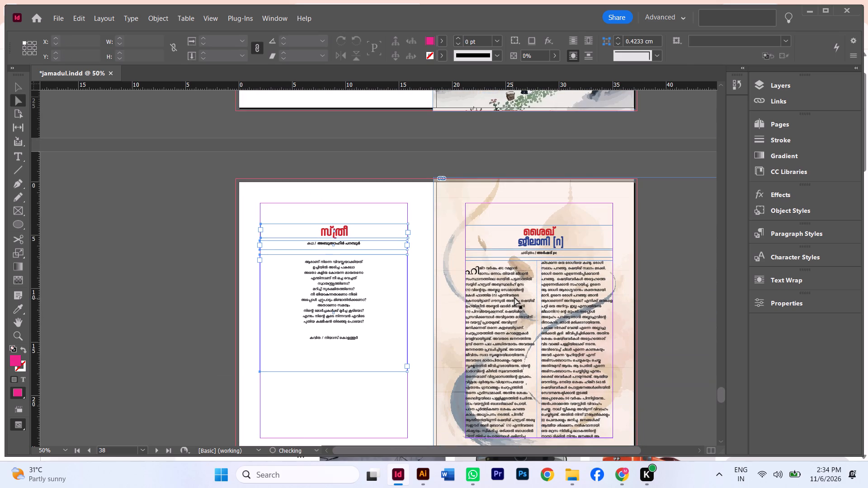
Redo the page insertions and the moves of the poem's frames, up to body frame position X 0 cm, Y 9.16 cm.
key(ctrl+shift+z)
key(ctrl+shift+z)
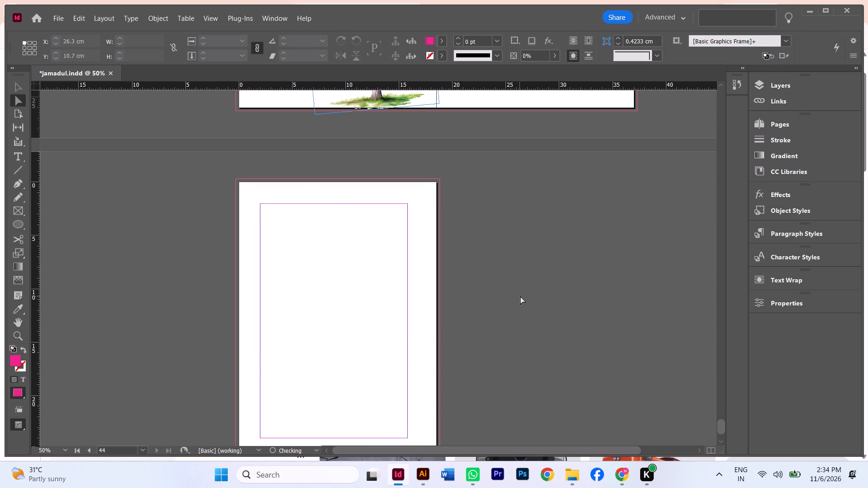
ctrl+shift+scroll(520, 296, up, 1)
key(ctrl+shift+z)
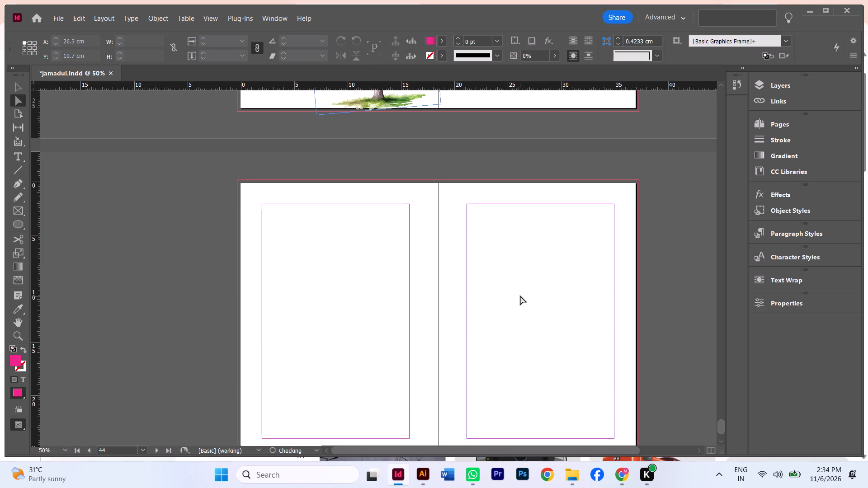
ctrl+scroll(520, 296, up, 7)
key(ctrl+shift+z)
scroll(520, 296, up, 15)
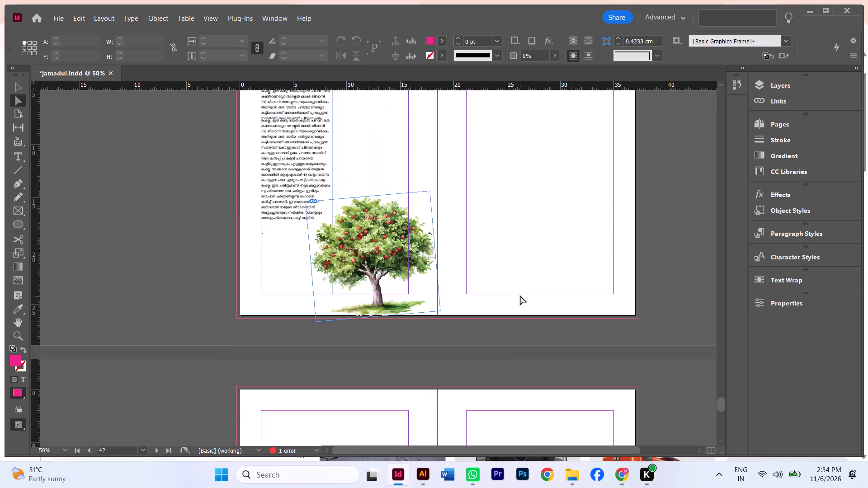
scroll(520, 296, up, 20)
key(ctrl+shift+z)
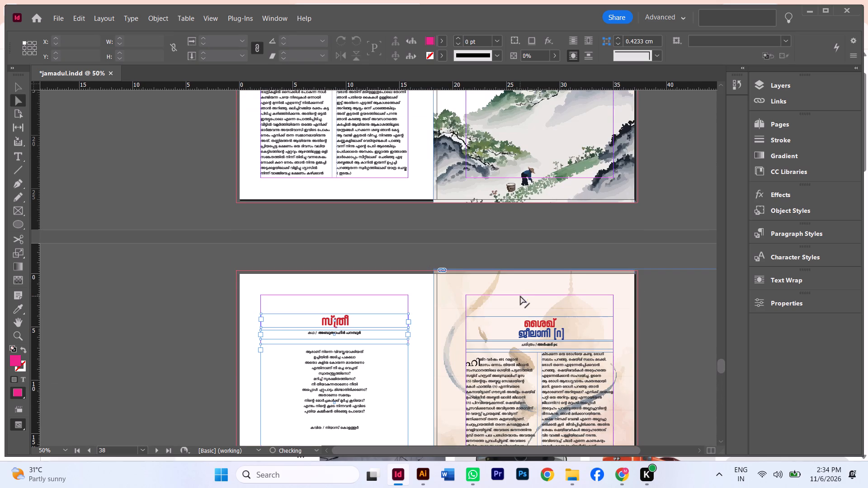
key(ctrl+shift+z)
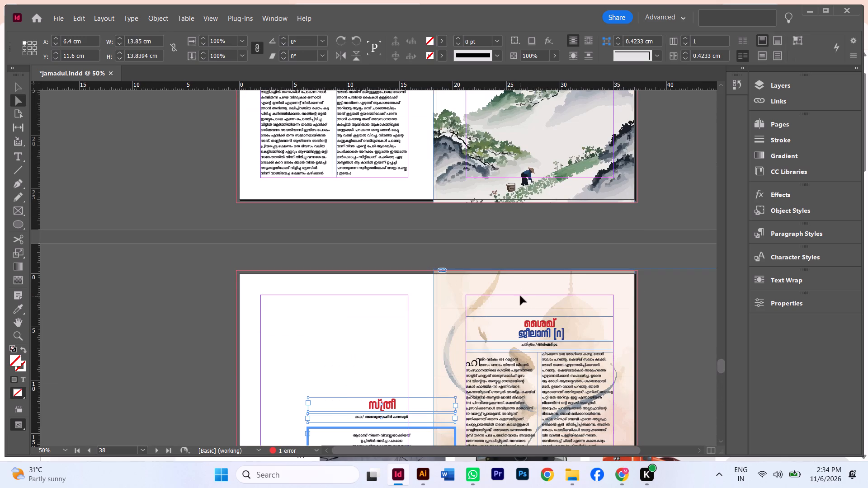
key(ctrl+shift+z)
Delete the poem's title frame on page 38.
scroll(470, 317, down, 6)
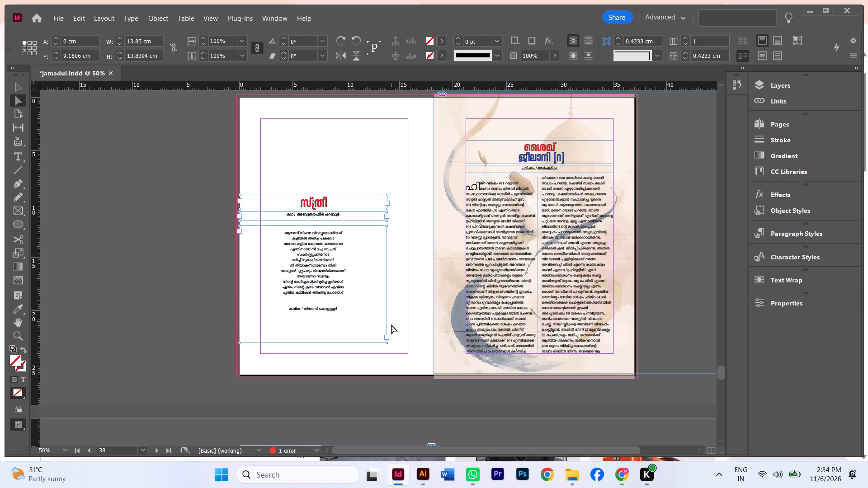
key(BackSpace)
click(549, 250)
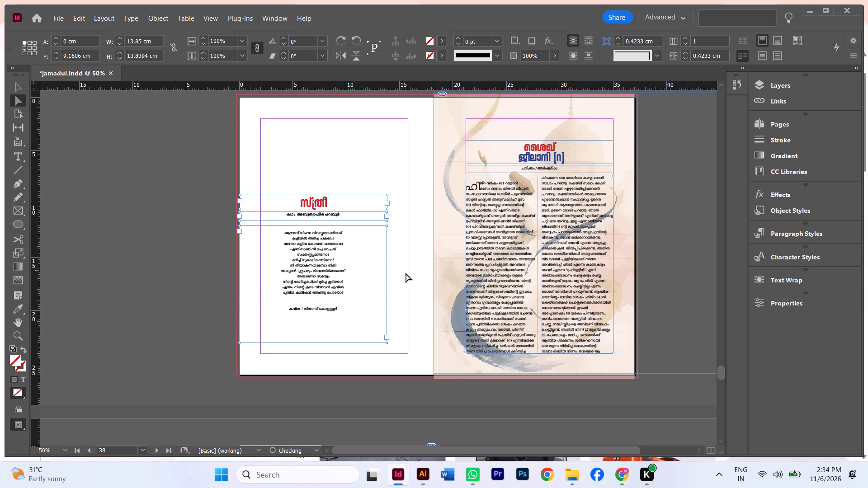
click(340, 223)
drag(362, 147, 308, 291)
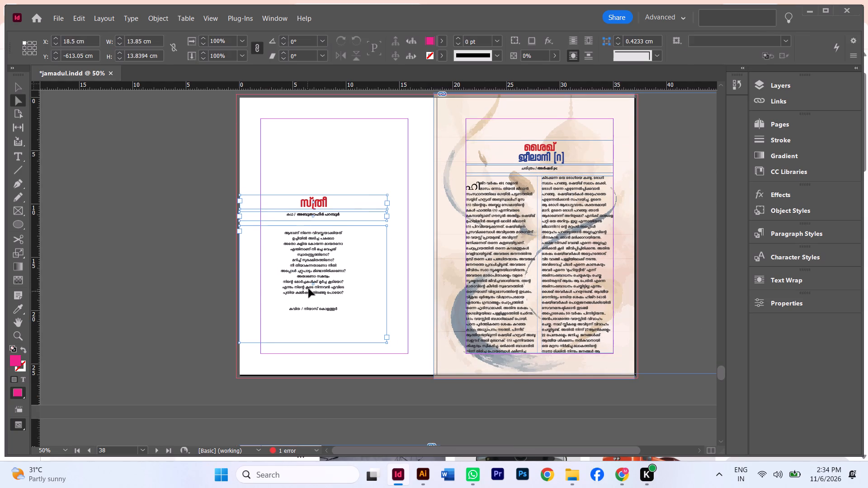
key(ctrl+shift+g)
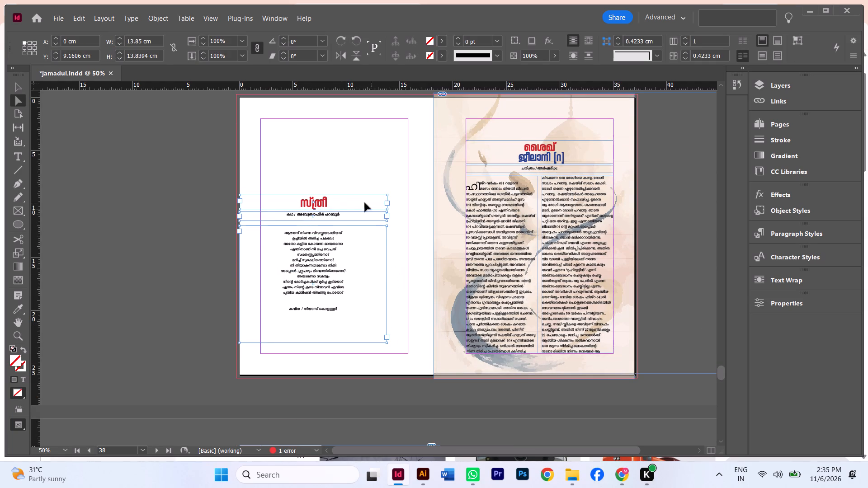
click(349, 164)
click(363, 199)
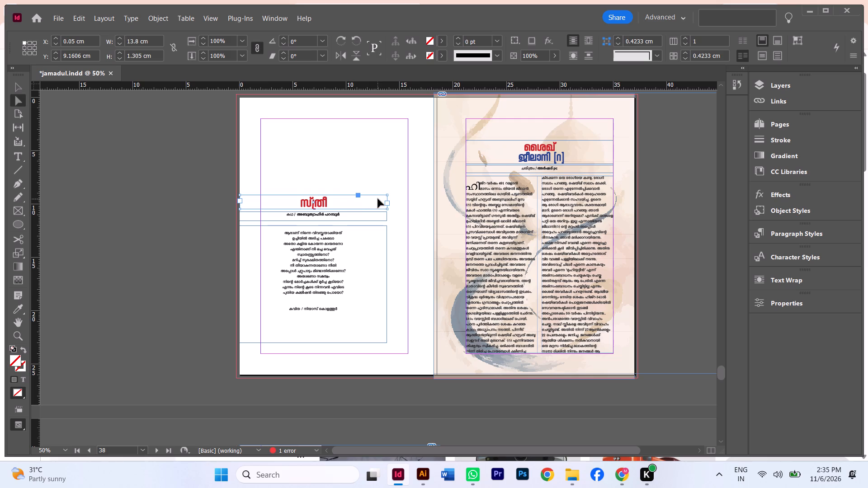
key(BackSpace)
Delete the poem's byline frame and body text frame, leaving page 38 empty.
drag(380, 195, 319, 304)
key(BackSpace)
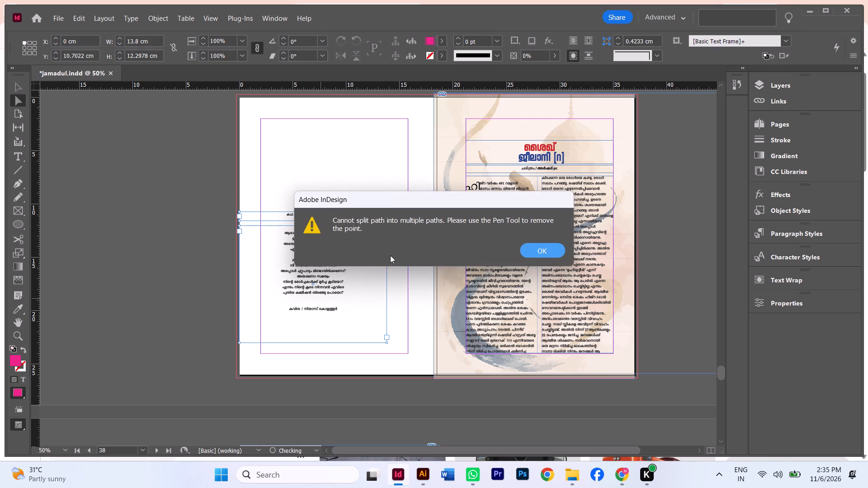
click(560, 251)
click(362, 174)
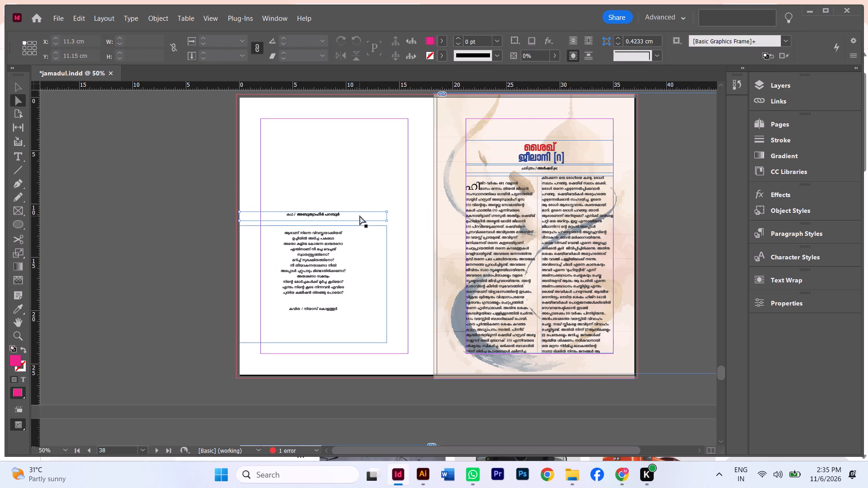
click(360, 216)
key(BackSpace)
click(373, 259)
key(BackSpace)
click(411, 258)
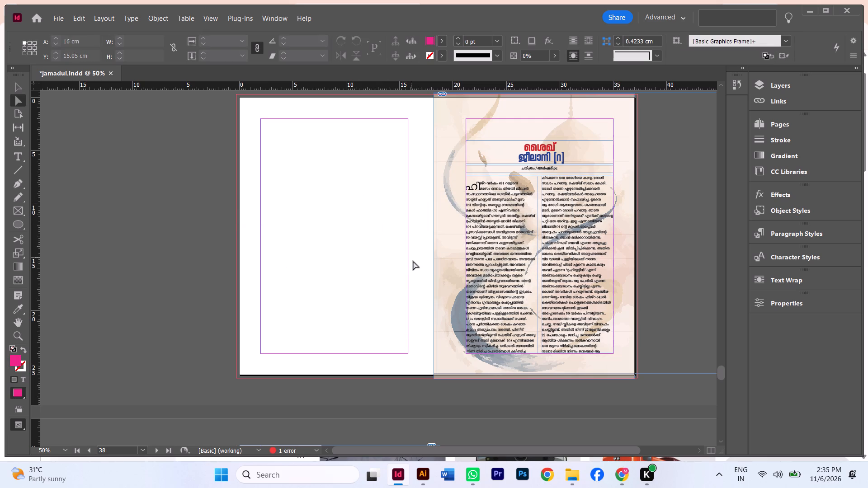
Delete the empty page 38 from the document.
click(804, 123)
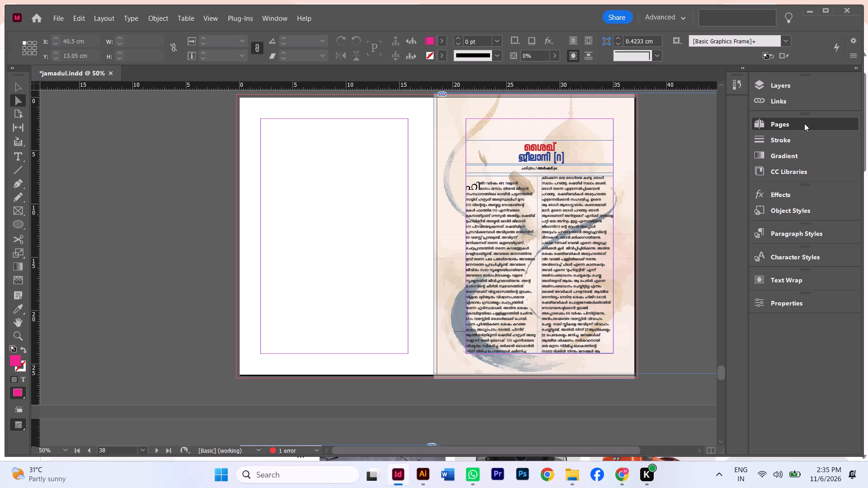
scroll(702, 377, down, 3)
click(664, 362)
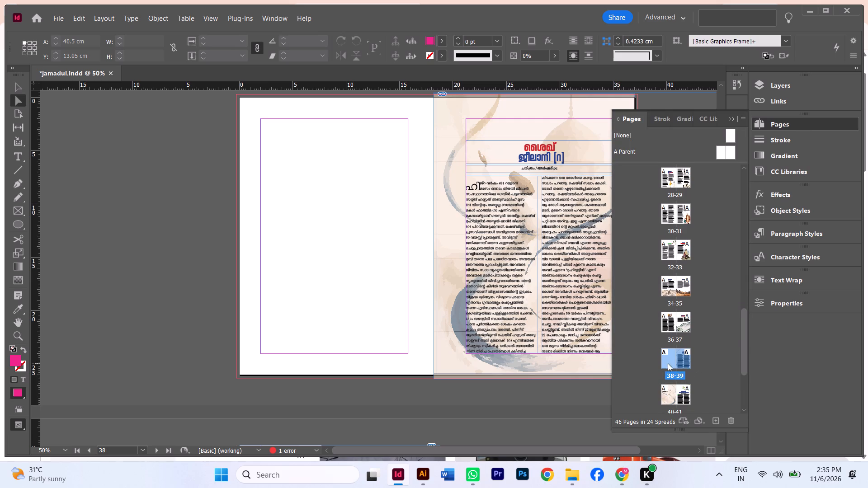
click(668, 363)
click(693, 356)
click(670, 358)
click(733, 422)
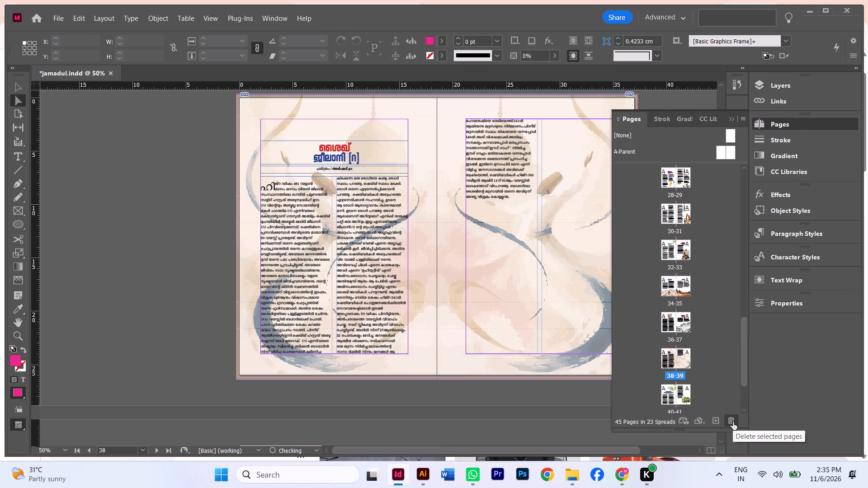
Check the spreads around the removed page and save the document.
scroll(498, 361, up, 5)
drag(146, 238, 152, 243)
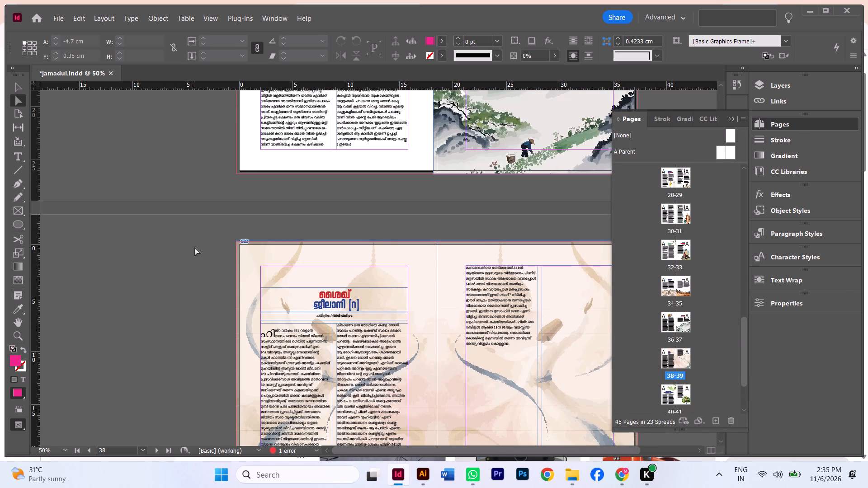
scroll(195, 247, up, 16)
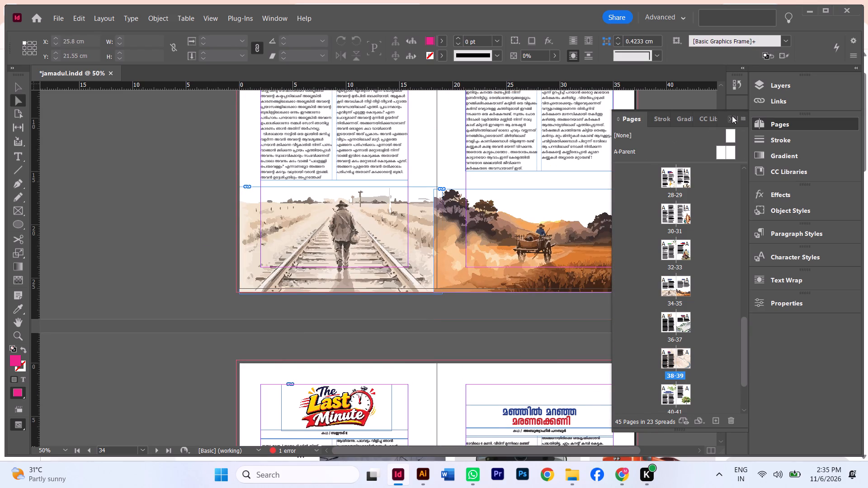
click(732, 116)
scroll(518, 230, down, 20)
scroll(518, 230, down, 4)
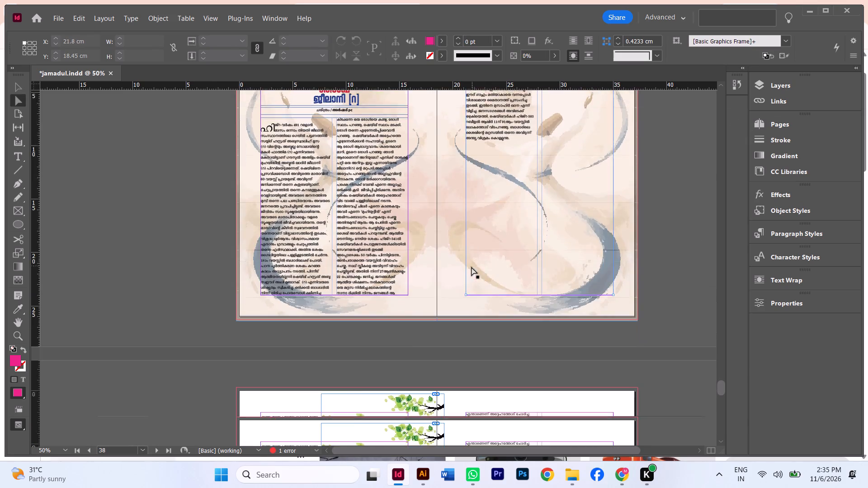
scroll(472, 267, down, 20)
scroll(472, 267, down, 1)
scroll(467, 272, up, 20)
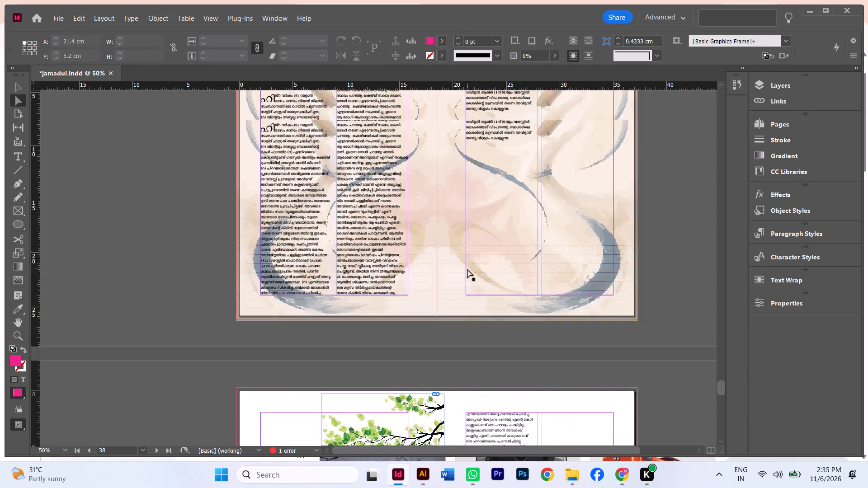
scroll(467, 269, up, 8)
key(ctrl+s)
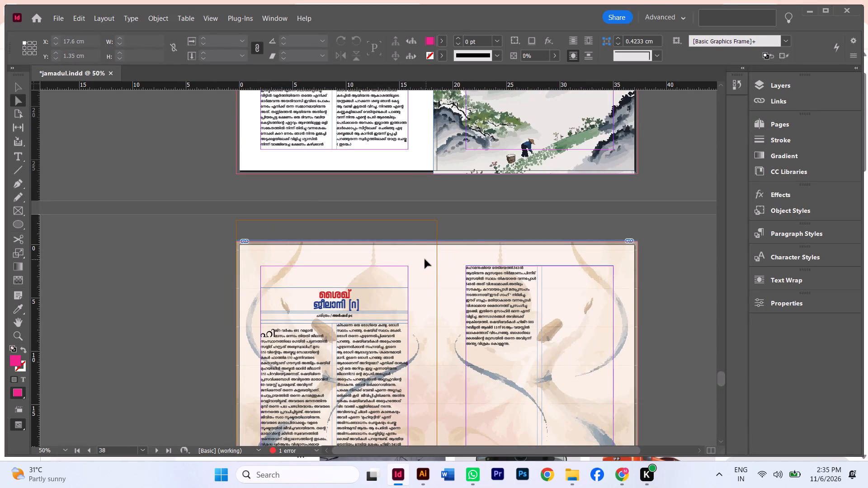
Review the spreads on pages 28 to 35, looking at how their pictures sit against the spine and page edges.
scroll(423, 259, up, 17)
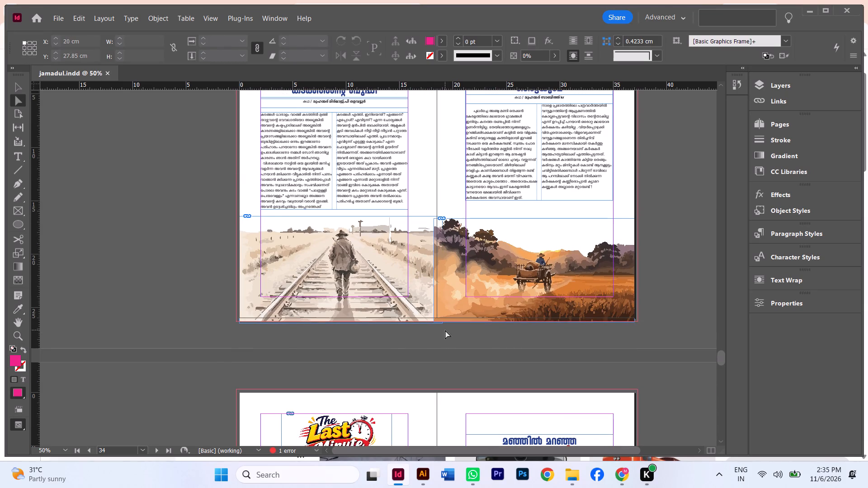
click(498, 367)
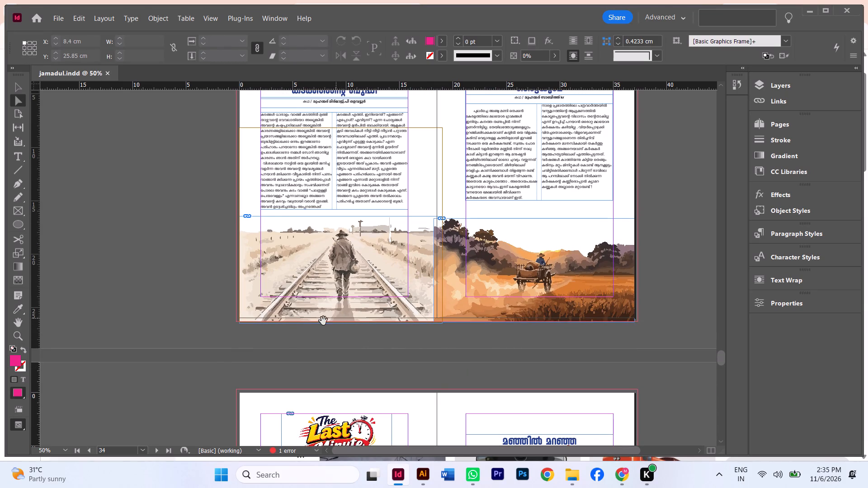
scroll(252, 314, up, 16)
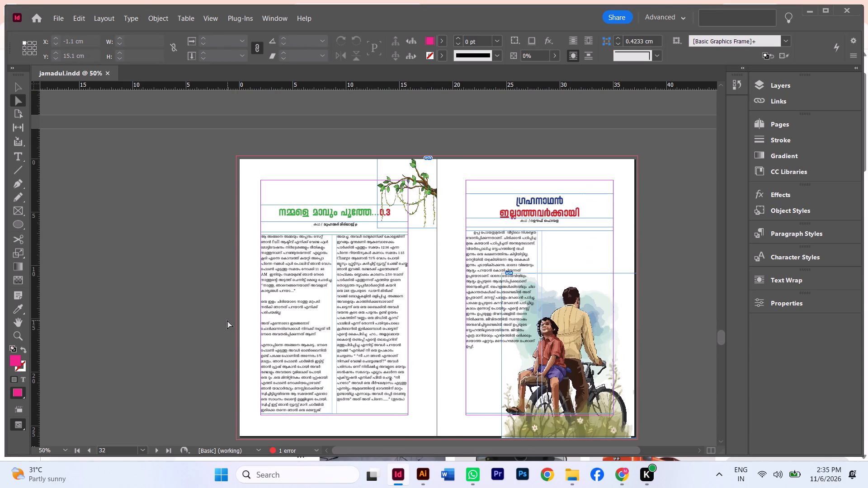
scroll(227, 320, up, 13)
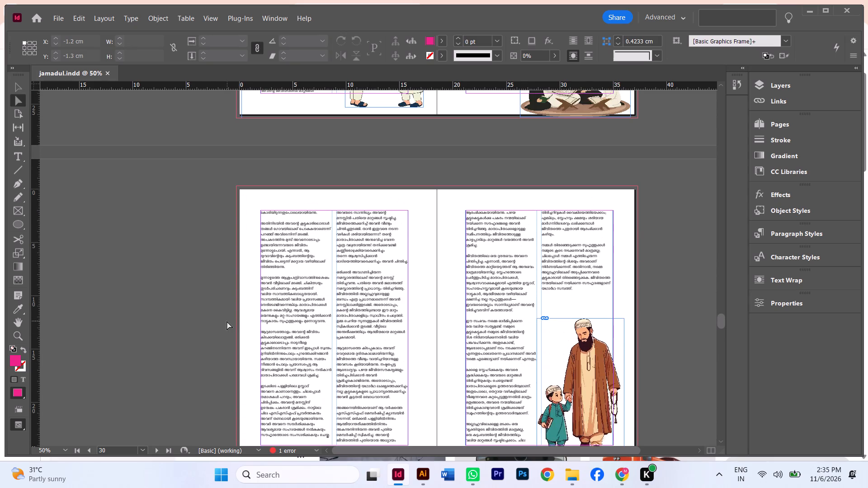
scroll(228, 319, up, 5)
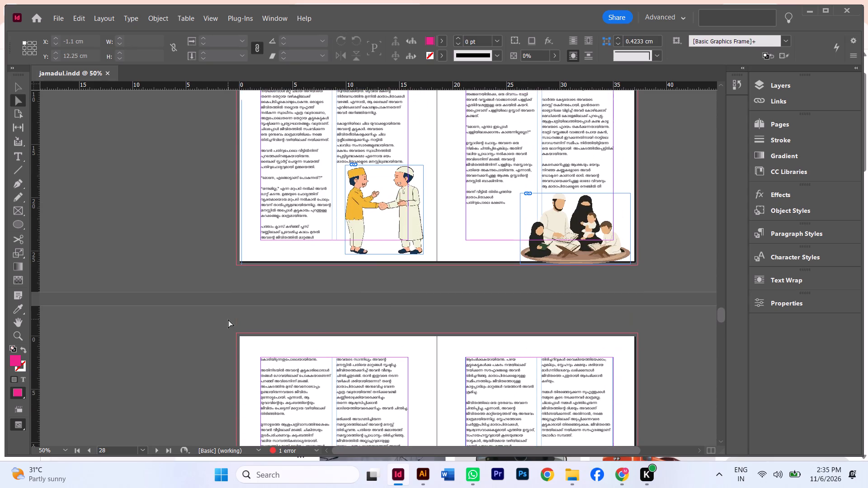
scroll(228, 319, down, 17)
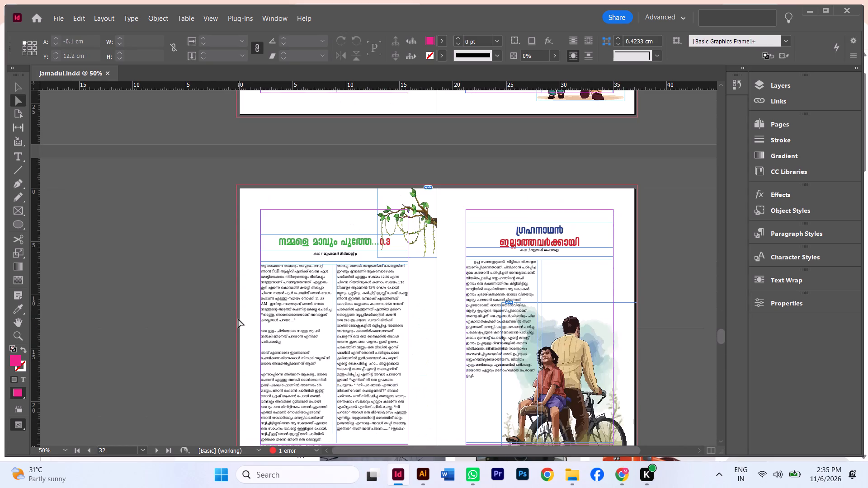
scroll(245, 322, down, 5)
scroll(343, 366, down, 6)
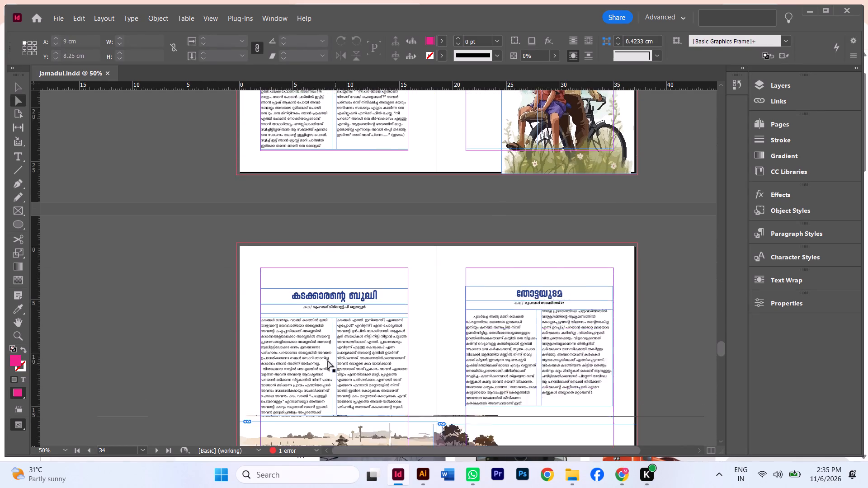
scroll(325, 360, down, 5)
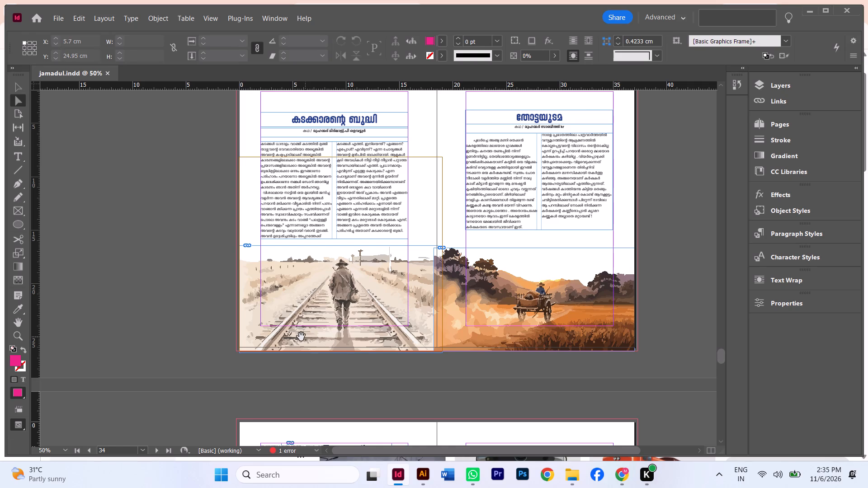
Shift the railway track picture on page 34 outward to X -0.4174 cm, so it meets the spine and fills the bleed.
click(301, 337)
click(154, 312)
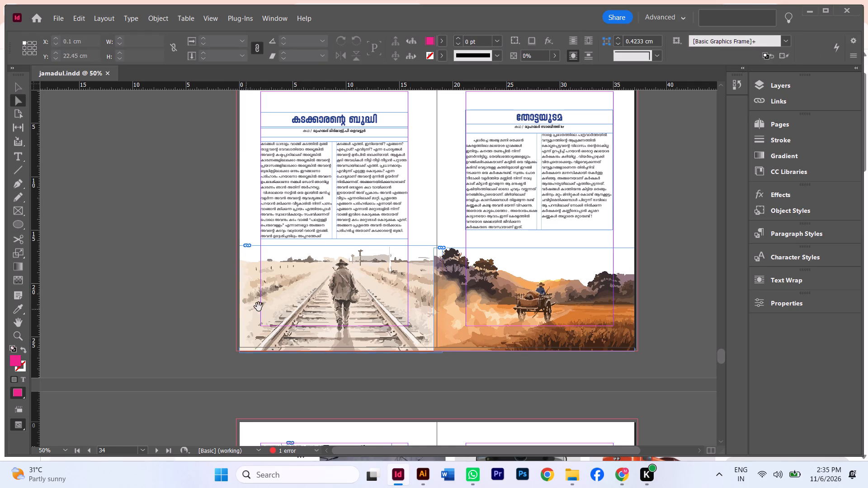
double_click(260, 305)
click(188, 278)
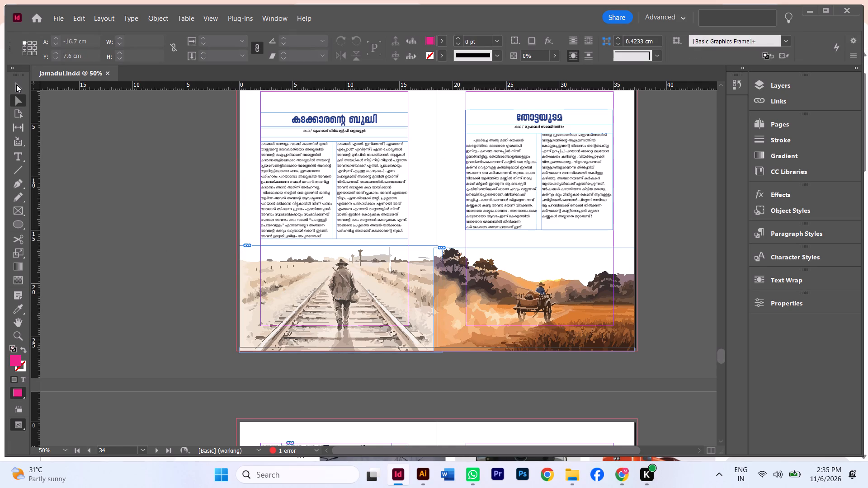
drag(16, 84, 20, 87)
click(328, 310)
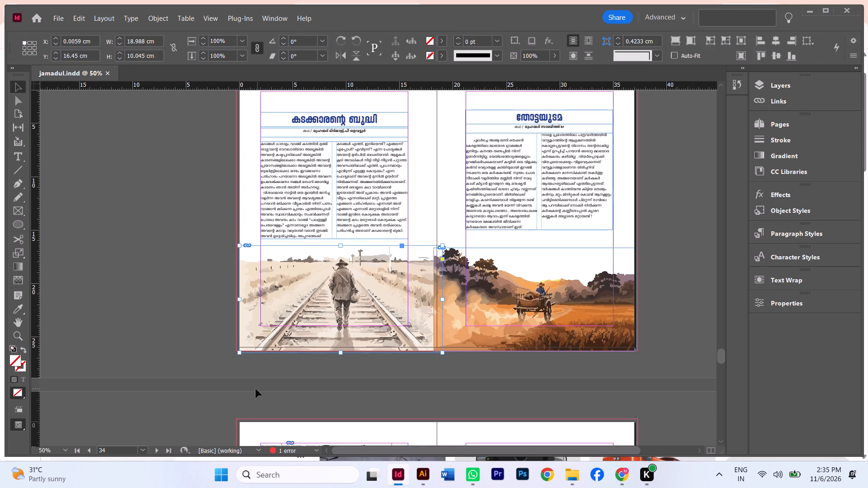
key(Left)
key(Left)
key(Left)
key(Left)
key(Left)
key(Left)
key(Left)
key(Left)
key(Left)
key(Left)
key(Left)
key(Left)
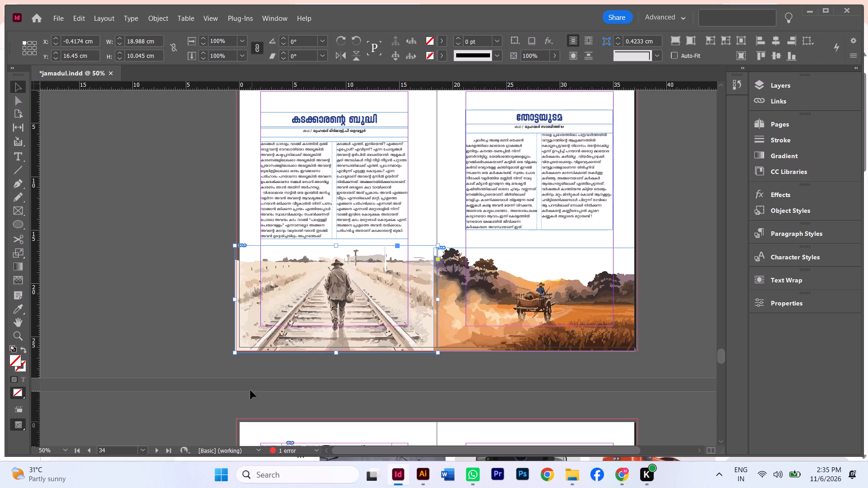
Shift the bullock cart picture on page 35 outward to X 18.6086 cm, off the facing page and into the bleed.
click(513, 346)
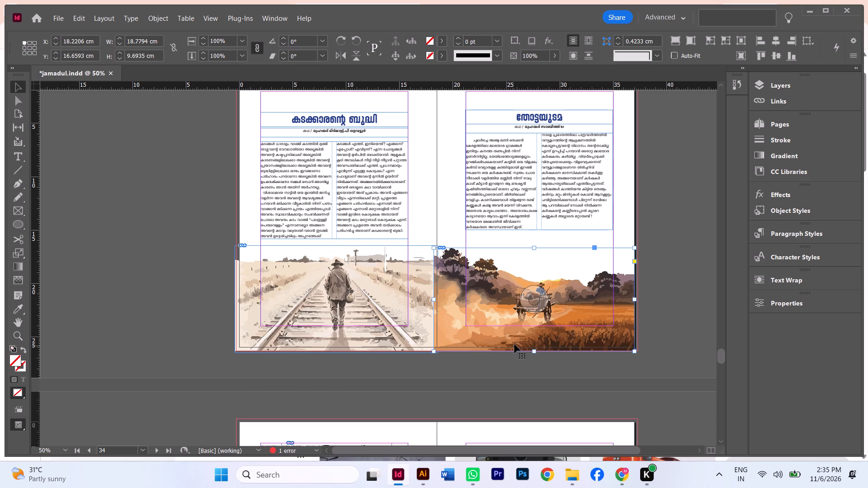
key(Right)
key(Right)
key(Right)
key(Right)
key(Right)
key(Right)
key(Right)
key(Right)
key(Right)
key(Right)
key(Right)
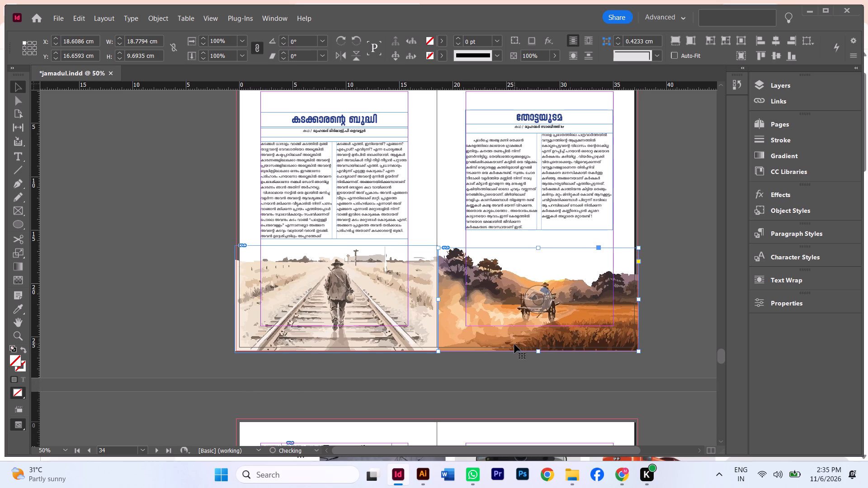
click(669, 311)
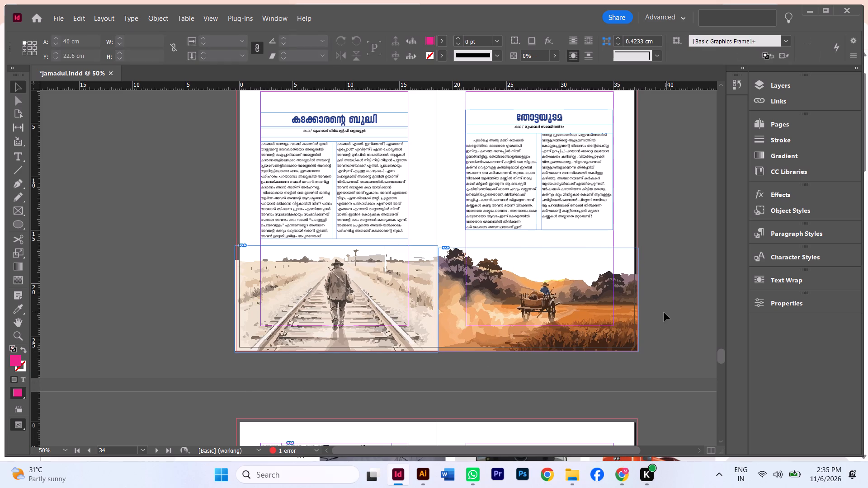
Shift the misty mountain picture on page 37 outward to X 18.4647 cm, aligning it with the spine.
scroll(636, 324, down, 12)
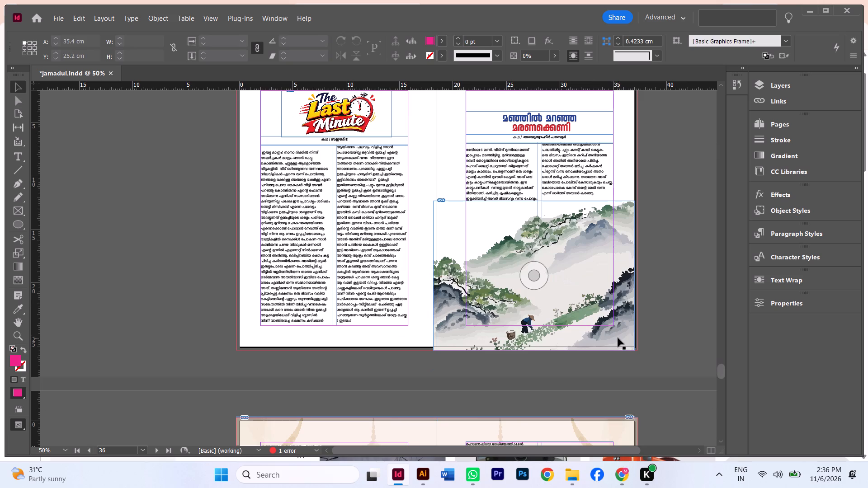
click(618, 338)
key(Right)
key(Right)
key(Right)
key(Right)
key(Right)
key(Right)
key(Right)
key(Right)
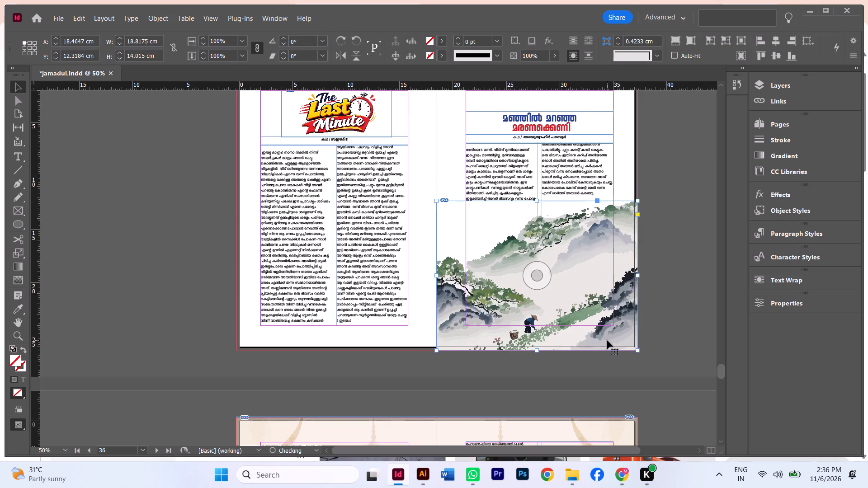
Look over the spreads on pages 38 to 42 for pictures that still need realigning.
scroll(601, 346, down, 5)
scroll(550, 352, down, 8)
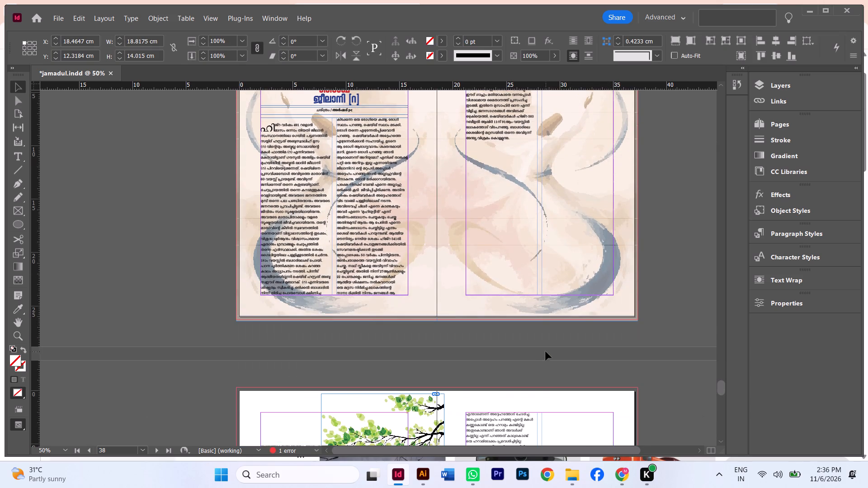
scroll(546, 352, down, 7)
scroll(610, 359, down, 10)
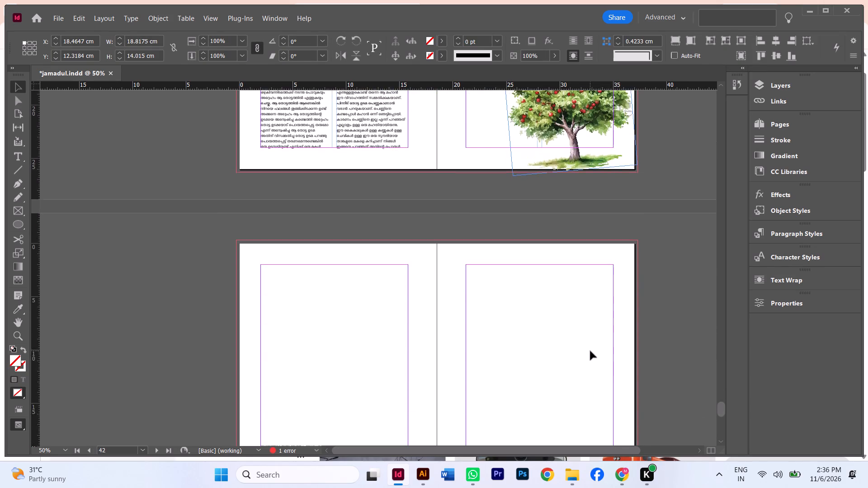
scroll(590, 351, up, 7)
scroll(576, 350, up, 20)
scroll(576, 350, up, 2)
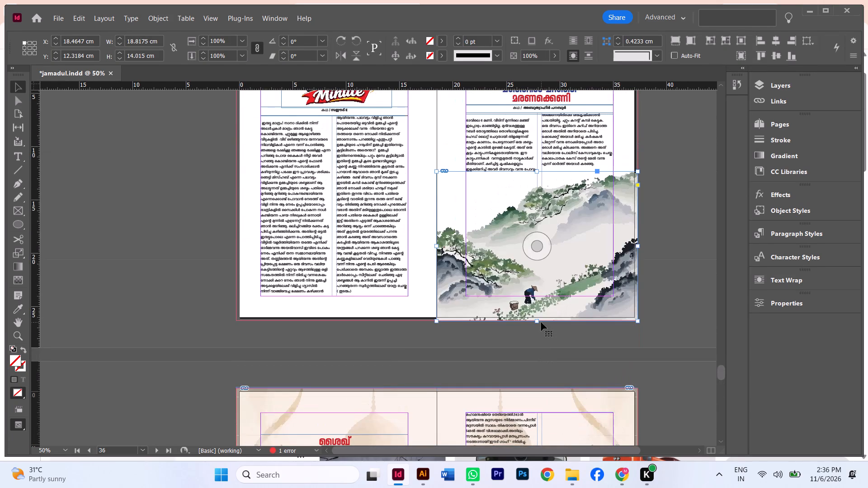
Review the spreads from page 10 to page 35 in full-screen presentation, examining how their pictures meet the spine and page edges.
key(shift+w)
key(Left)
key(Left)
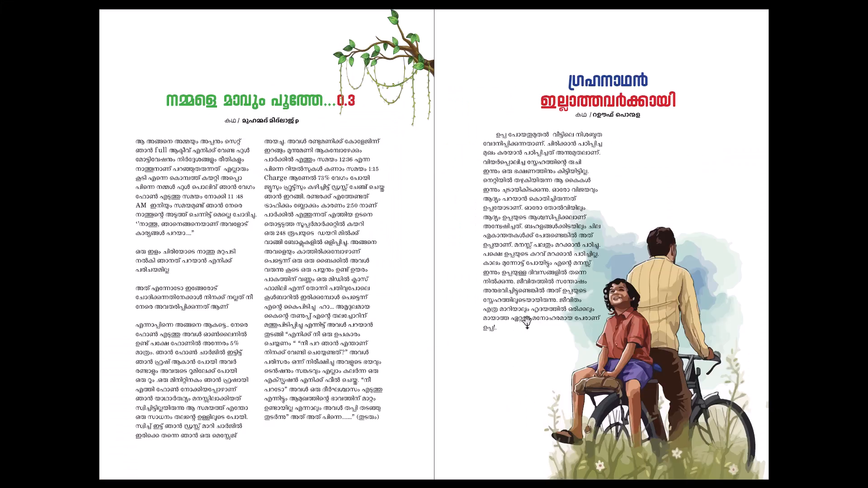
key(Left)
key(Left)
key(Left)
key(Left)
key(Left)
key(Left)
key(Left)
key(Left)
key(Left)
key(Left)
key(Left)
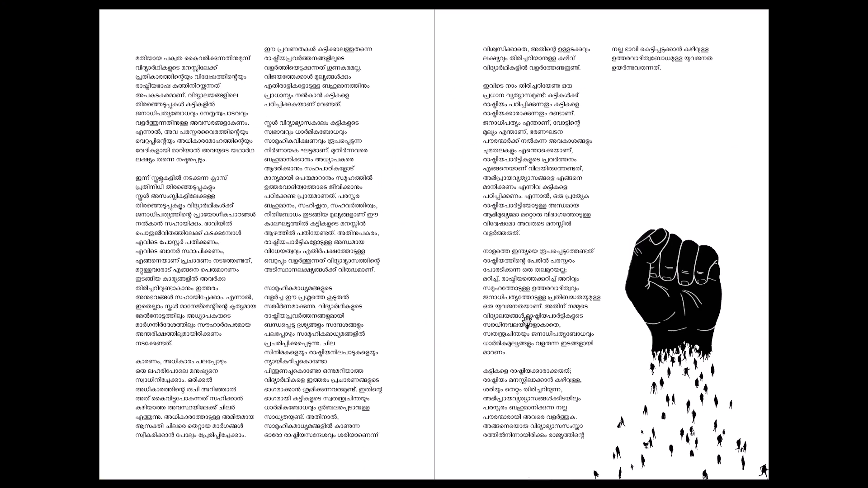
key(Right)
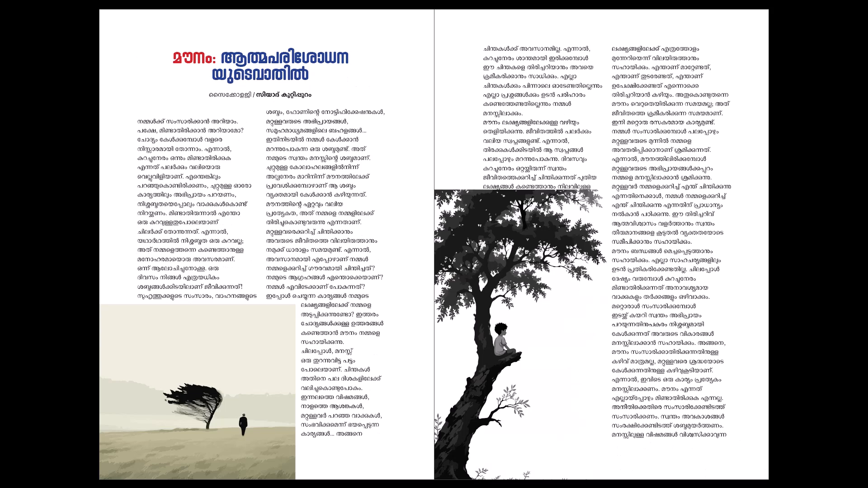
key(Right)
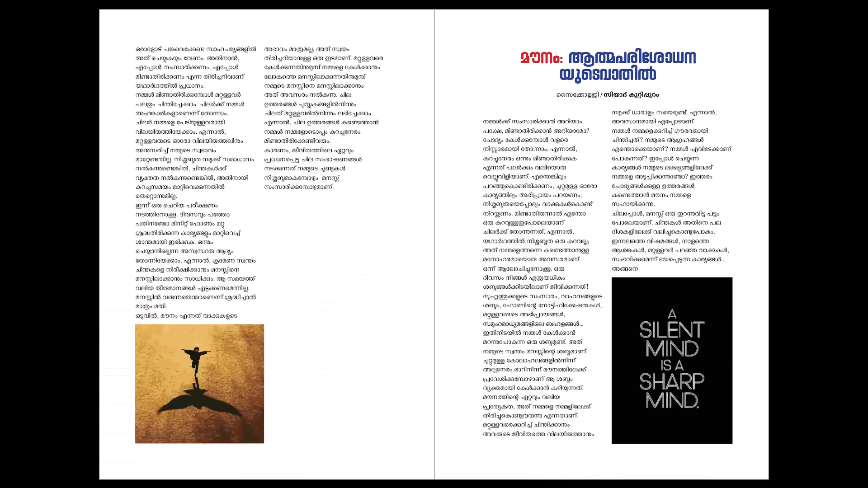
key(Right)
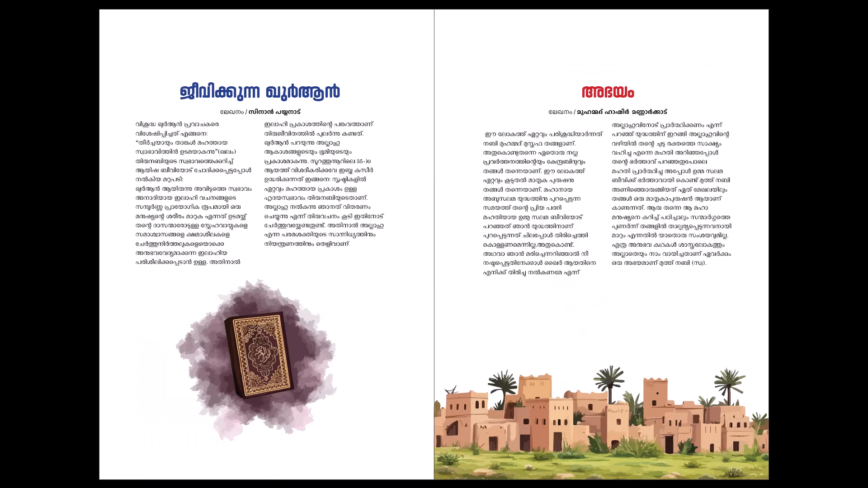
key(Right)
key(Right)
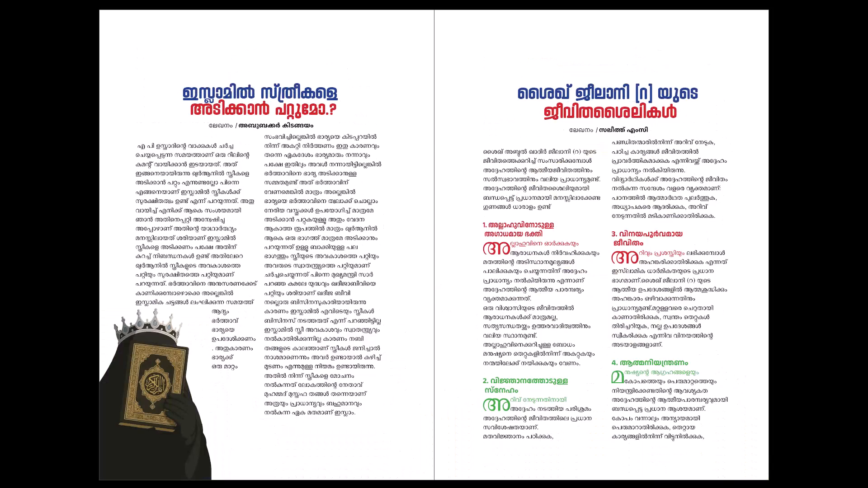
key(Right)
key(Right)
key(Right)
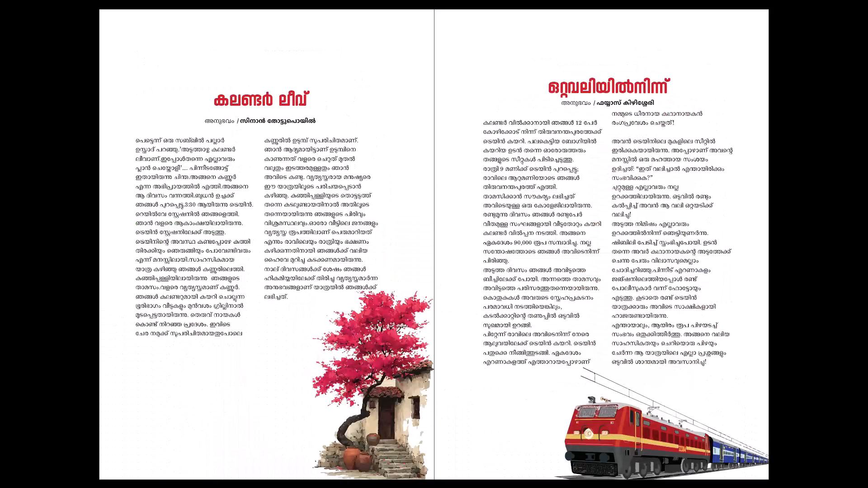
key(Right)
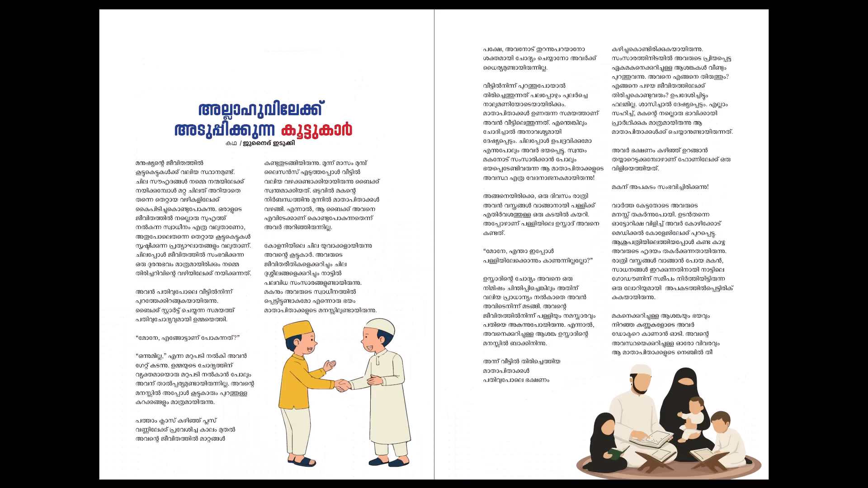
key(Left)
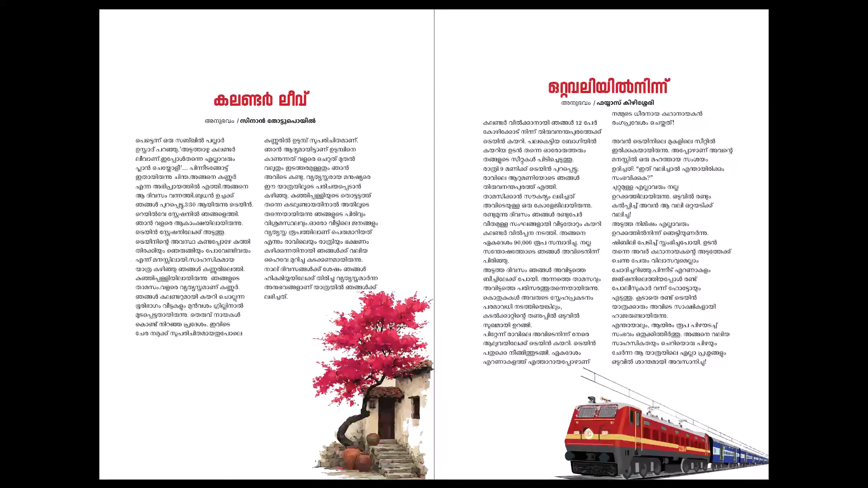
key(Right)
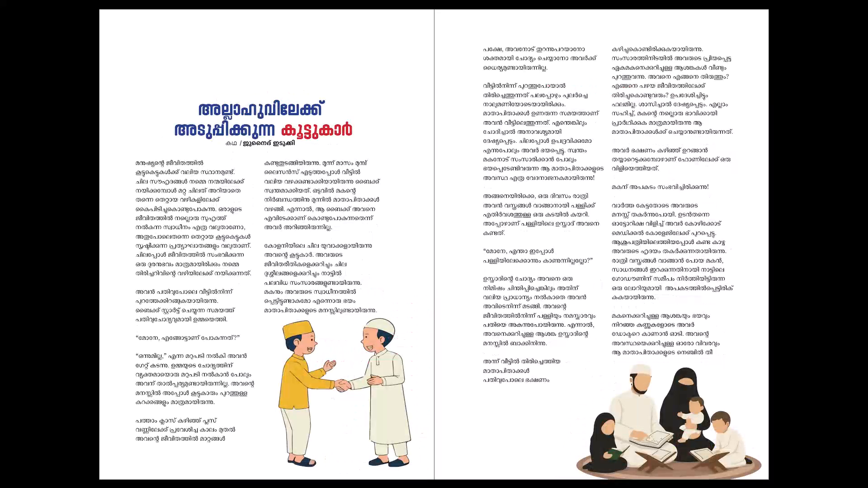
key(Right)
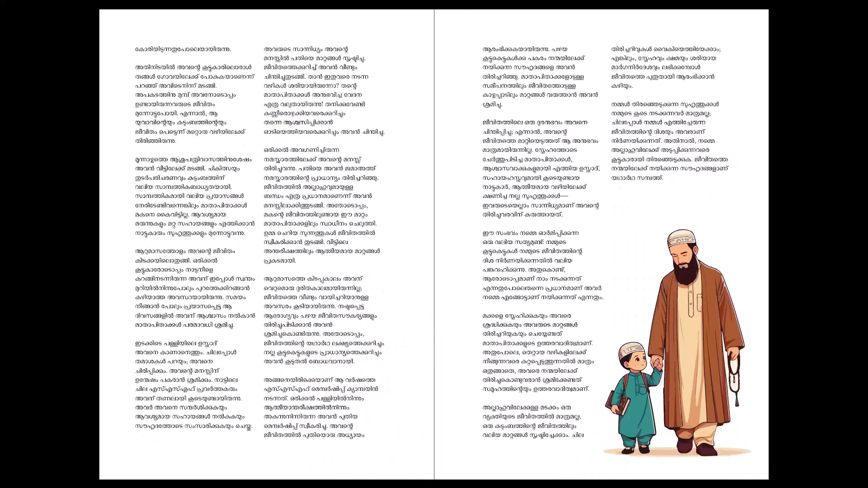
key(Left)
key(Right)
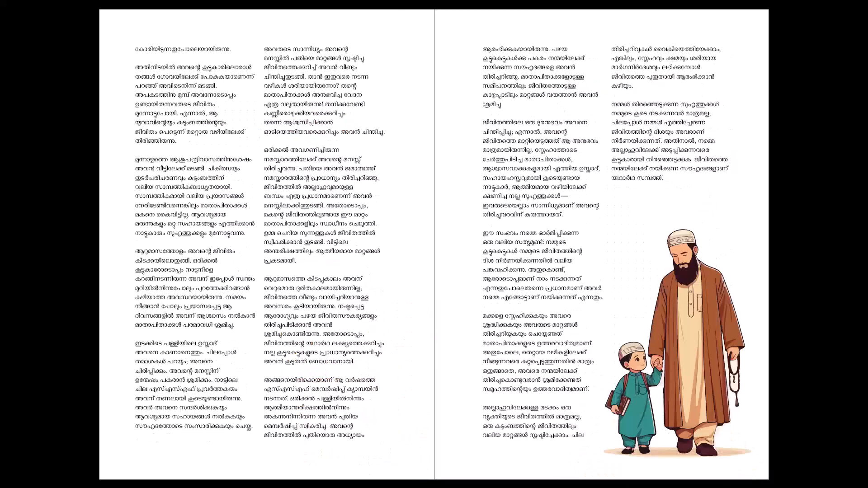
key(Right)
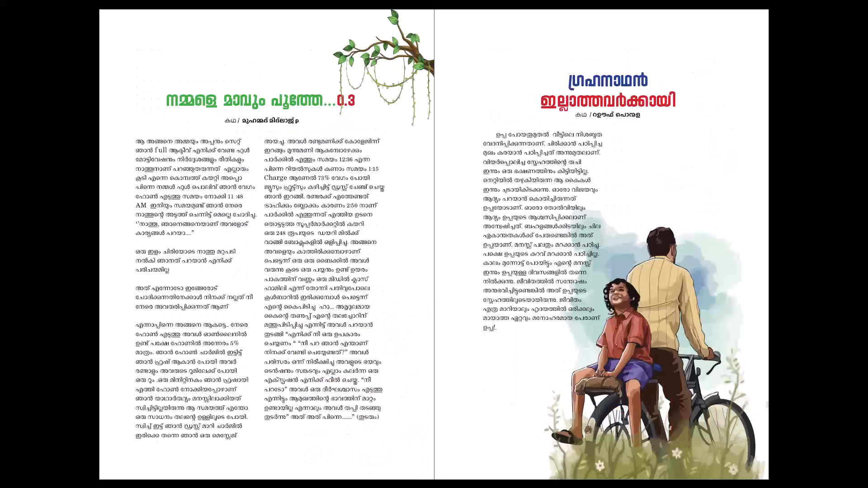
key(Right)
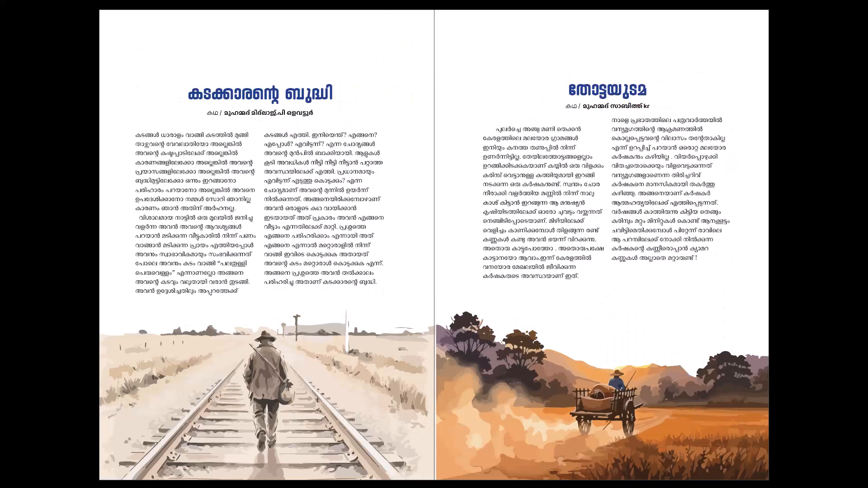
key(Escape)
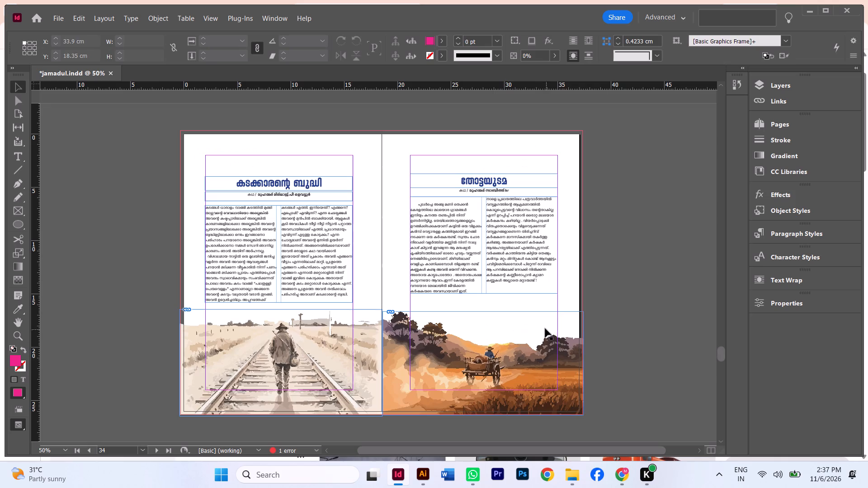
Nudge the railway track picture on page 34 outward to X -0.488 cm, so its inner edge sits on the spine.
alt+scroll(378, 302, up, 5)
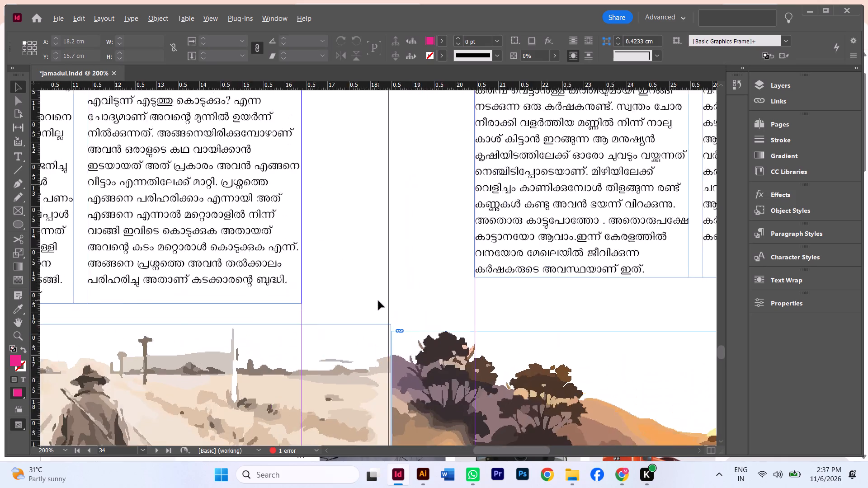
alt+scroll(378, 301, up, 1)
scroll(401, 312, down, 20)
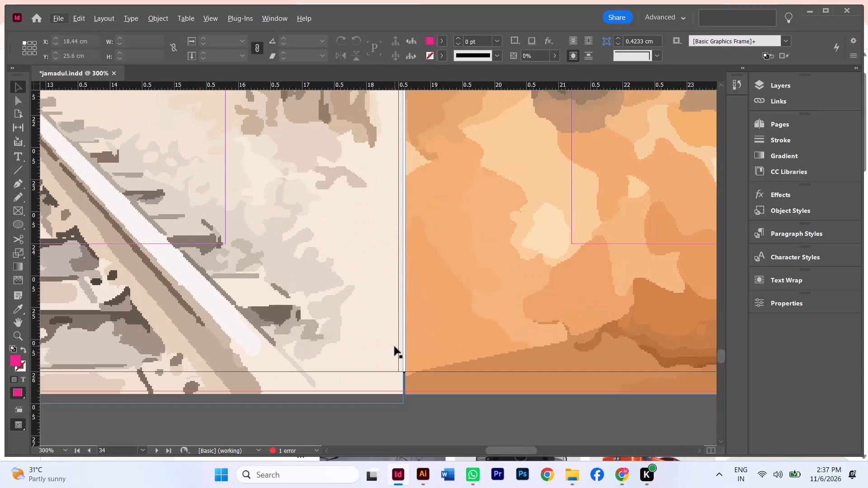
click(392, 366)
key(Left)
key(Left)
key(Left)
key(Left)
key(Left)
key(Left)
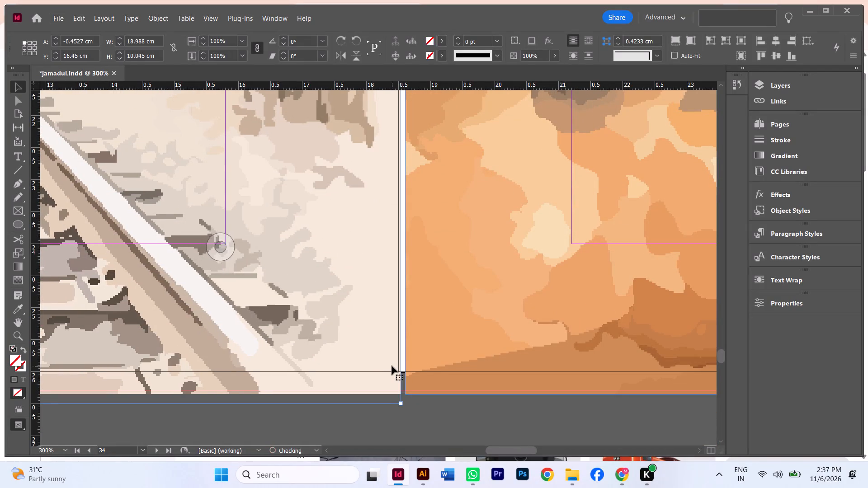
key(Right)
key(Right)
key(Right)
key(Right)
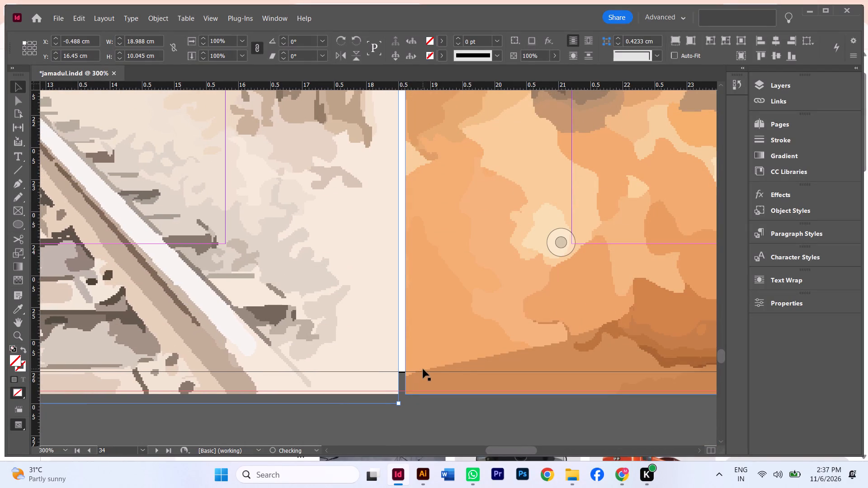
Nudge the bullock cart picture on page 35 inward to X 18.5028 cm, closing the gap at the spine.
click(458, 358)
key(Left)
key(Left)
key(Left)
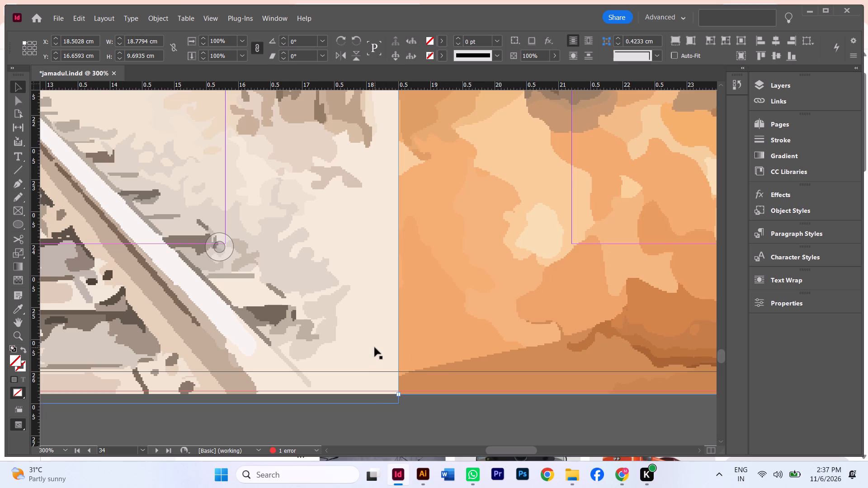
Preview pages 36 to 39 and recolour all the article body text on pages 38 and 39 red, C=15 M=100 Y=100 K=0.
key(shift+w)
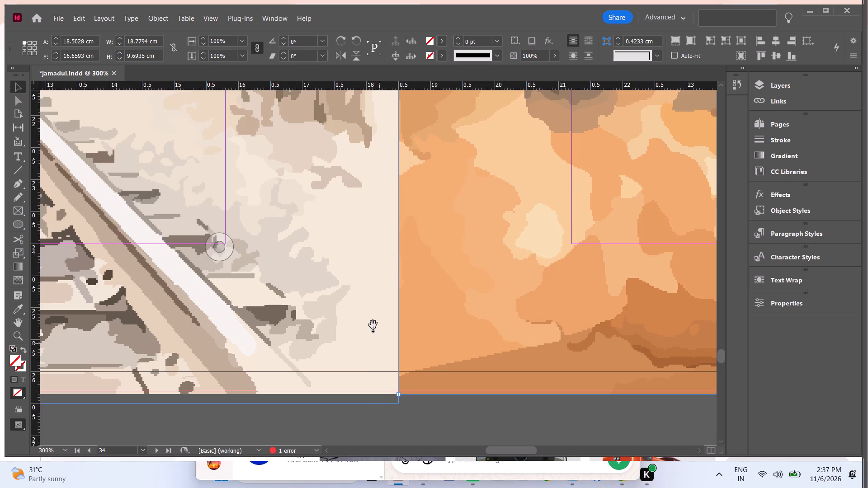
key(Right)
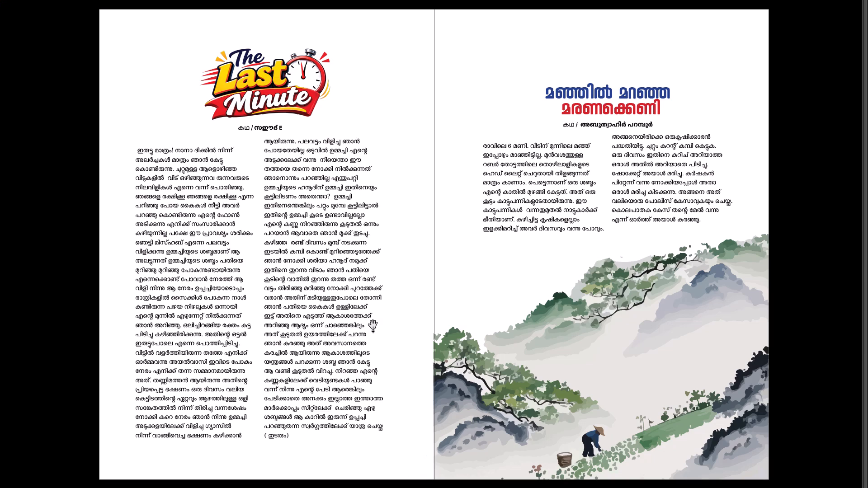
key(Right)
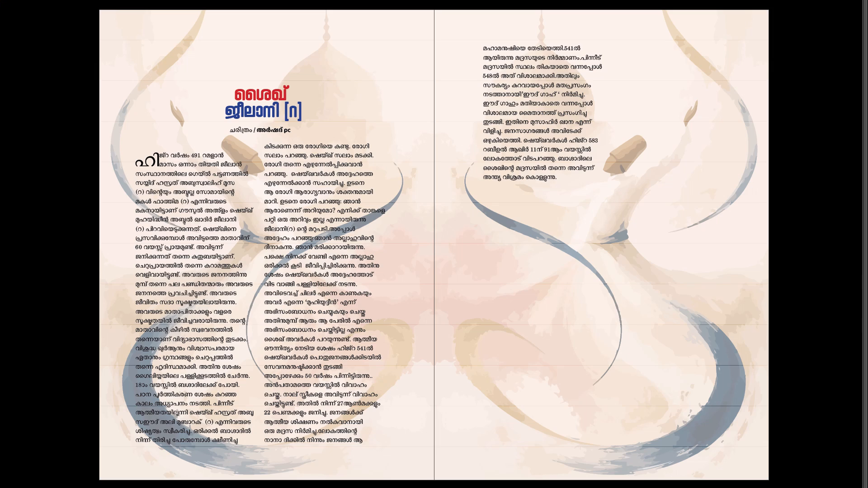
key(Escape)
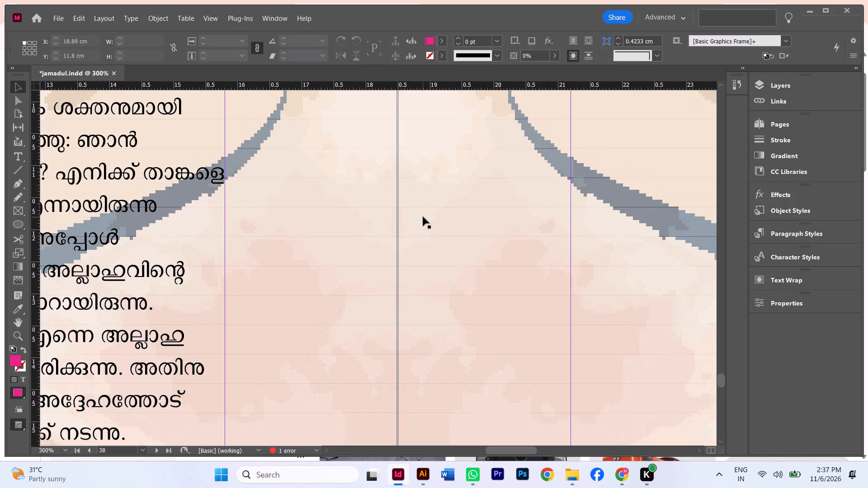
alt+scroll(407, 217, down, 5)
alt+scroll(301, 235, down, 2)
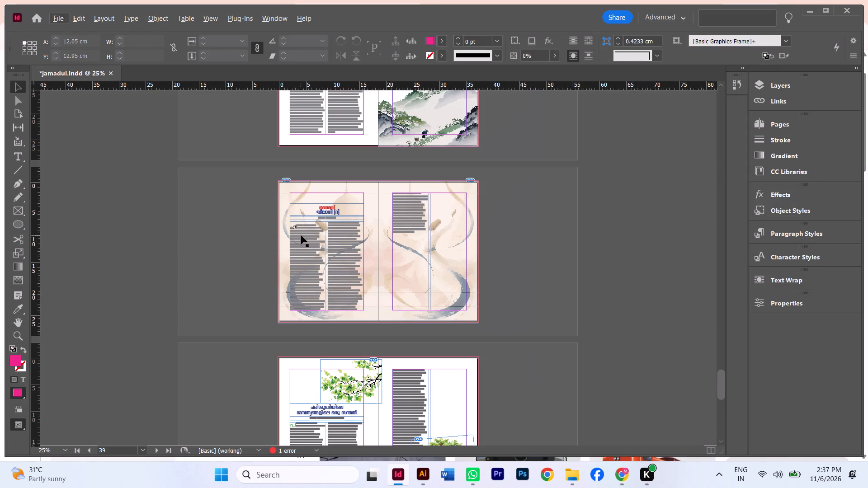
double_click(319, 243)
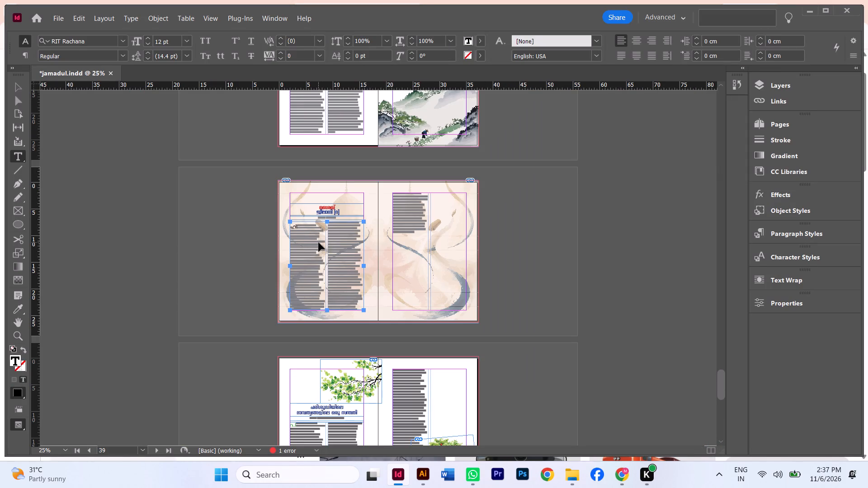
key(ctrl+a)
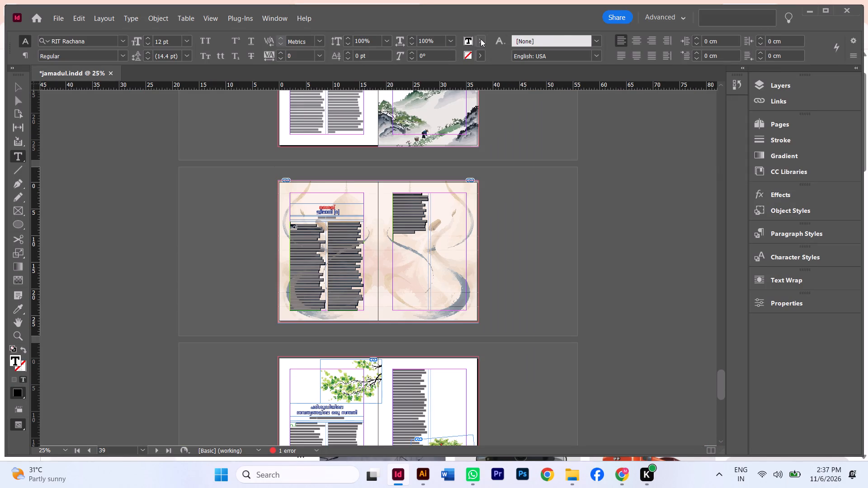
click(481, 39)
click(420, 160)
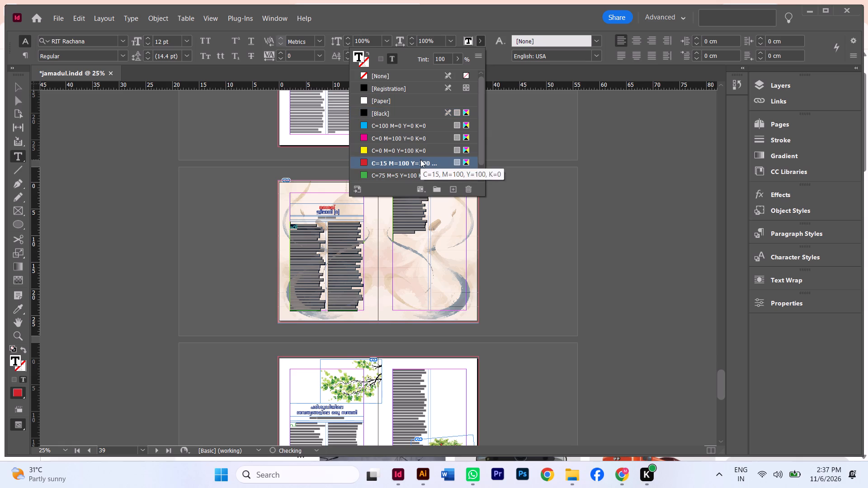
click(604, 171)
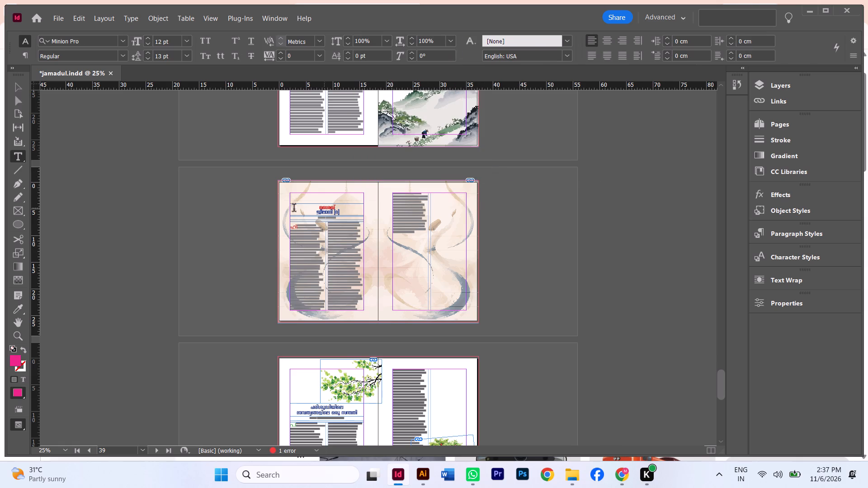
Examine how the red body text on pages 38 and 39 reads over the background artwork.
alt+scroll(224, 225, up, 2)
alt+scroll(271, 251, up, 3)
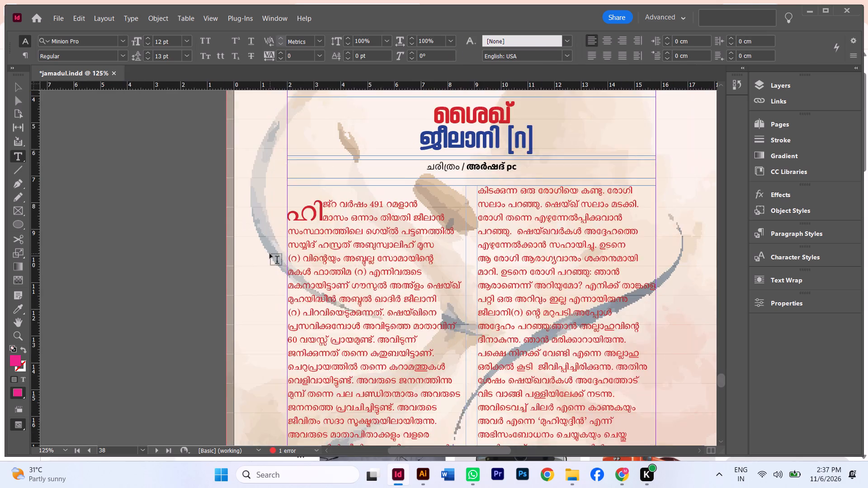
scroll(517, 319, down, 14)
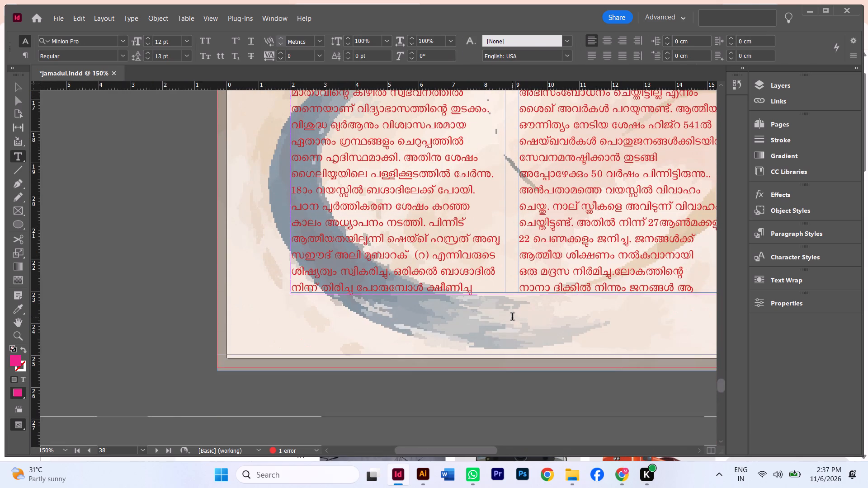
ctrl+scroll(512, 316, up, 7)
ctrl+scroll(511, 315, down, 15)
scroll(508, 314, up, 6)
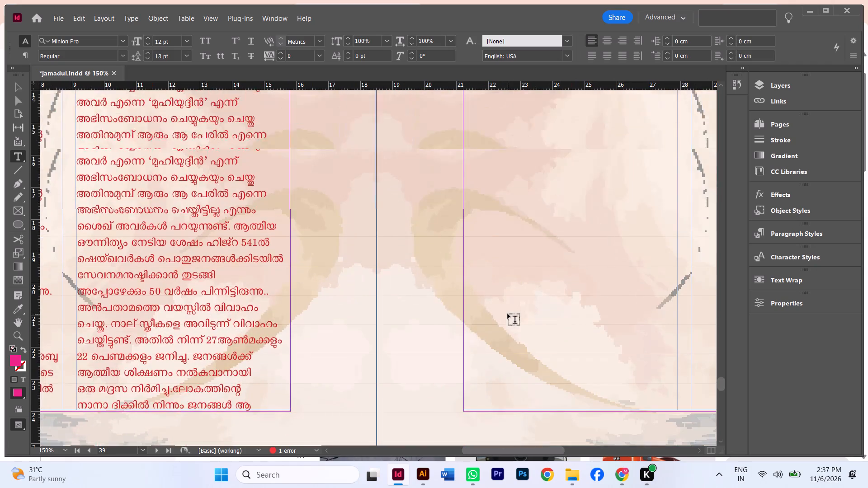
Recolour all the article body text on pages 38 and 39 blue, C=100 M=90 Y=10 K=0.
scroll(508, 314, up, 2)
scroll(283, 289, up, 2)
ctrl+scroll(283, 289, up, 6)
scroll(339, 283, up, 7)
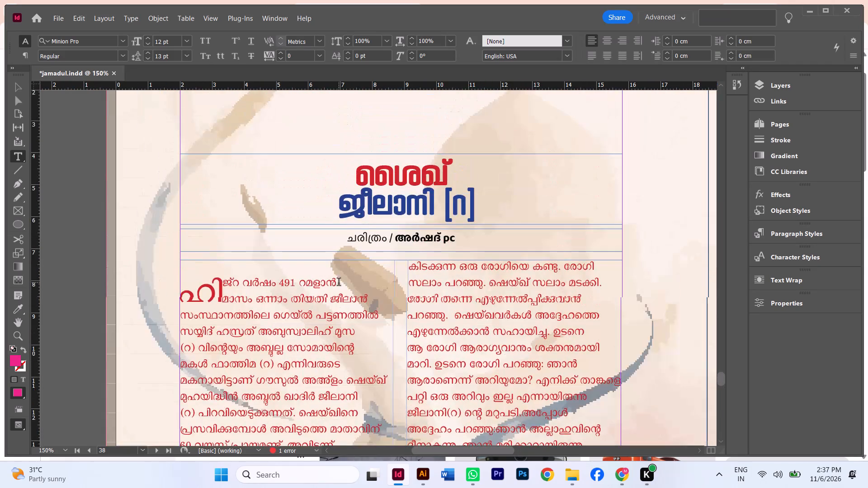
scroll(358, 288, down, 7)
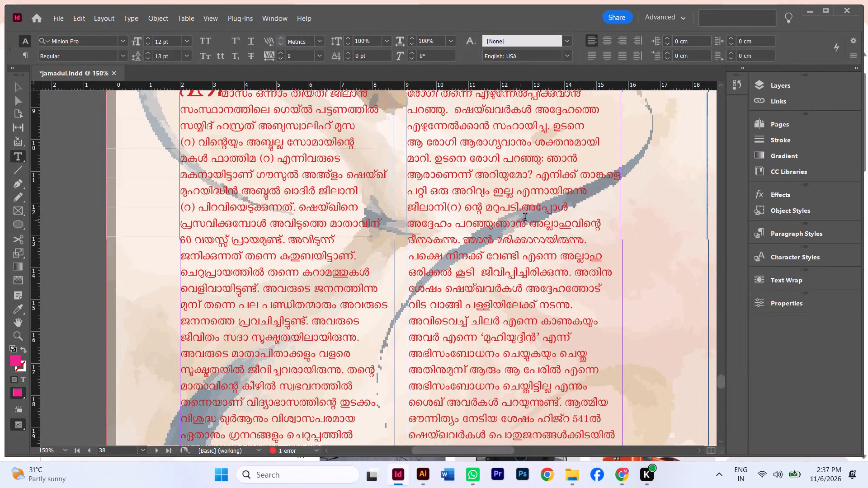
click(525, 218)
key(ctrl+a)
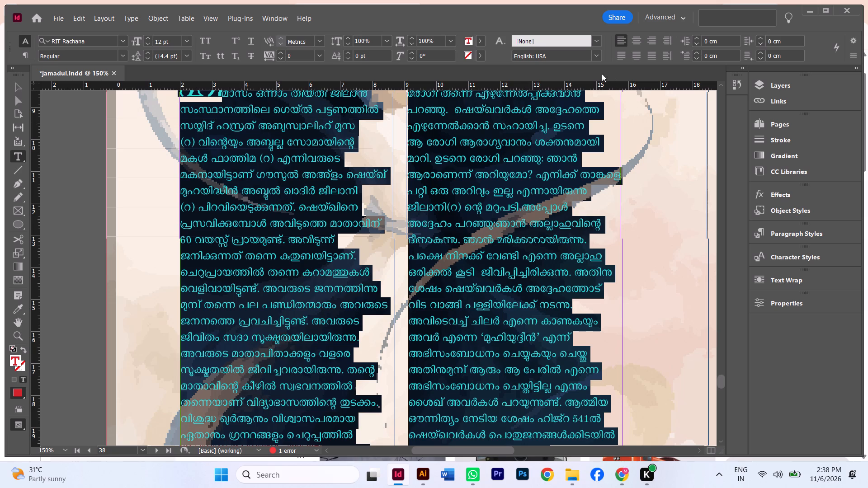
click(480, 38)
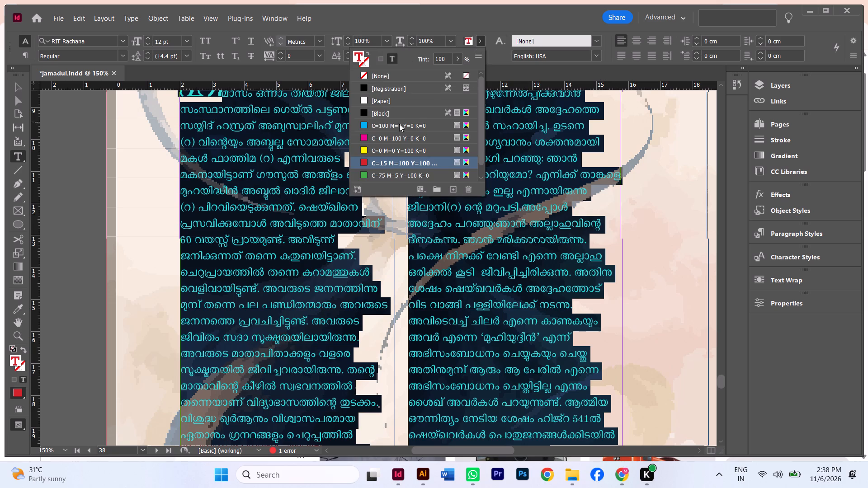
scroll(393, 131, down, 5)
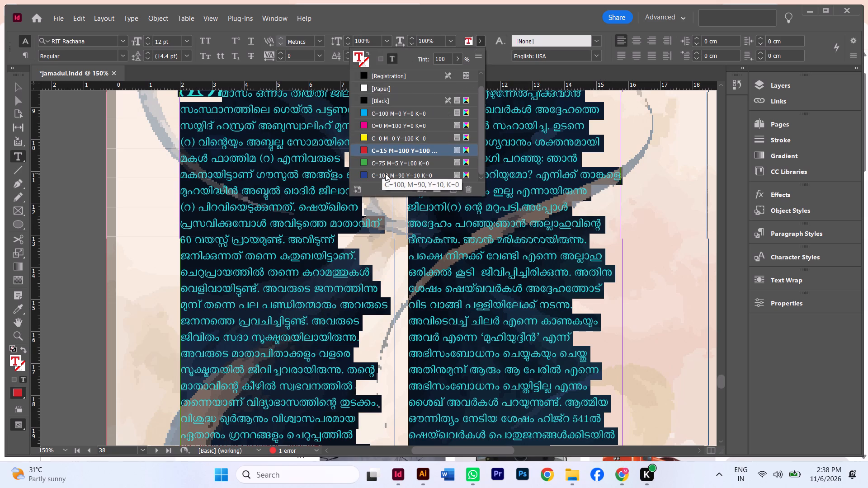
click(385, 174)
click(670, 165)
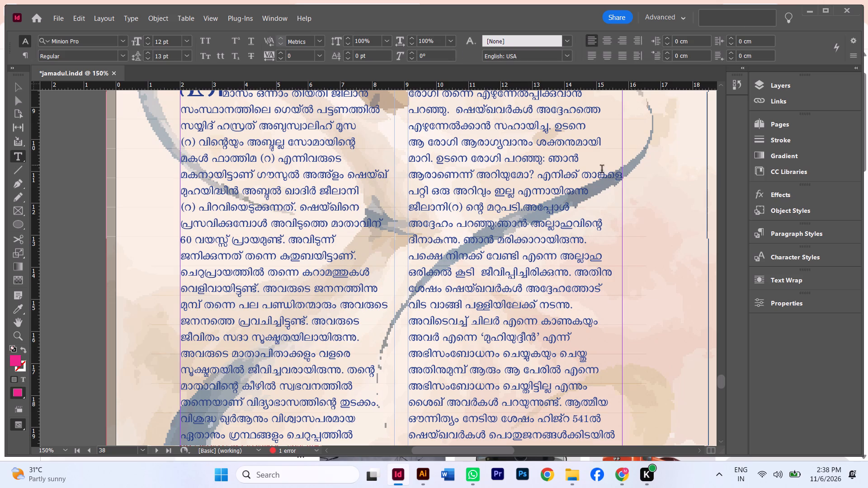
Check the body text against the artwork, and recolour all the article body text on pages 38 and 39 [Black].
scroll(447, 155, up, 5)
scroll(416, 174, down, 7)
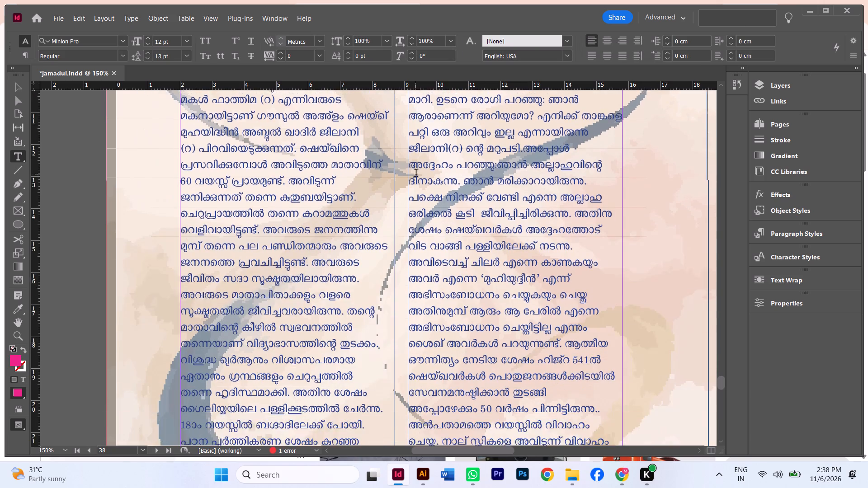
scroll(416, 174, down, 7)
click(523, 184)
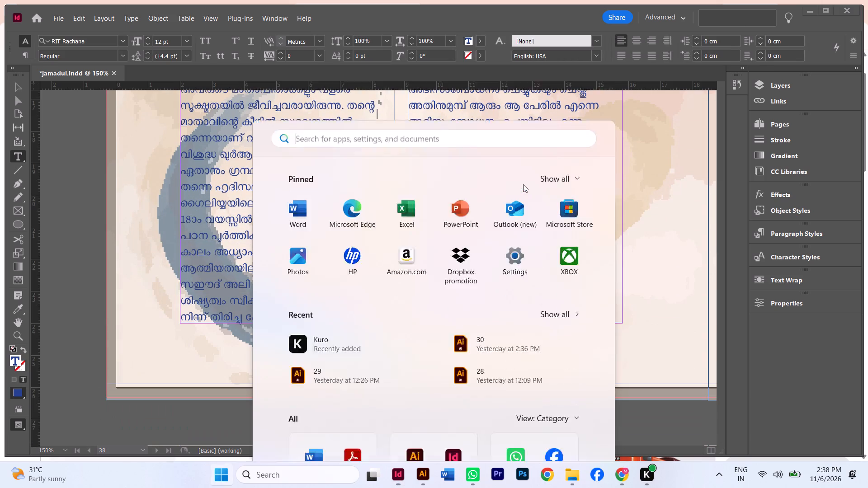
click(657, 173)
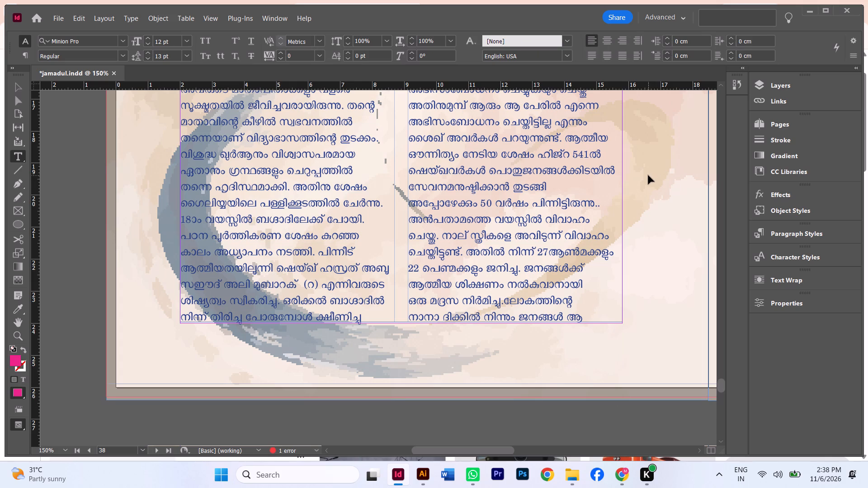
key(ctrl+a)
click(556, 196)
key(ctrl+a)
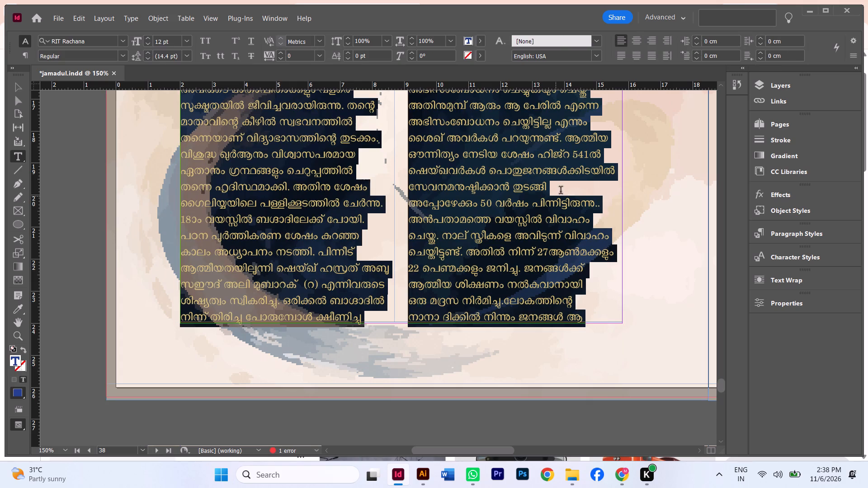
click(481, 40)
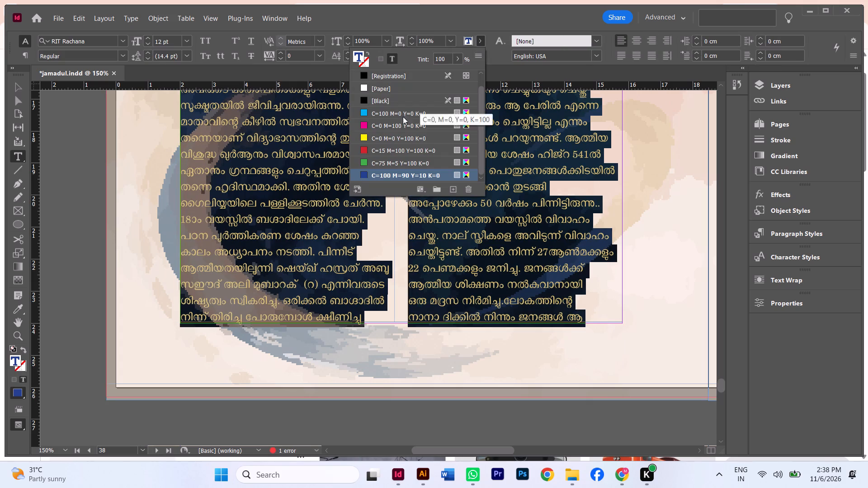
click(402, 101)
click(663, 139)
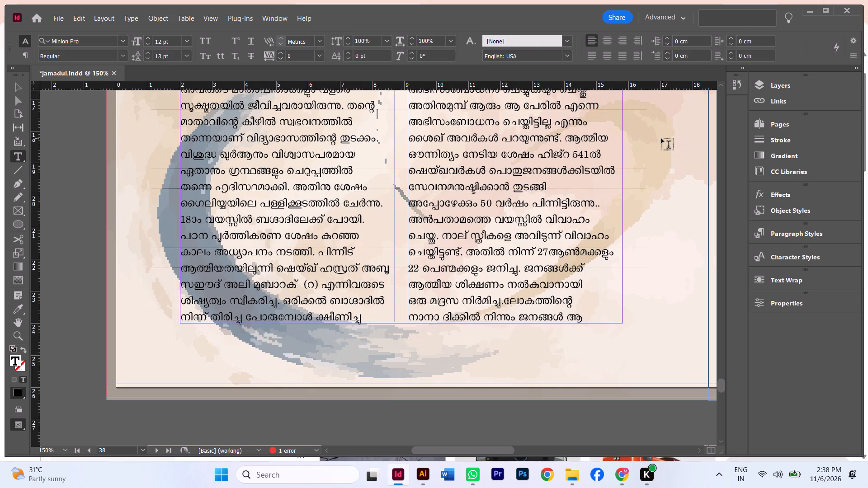
Preview the spreads from page 38 to page 43 and save the document.
alt+scroll(615, 149, down, 5)
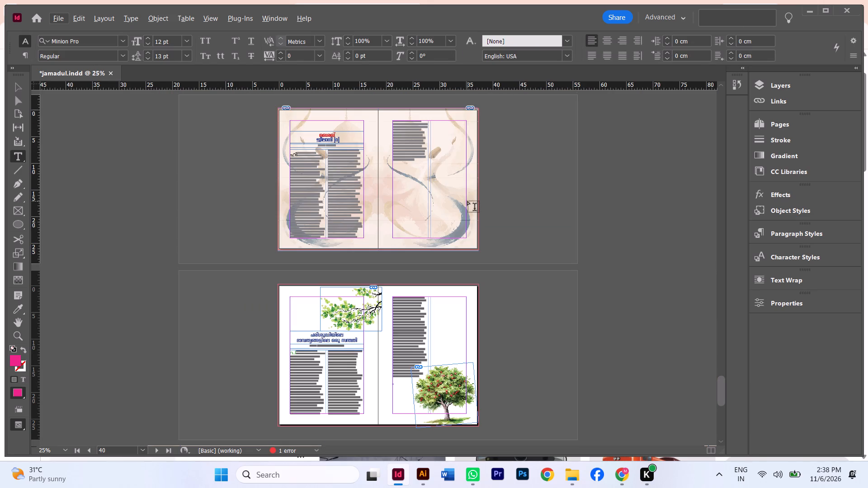
scroll(467, 201, down, 7)
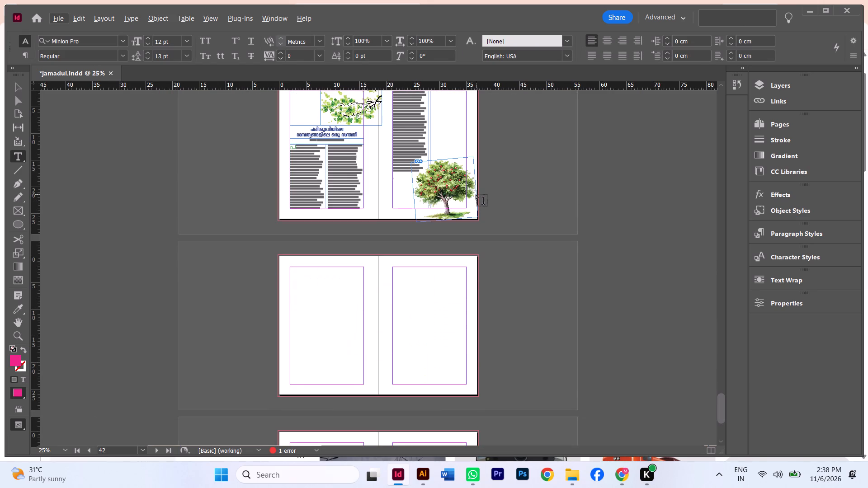
key(ctrl+s)
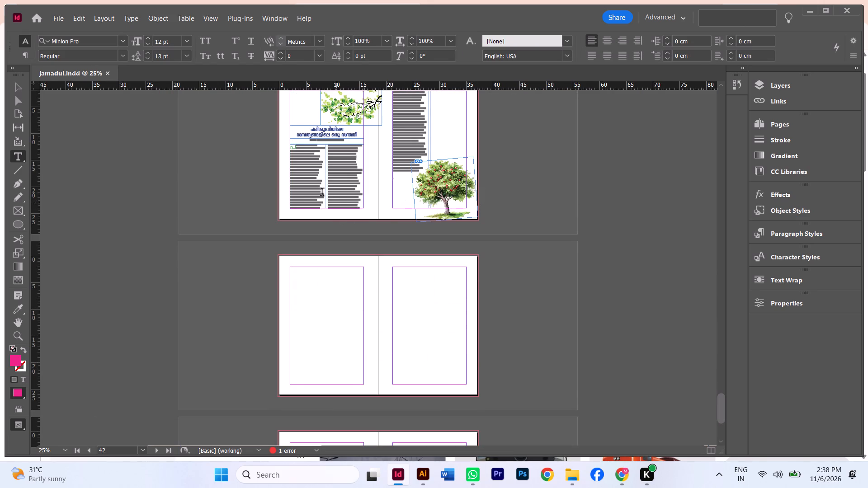
Duplicate the two-column body text frame, headline frame and byline frame from page 40 onto blank page 42.
click(20, 86)
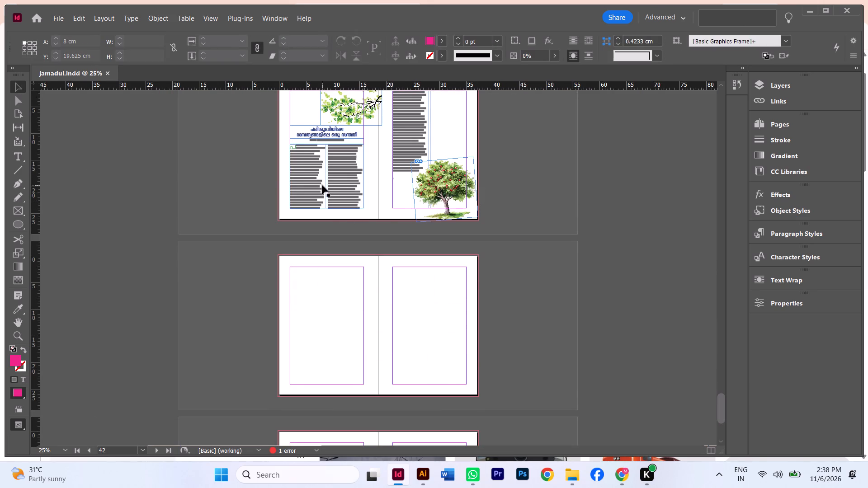
alt+drag(322, 185, 327, 338)
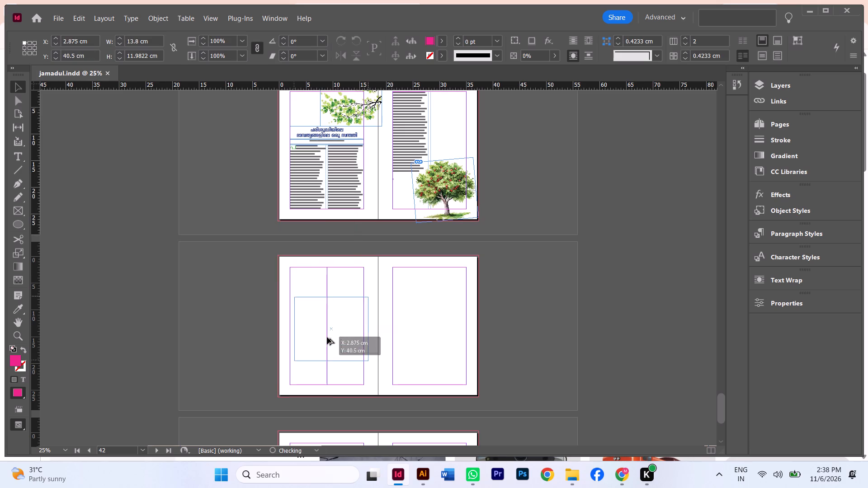
alt+drag(327, 338, 321, 326)
scroll(331, 294, up, 3)
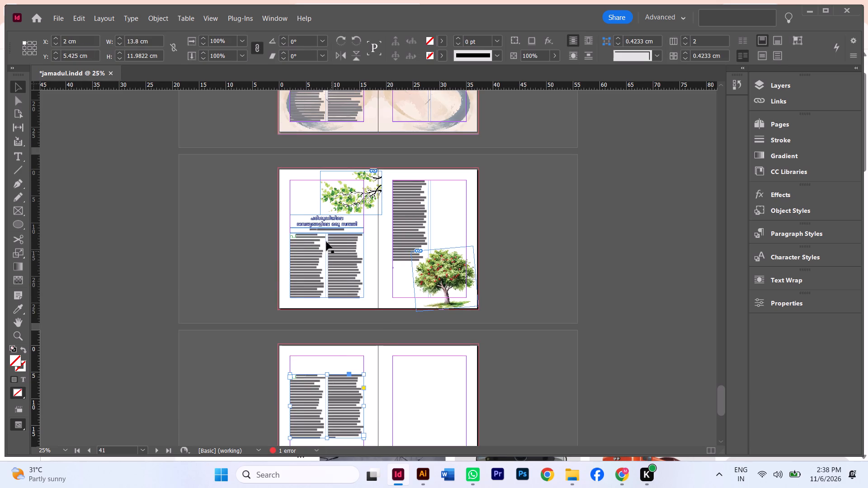
alt+drag(299, 216, 307, 355)
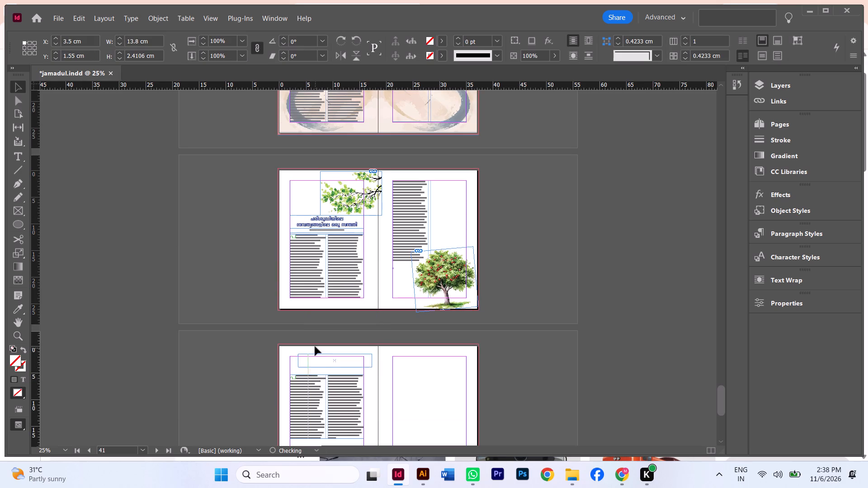
drag(314, 230, 317, 376)
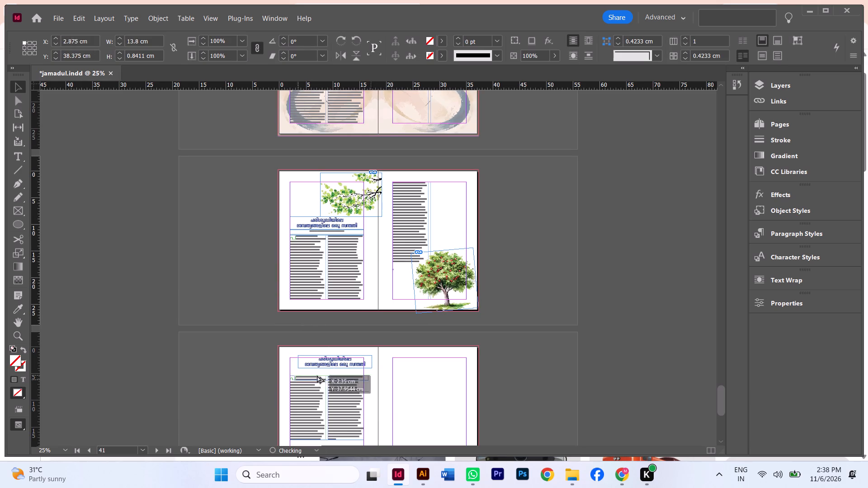
drag(317, 376, 315, 371)
Arrange page 42 within the margins: body text at X 2 cm, Y 8.6 cm, byline at X 2 cm, Y 7.3 cm, headline above them.
scroll(335, 367, up, 3)
alt+scroll(334, 365, up, 1)
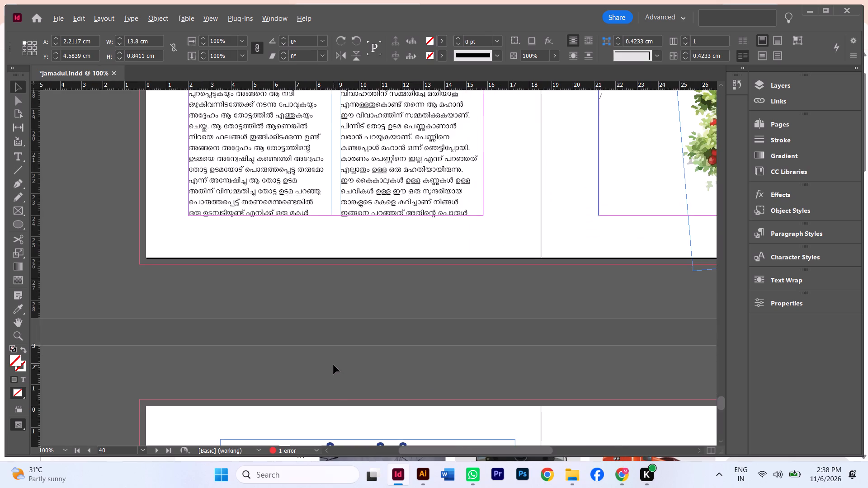
scroll(334, 365, down, 8)
drag(348, 320, 344, 366)
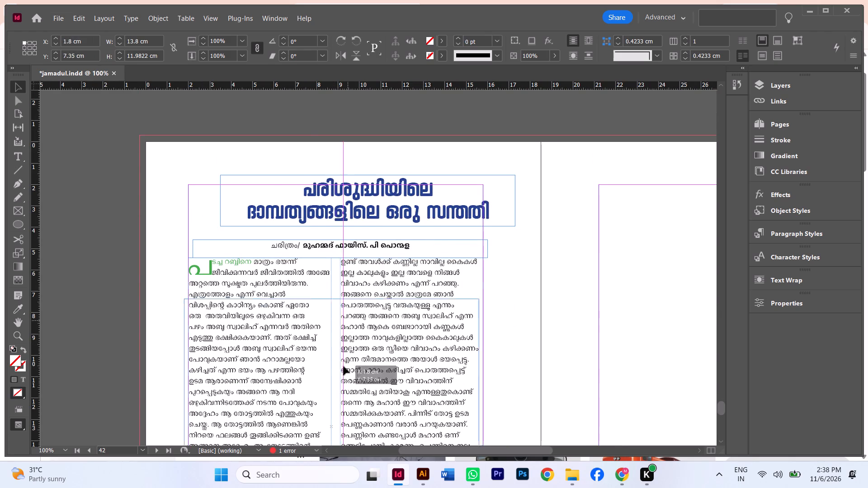
drag(344, 366, 350, 389)
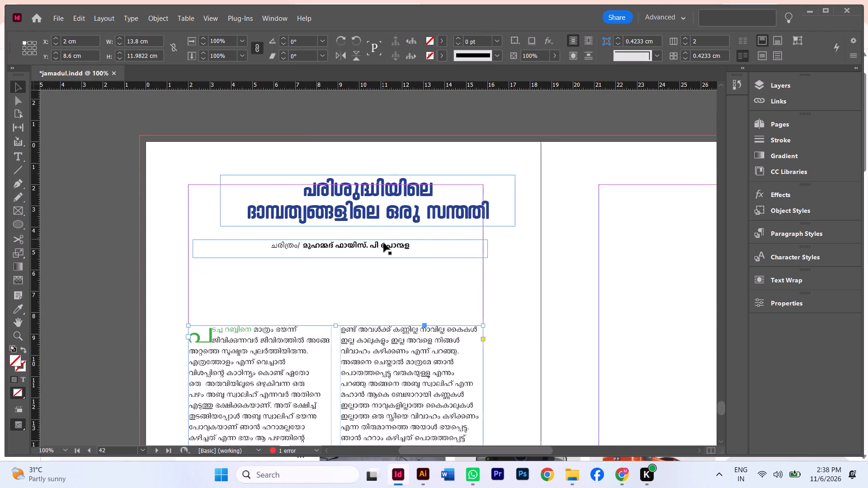
drag(386, 246, 382, 304)
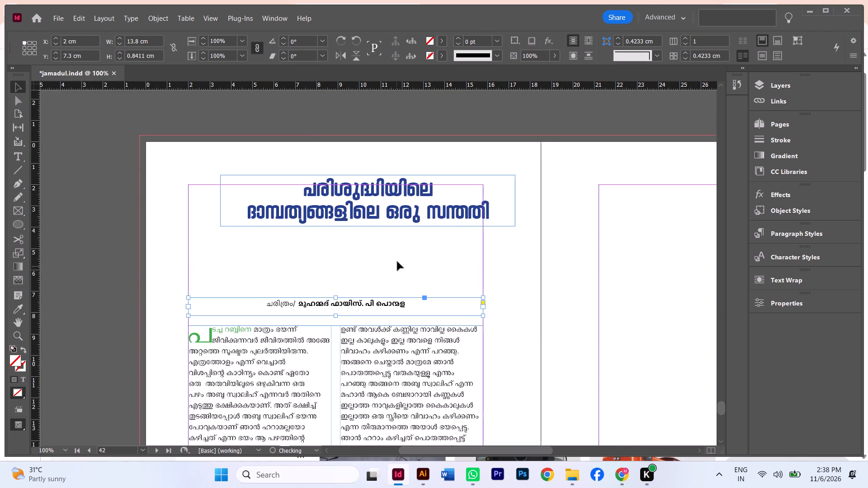
drag(412, 218, 378, 275)
Delete the opening lines of the old article from the copied body text on page 42.
scroll(344, 339, down, 2)
double_click(219, 277)
drag(202, 276, 288, 301)
key(BackSpace)
key(BackSpace)
key(BackSpace)
key(BackSpace)
key(BackSpace)
key(BackSpace)
key(BackSpace)
key(BackSpace)
key(BackSpace)
key(BackSpace)
key(BackSpace)
key(BackSpace)
key(BackSpace)
key(BackSpace)
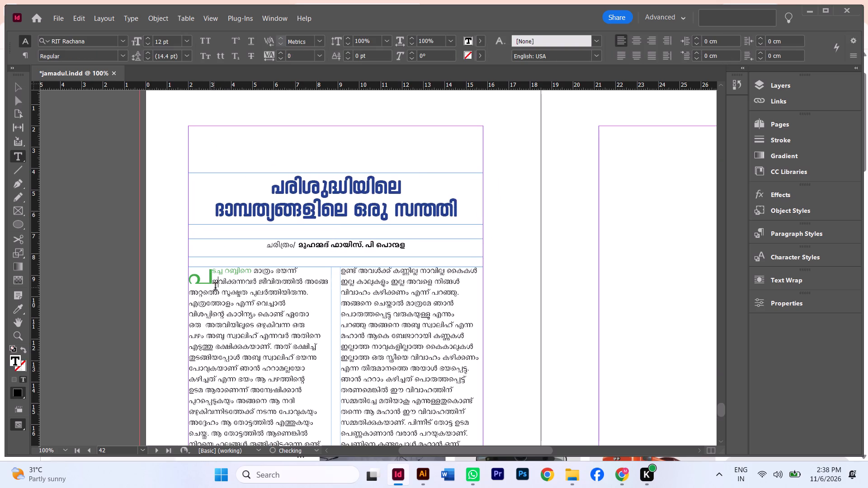
key(BackSpace)
key(BackSpace)
drag(243, 285, 206, 267)
key(BackSpace)
drag(229, 288, 203, 272)
key(BackSpace)
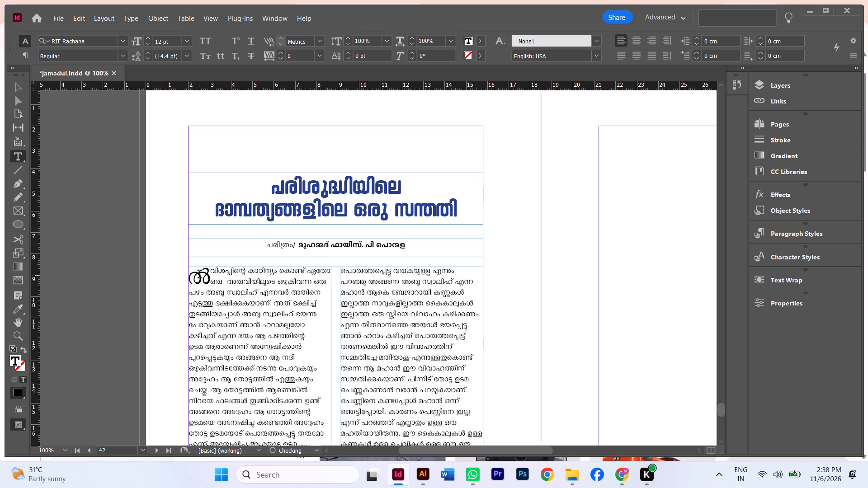
drag(199, 275, 237, 294)
key(BackSpace)
drag(203, 277, 273, 303)
key(BackSpace)
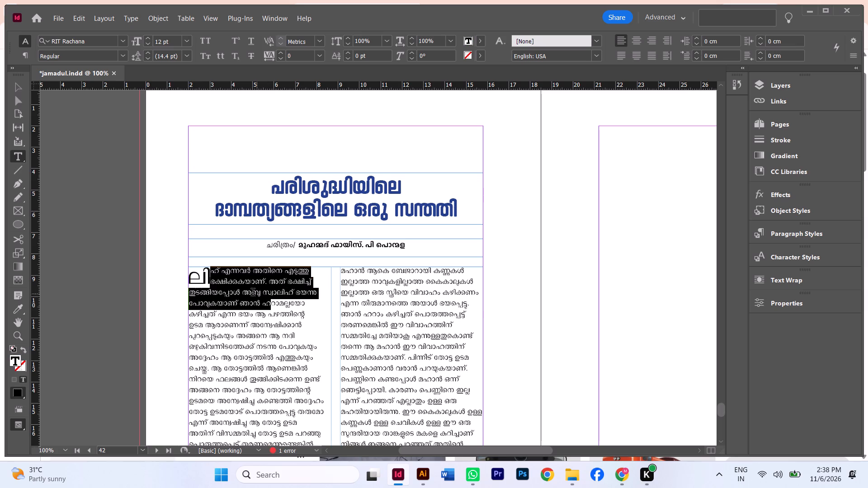
Open the Drop Caps and Nested Styles settings for the first body paragraph on page 42 and try to change its drop cap line count.
click(189, 288)
click(192, 276)
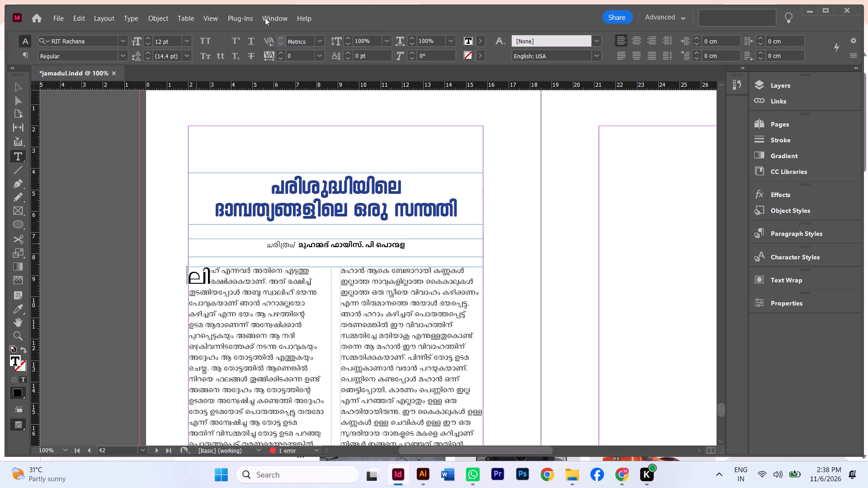
key(ctrl+alt+r)
text(1q)
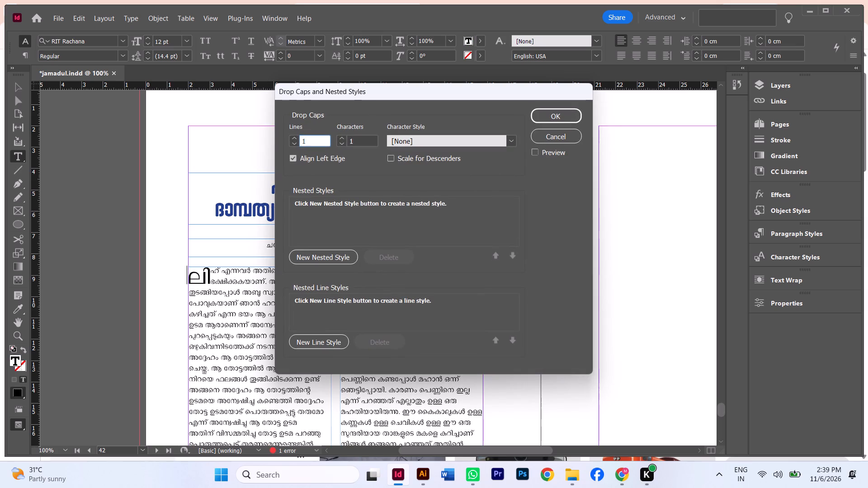
key(BackSpace)
key(BackSpace)
key(BackSpace)
key(q)
key(Return)
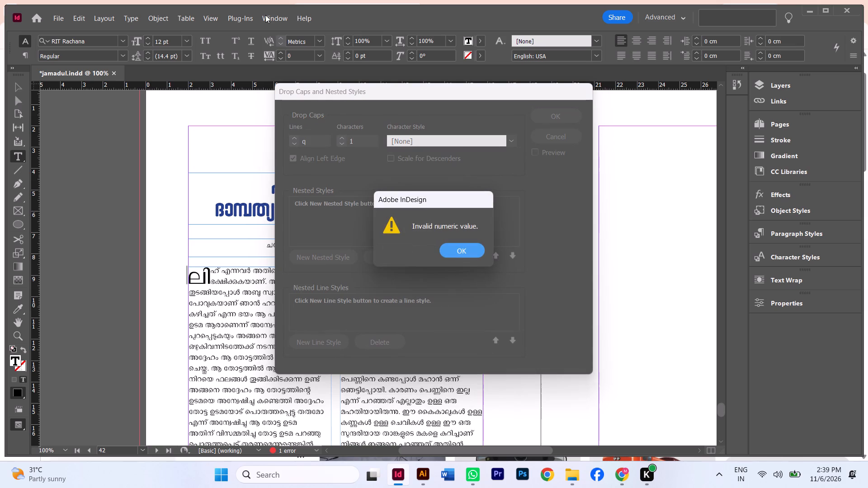
key(BackSpace)
click(480, 253)
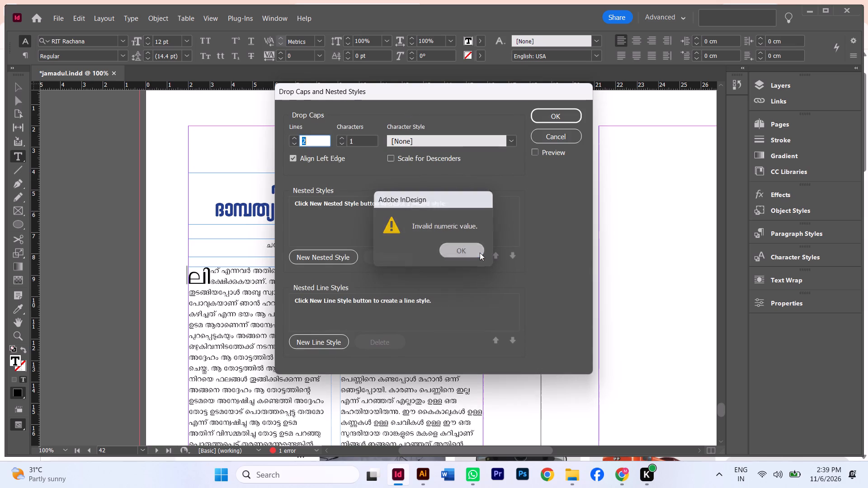
click(438, 137)
click(410, 140)
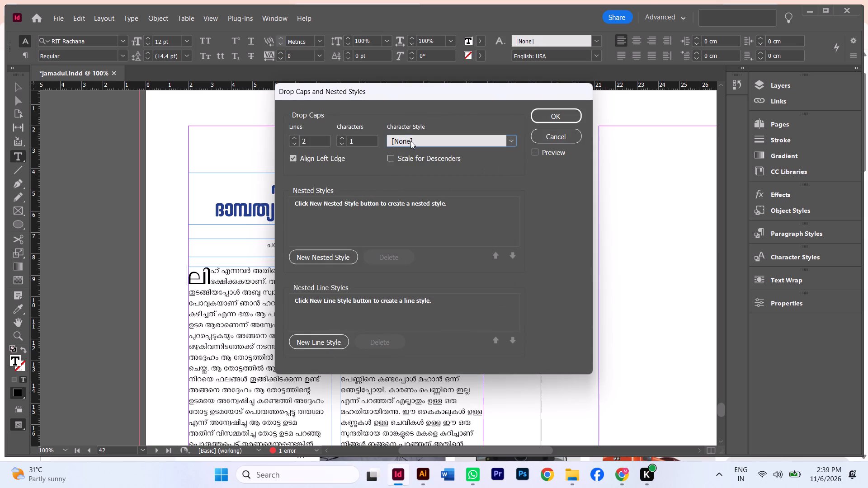
click(408, 140)
click(354, 145)
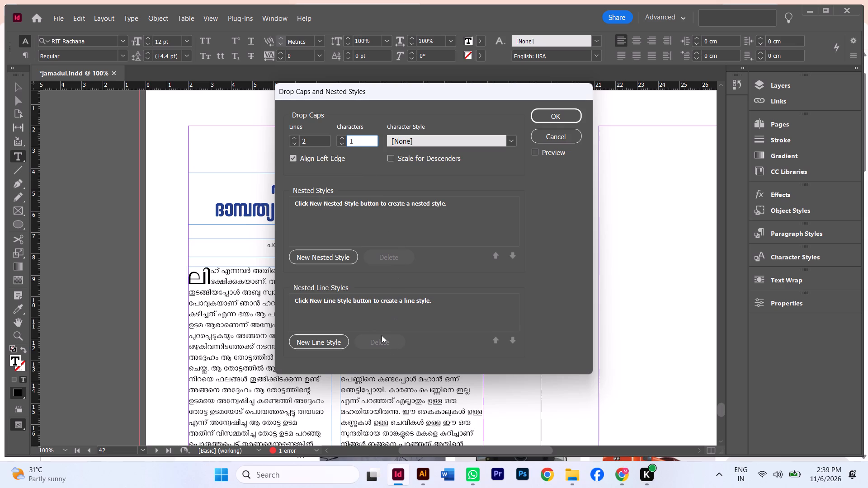
Set the drop cap of the first body paragraph on page 42 to 1 line.
key(Return)
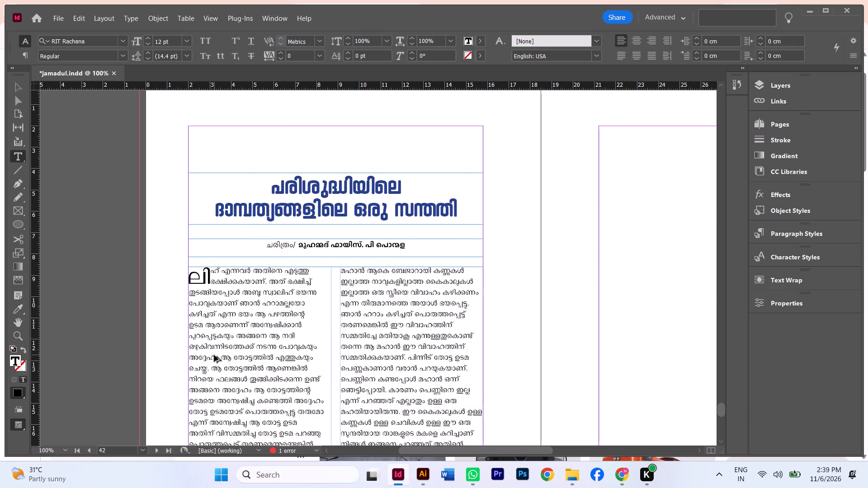
key(ctrl+alt+r)
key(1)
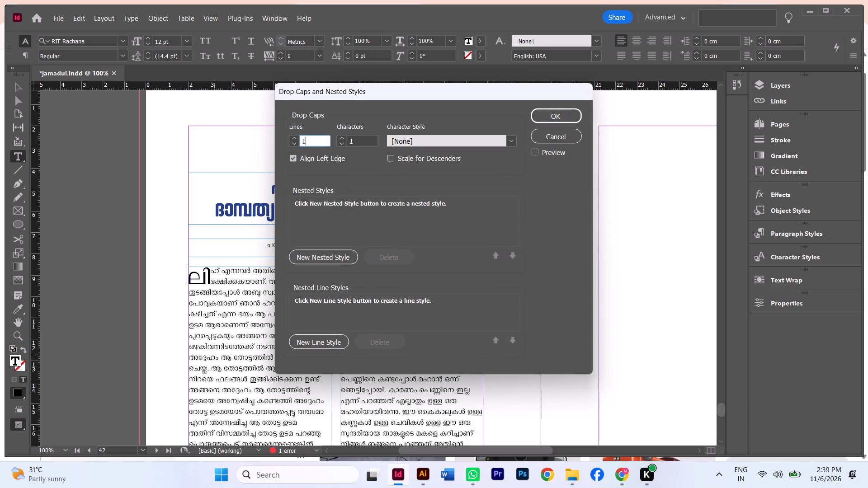
key(Return)
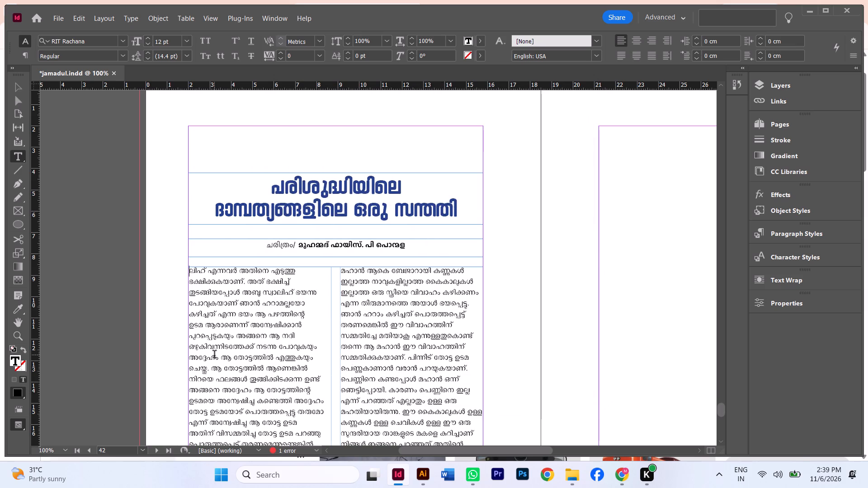
Extend the two-column body text frame on page 42 down to the bottom margin, keeping its 13.8 cm width.
scroll(238, 371, down, 7)
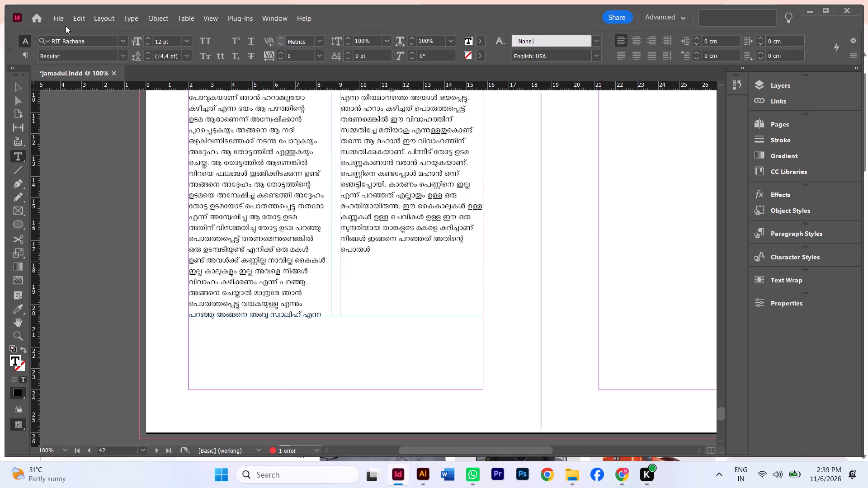
click(22, 83)
click(417, 303)
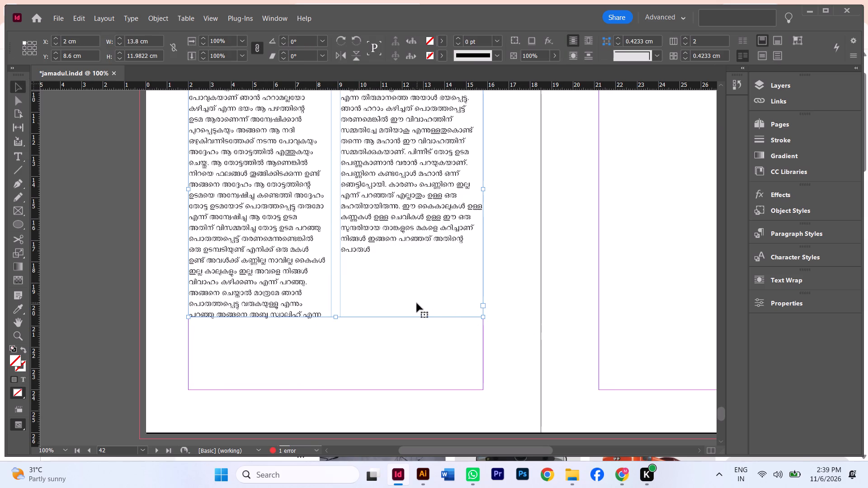
drag(335, 318, 356, 400)
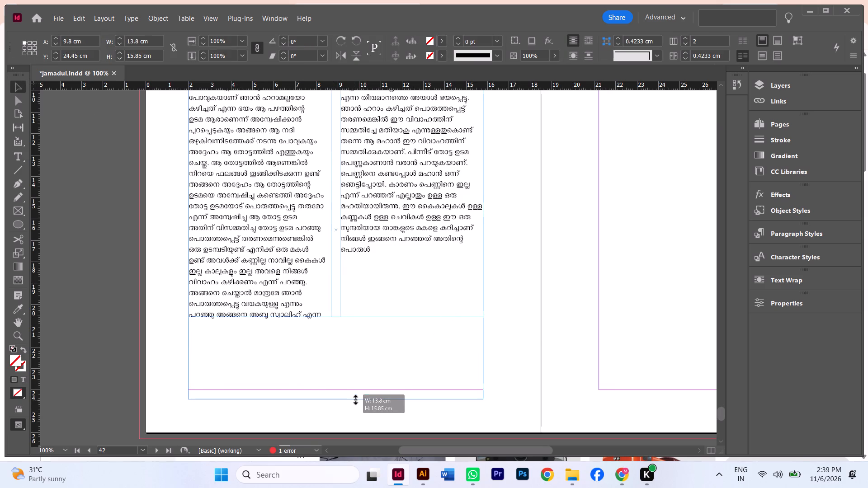
drag(356, 400, 356, 391)
click(685, 271)
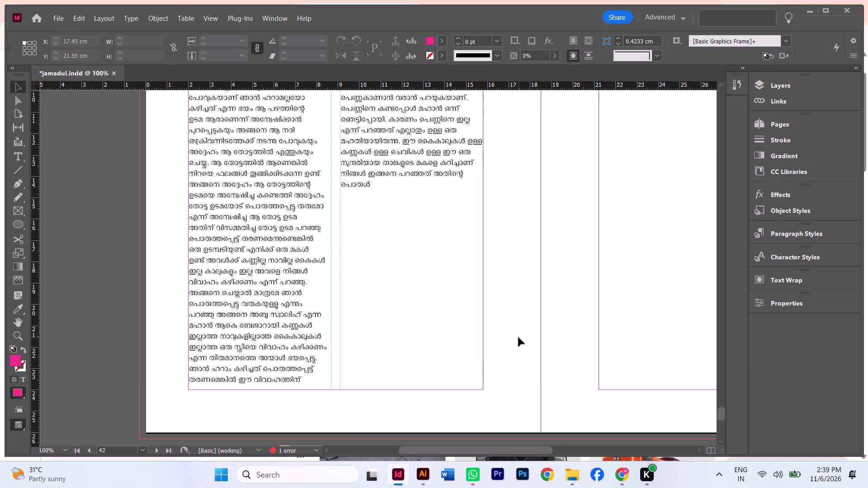
Save the magazine document.
key(ctrl+s)
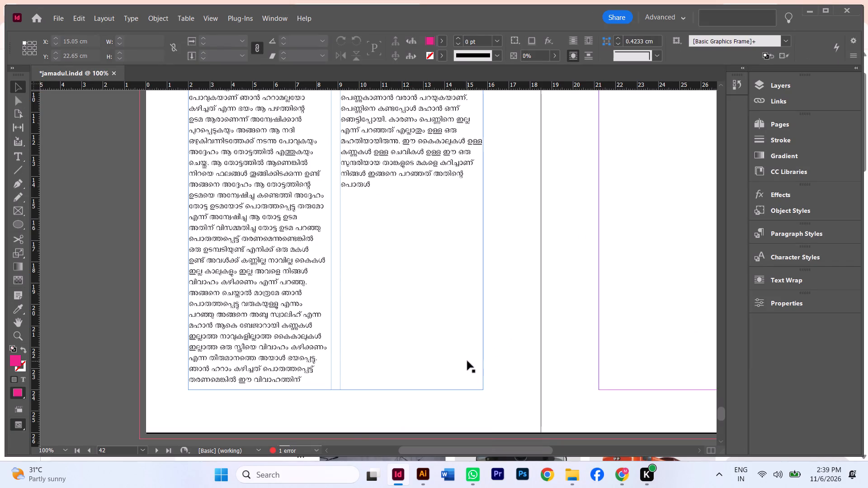
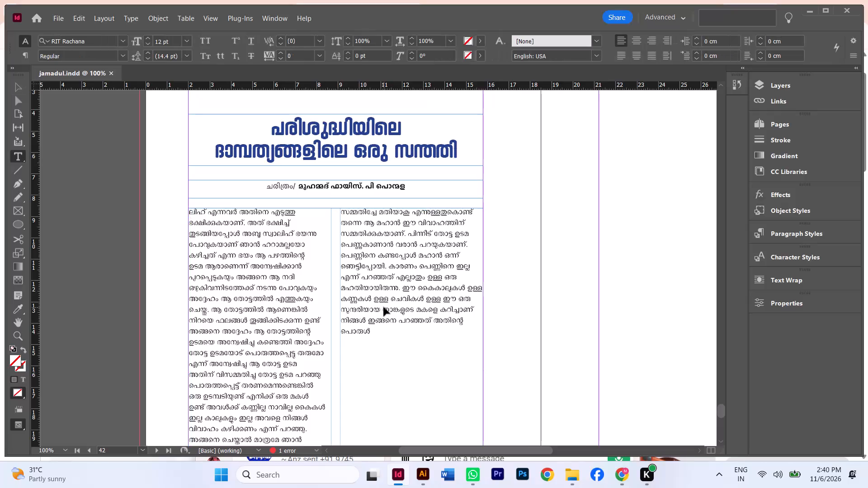
Replace all of the old article text in page 42's two-column body frame with the copied poem.
key(ctrl+a)
key(ctrl+v)
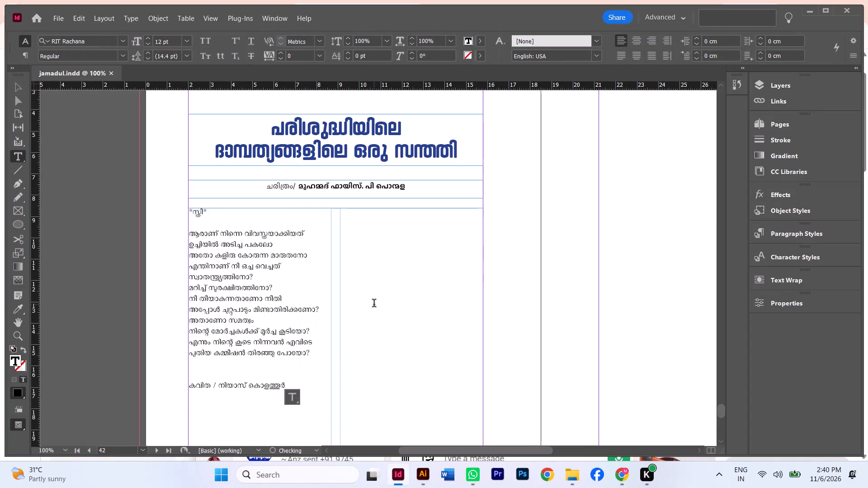
Select the poem's title line, *സ്ത്രീ*, at the top of the body text on page 42.
drag(219, 214, 179, 212)
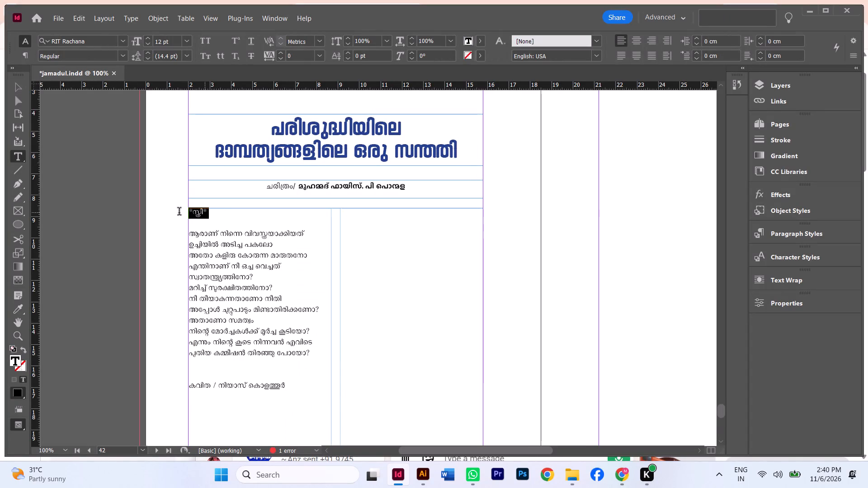
Cut the title line *സ്ത്രീ* from above the poem and paste it over the existing text in the Manglish editor in Chrome.
drag(179, 212, 165, 211)
key(ctrl+x)
click(619, 468)
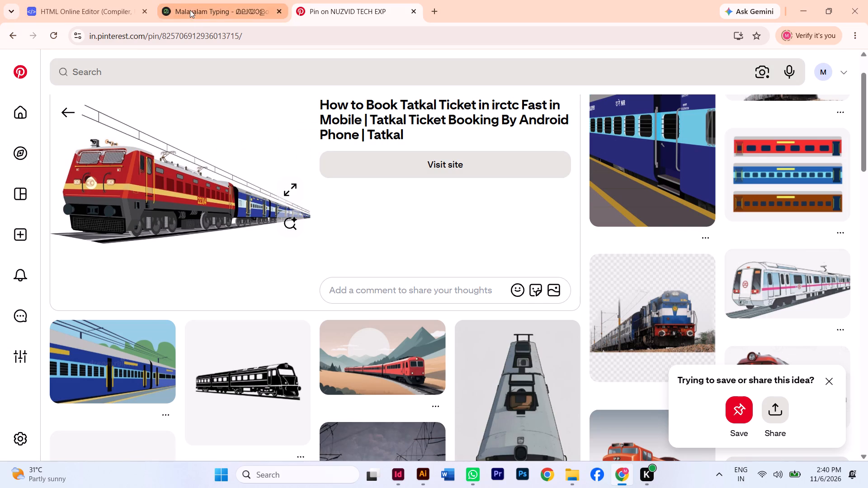
click(198, 21)
key(ctrl+a)
key(ctrl+v)
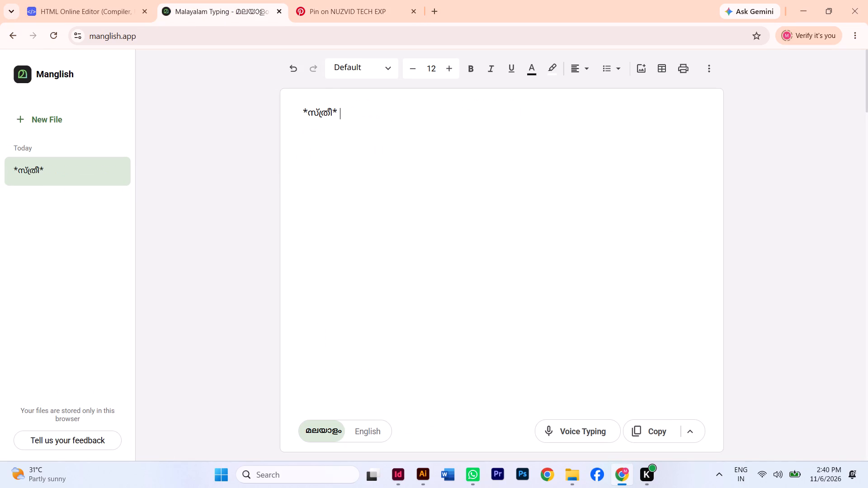
Remove both asterisks around സ്ത്രീ and copy the word in FML format.
key(BackSpace)
key(BackSpace)
key(Left)
key(Left)
key(Right)
key(BackSpace)
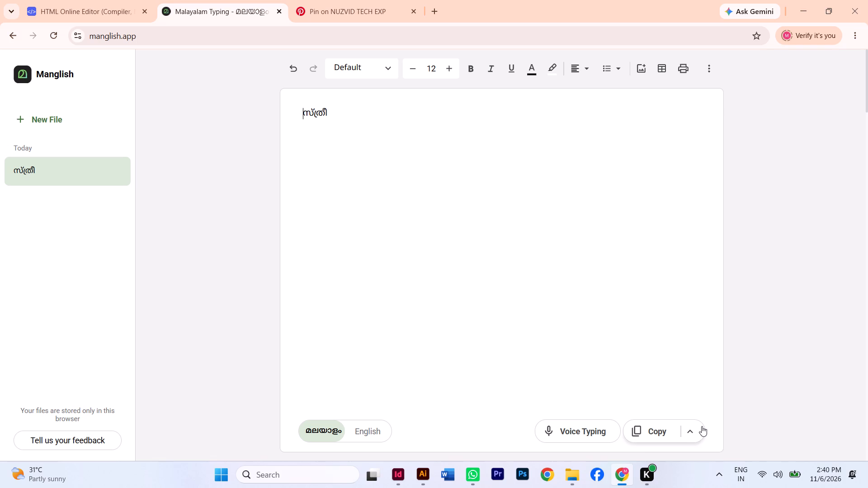
click(696, 428)
click(661, 360)
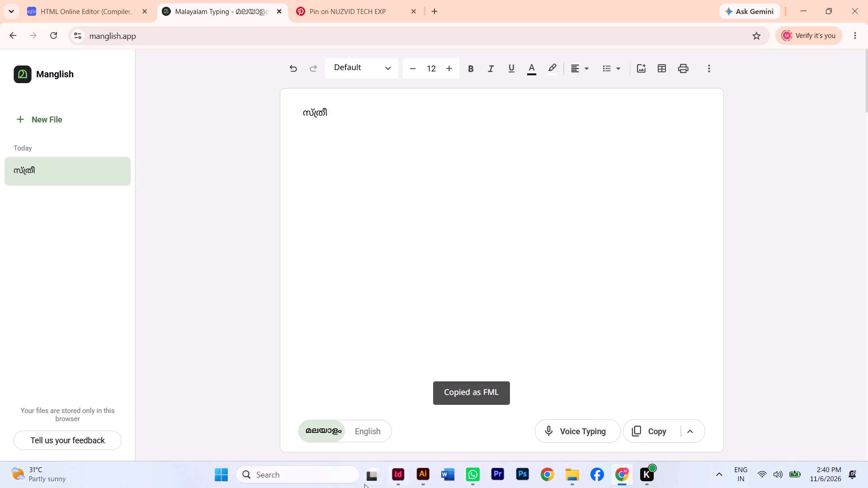
Back in InDesign, replace the two-line blue headline with the copied title സ്ത്രീ.
click(401, 475)
double_click(409, 150)
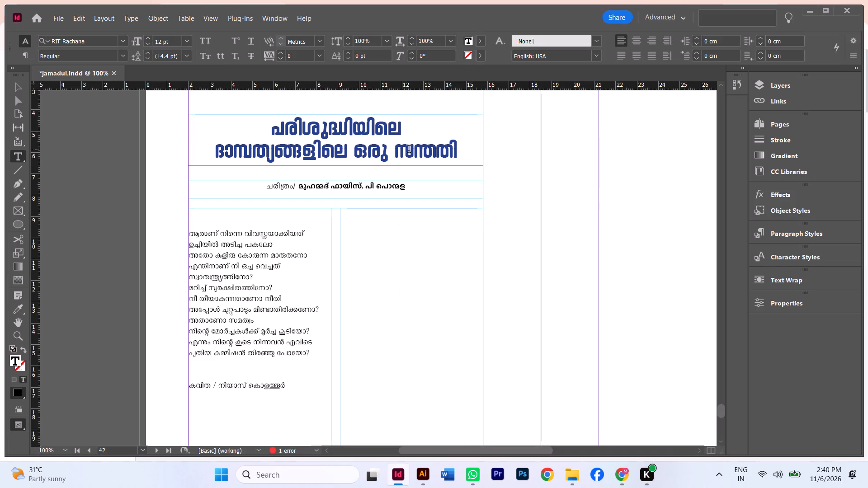
key(ctrl+a)
key(ctrl+v)
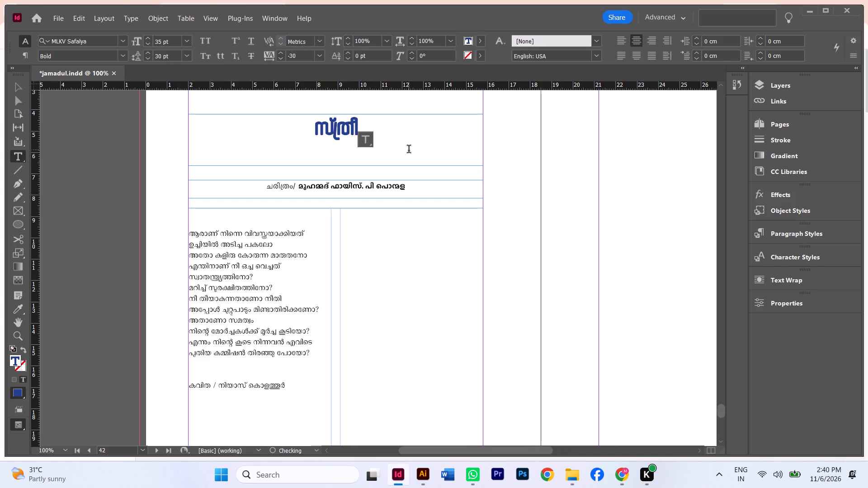
Shrink the headline frame to about 1.2 cm high, move it down, and move the byline frame up directly beneath it.
click(20, 82)
drag(334, 164, 331, 141)
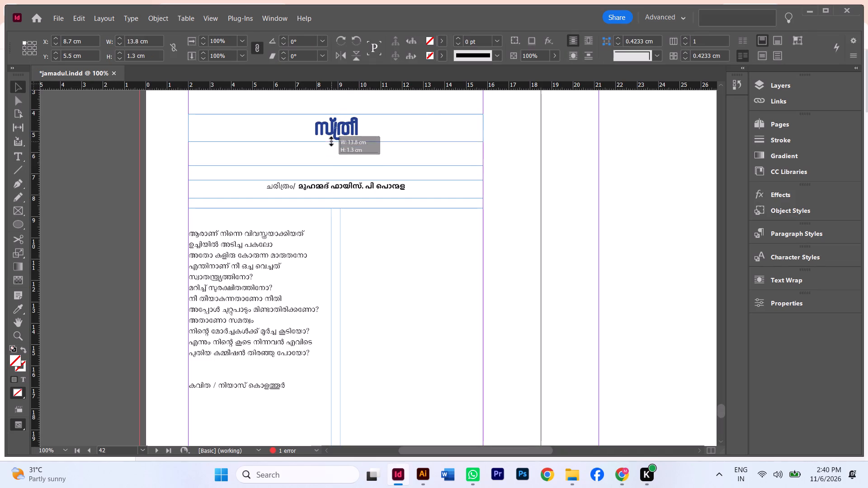
drag(331, 141, 331, 141)
drag(379, 130, 379, 150)
drag(382, 194, 384, 175)
Extend the top edge of the two-column poem frame up to 7.45 cm, making it 16.55 cm high.
click(389, 228)
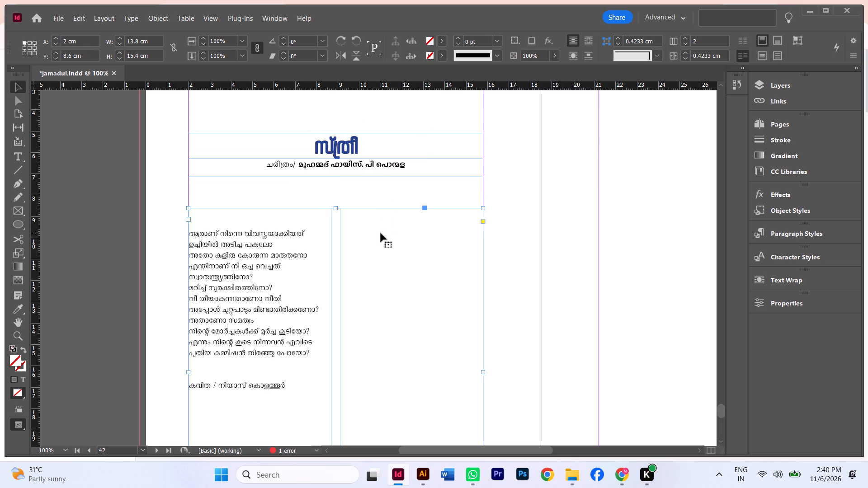
drag(334, 208, 343, 183)
Nudge the headline frame upward to open a small gap above the byline.
double_click(367, 150)
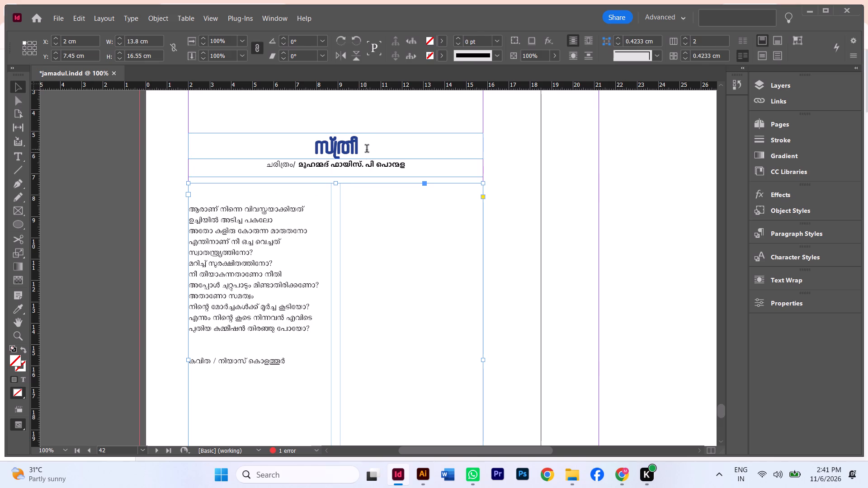
scroll(510, 187, up, 3)
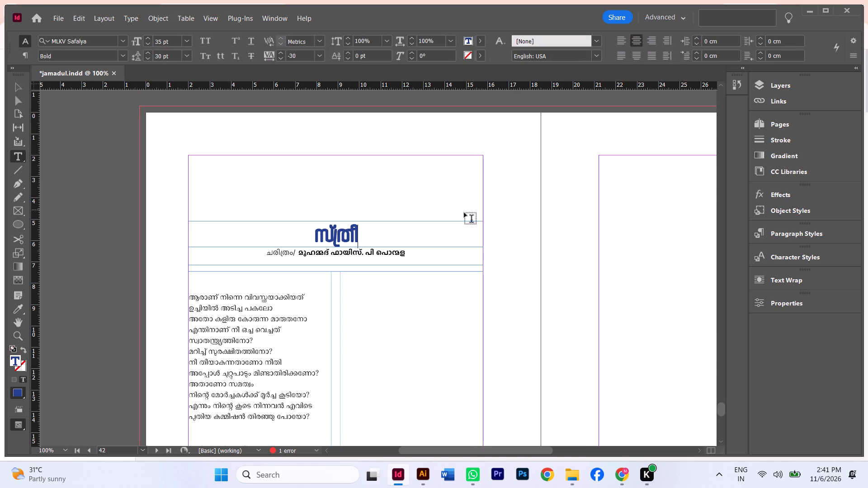
click(15, 87)
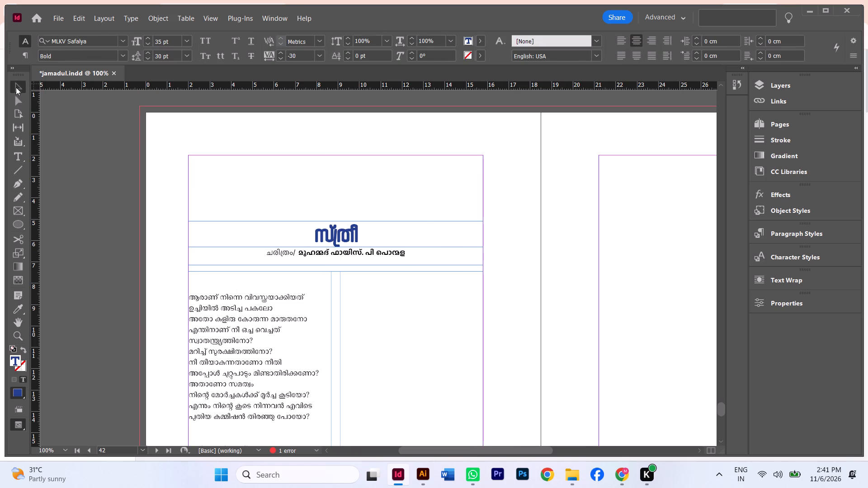
click(398, 240)
key(Up)
key(Up)
key(Up)
key(Up)
key(Up)
key(Up)
key(Up)
key(Up)
key(Up)
key(Up)
key(Up)
key(Up)
key(Up)
key(Up)
key(Up)
key(Up)
key(Up)
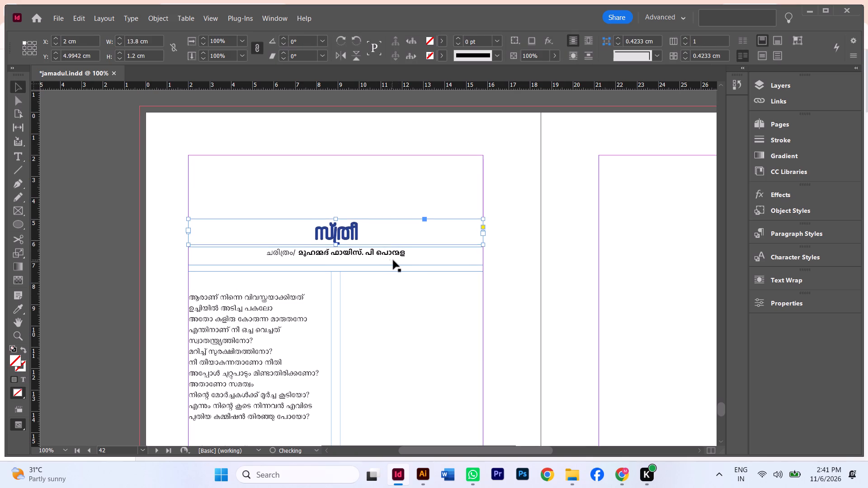
Nudge the byline frame up against the headline frame, to a Y position of about 5.74 cm.
click(398, 259)
key(Up)
key(Up)
key(Up)
key(Up)
key(Up)
key(Up)
key(Up)
key(Up)
key(Up)
key(Up)
key(Up)
key(Up)
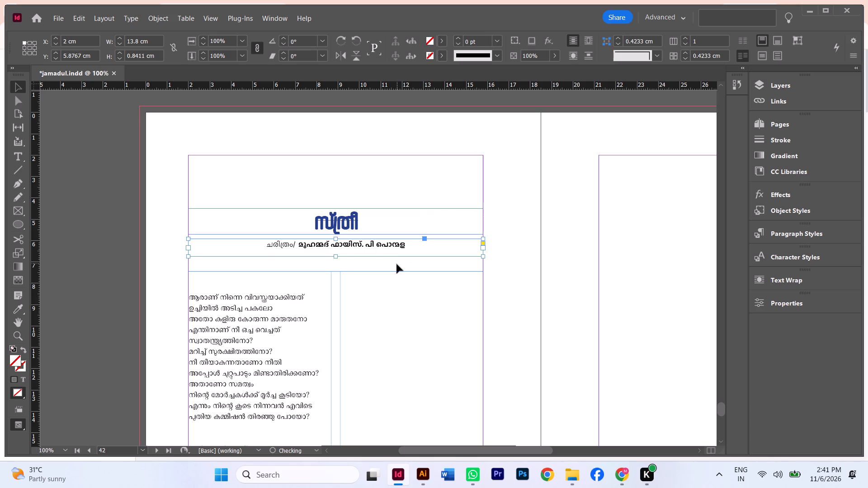
key(Up)
key(Up)
key(Up)
key(Up)
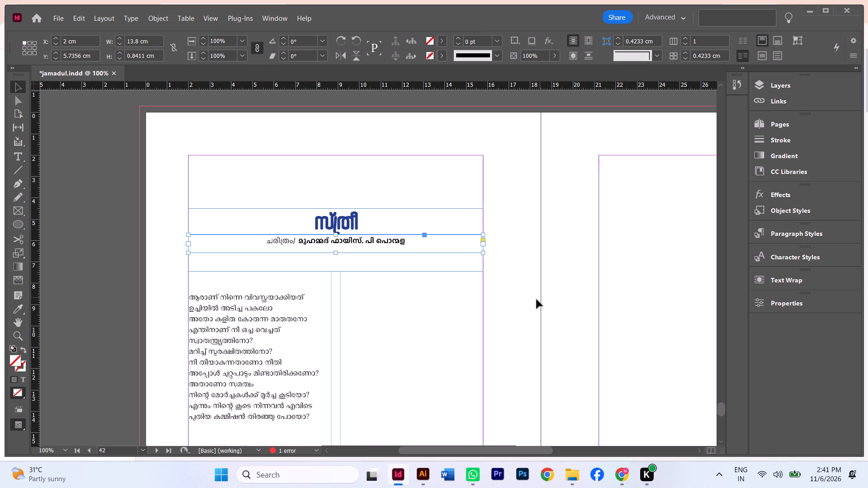
Move the two-column poem frame up to just below the byline, at a Y position of about 6.61 cm.
click(417, 332)
key(Up)
key(Up)
key(Up)
key(Up)
key(Up)
key(Up)
key(Up)
drag(394, 305, 393, 296)
Cut the poet's name from the credit line below the poem and paste it unformatted over the author's name in the byline.
scroll(364, 305, down, 6)
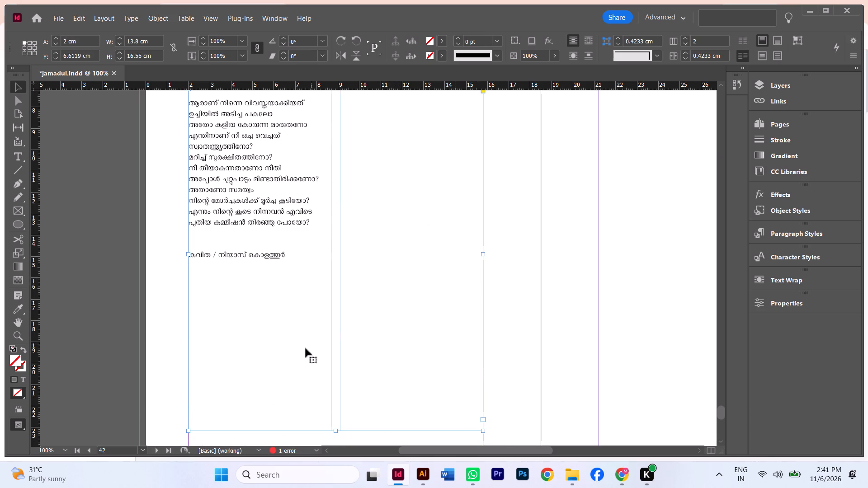
click(246, 297)
scroll(251, 335, up, 2)
double_click(307, 318)
drag(302, 315, 298, 315)
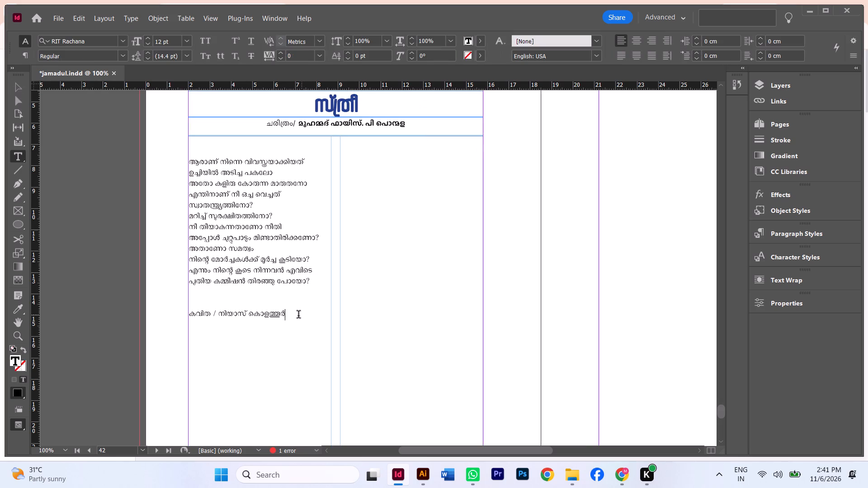
drag(298, 315, 213, 309)
drag(290, 319, 230, 313)
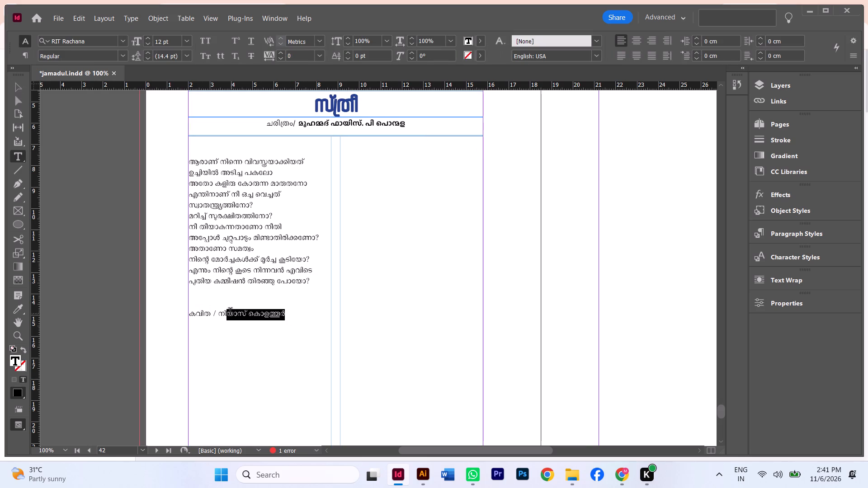
drag(230, 313, 221, 313)
key(ctrl+x)
scroll(289, 316, up, 3)
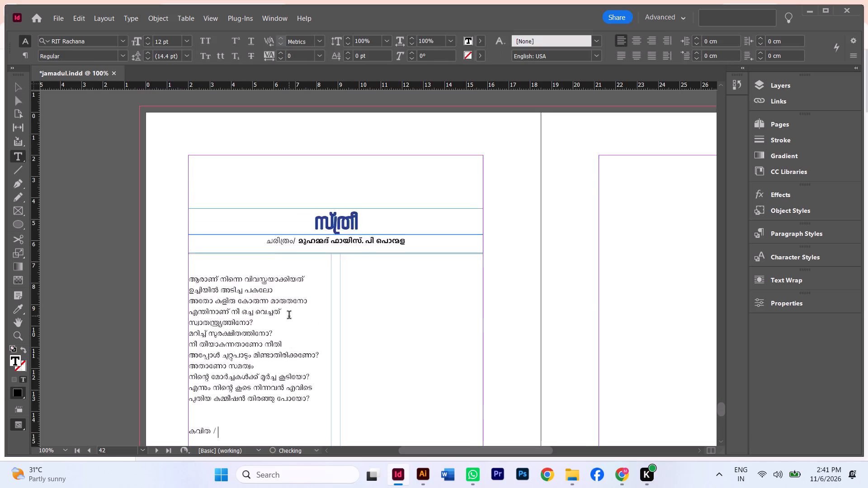
scroll(289, 316, up, 2)
drag(415, 271, 298, 273)
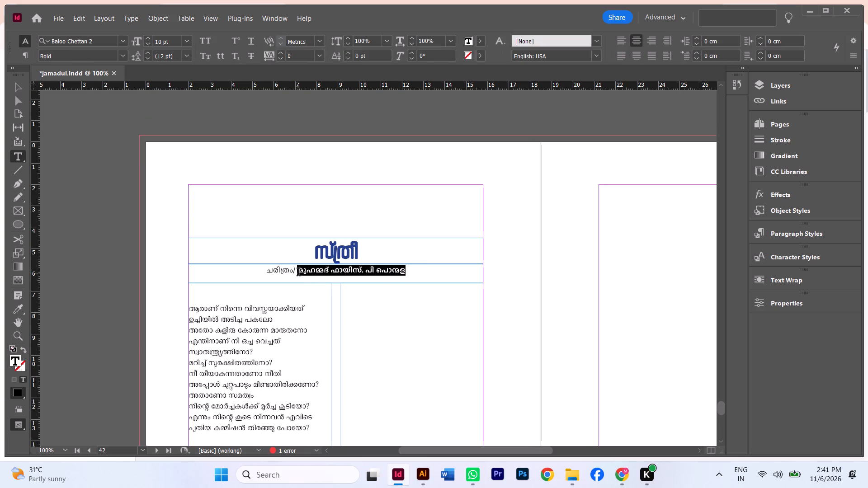
drag(298, 273, 302, 276)
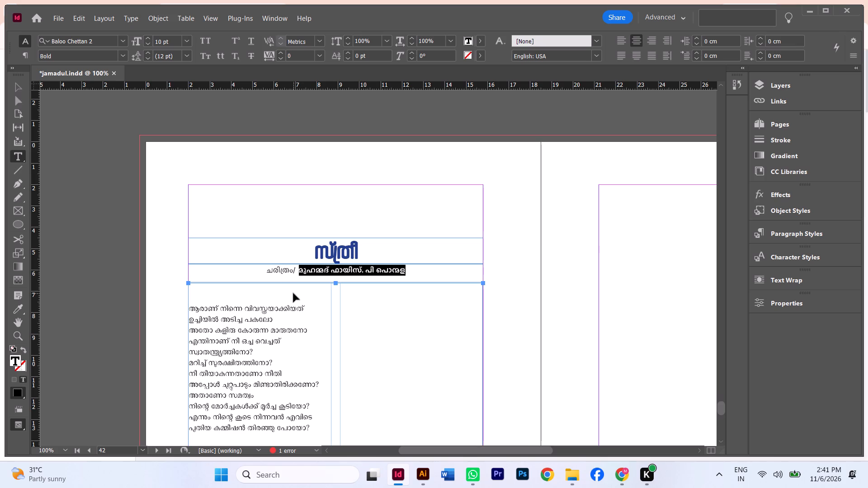
key(ctrl+shift+v)
Delete the slash from the credit line below the poem and cut its remaining label കവിത.
scroll(302, 333, down, 4)
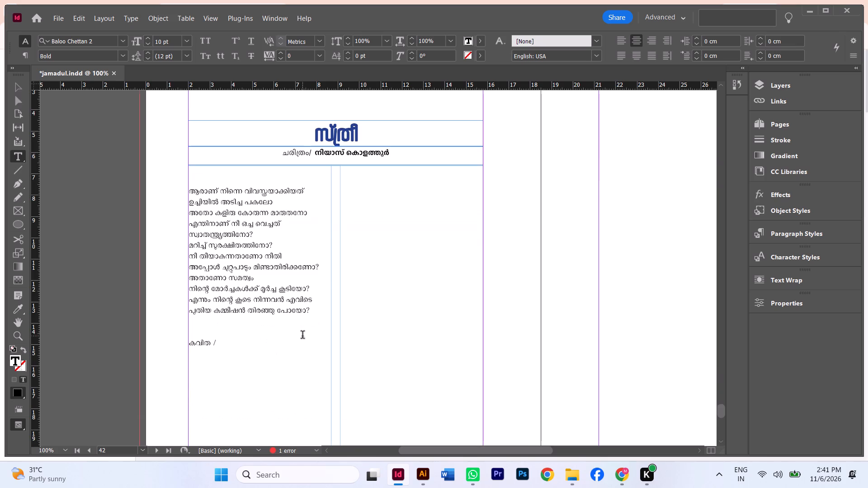
click(216, 347)
click(218, 346)
key(BackSpace)
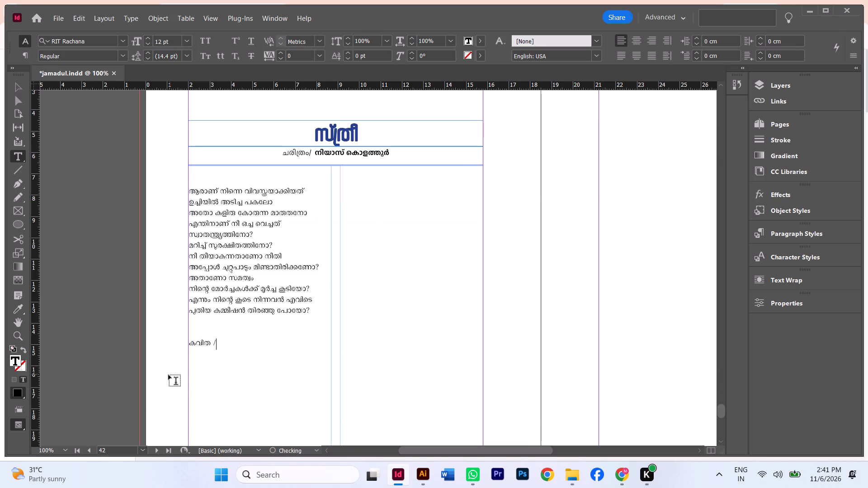
key(BackSpace)
drag(282, 353, 180, 347)
key(ctrl+x)
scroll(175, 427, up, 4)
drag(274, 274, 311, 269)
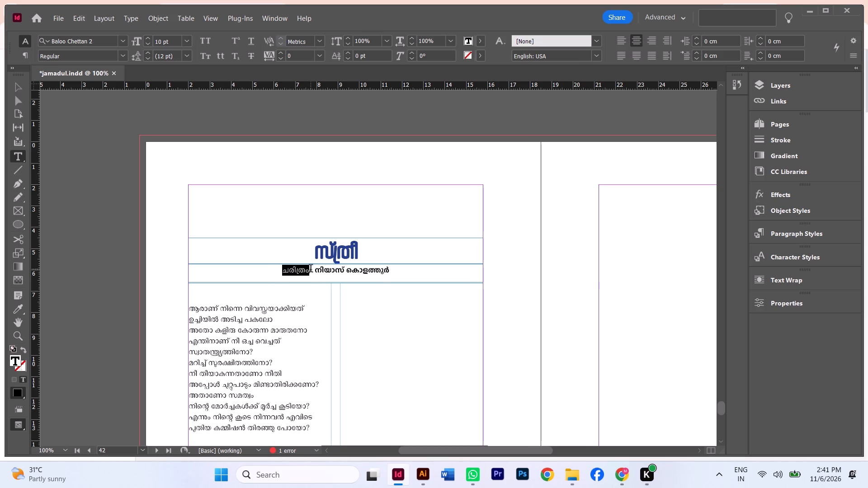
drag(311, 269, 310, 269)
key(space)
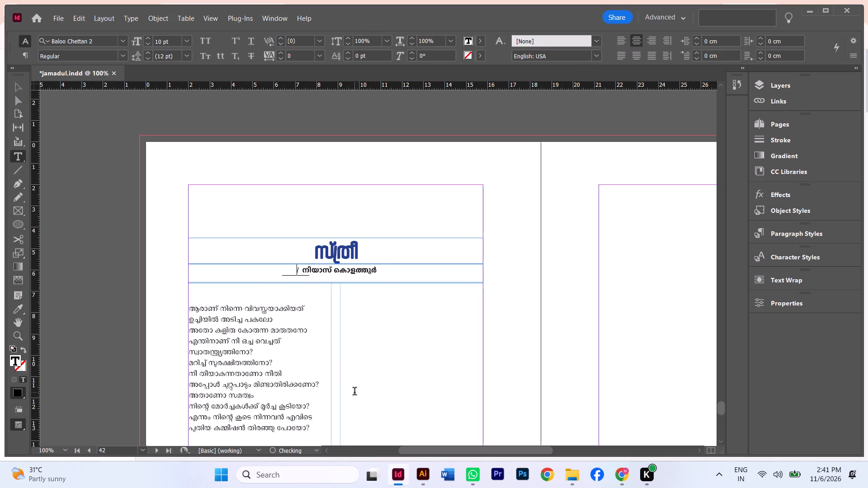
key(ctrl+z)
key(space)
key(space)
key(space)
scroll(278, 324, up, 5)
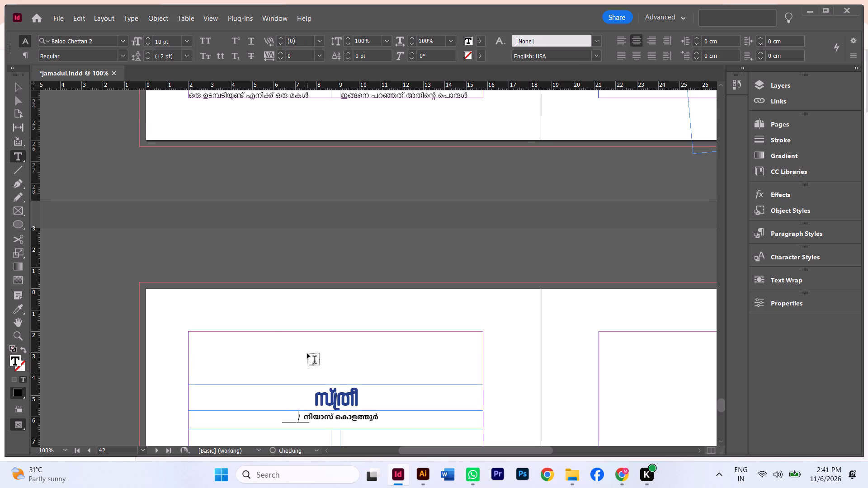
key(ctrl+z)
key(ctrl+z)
Replace the byline label ചരിത്രം with the cut label കവിത, unformatted, and add a space before the slash.
scroll(298, 418, down, 5)
alt+scroll(298, 413, up, 3)
scroll(324, 316, up, 1)
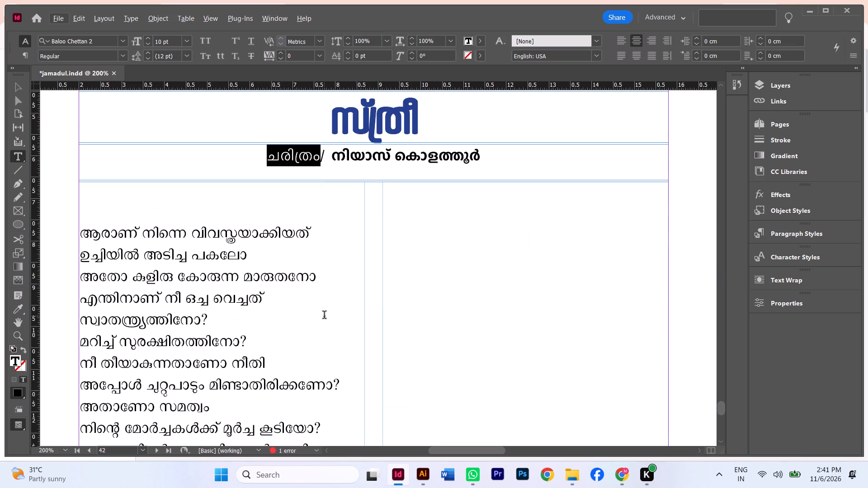
click(330, 164)
click(317, 156)
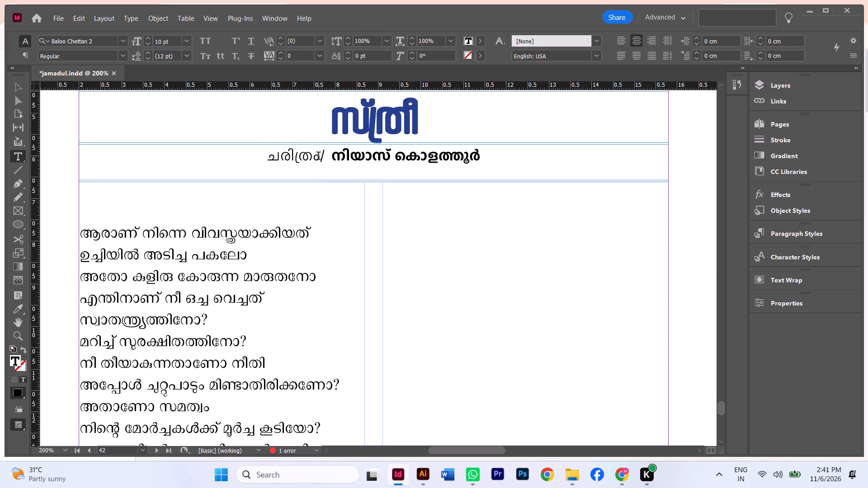
key(space)
drag(261, 166, 321, 164)
key(ctrl+shift+v)
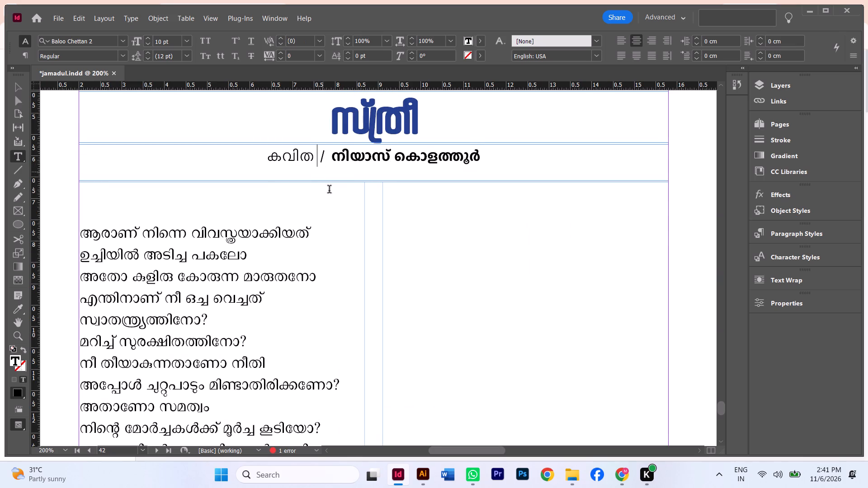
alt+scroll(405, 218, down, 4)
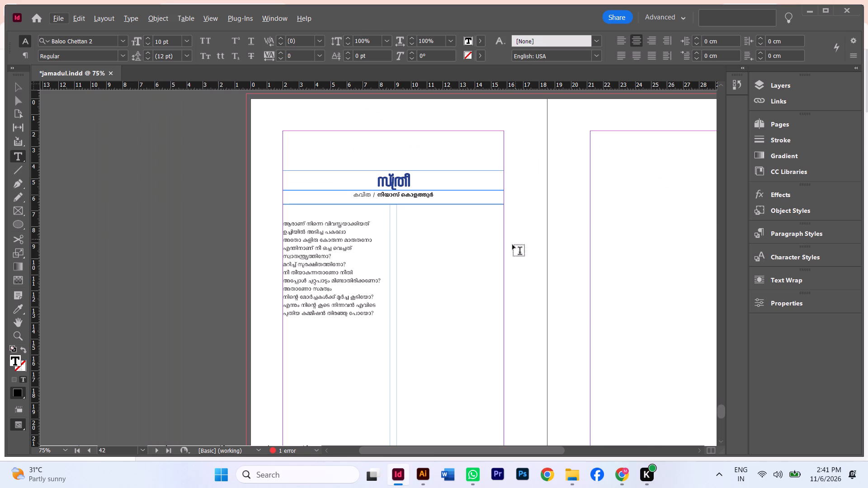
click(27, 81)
Set the two-column poem text frame to 1 column in the text frame options.
click(396, 287)
click(23, 88)
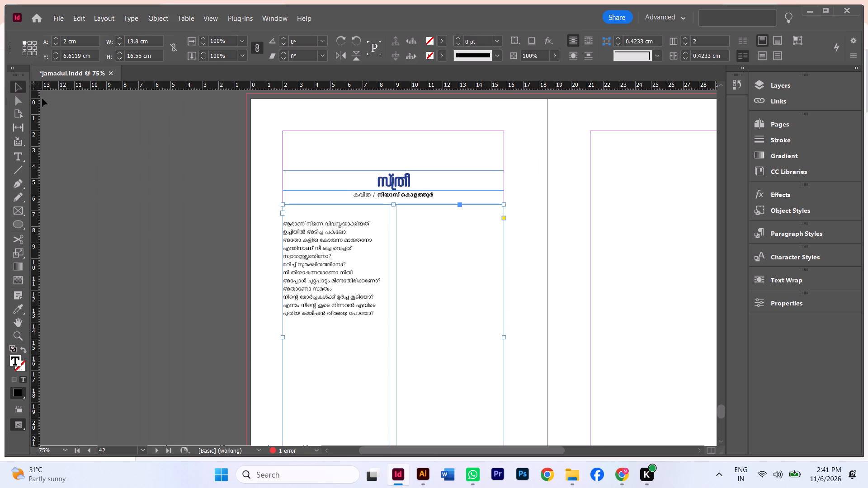
click(433, 324)
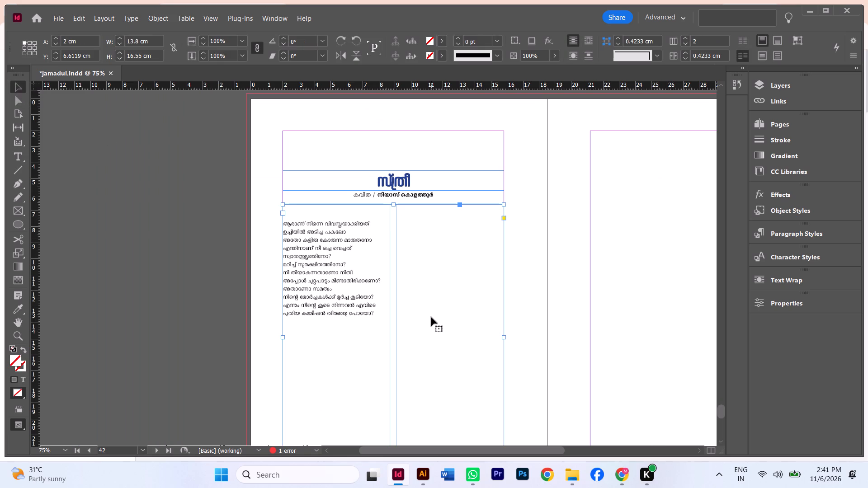
key(ctrl+b)
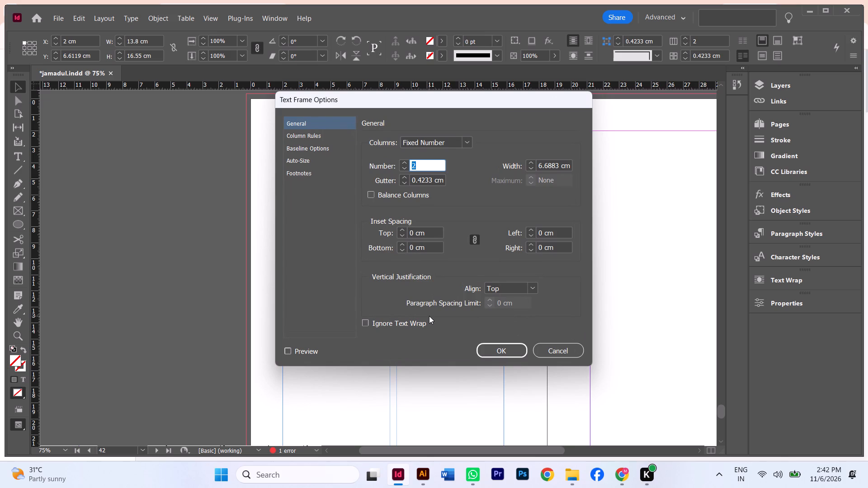
key(1)
key(Return)
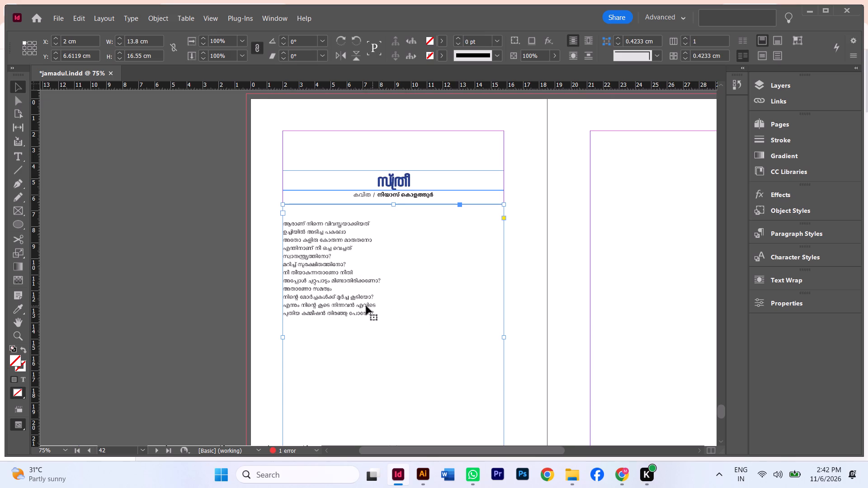
Center-align all the text of the poem in its frame.
click(362, 303)
ctrl+double_click(362, 303)
key(ctrl+a)
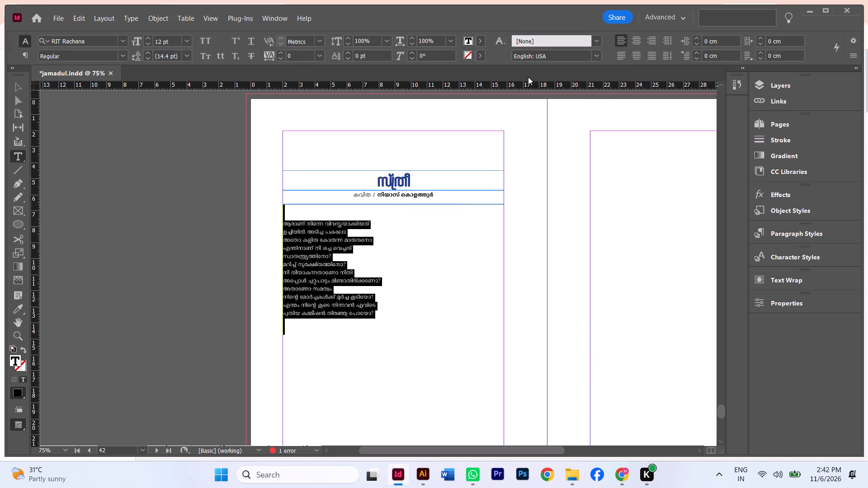
click(639, 35)
click(586, 253)
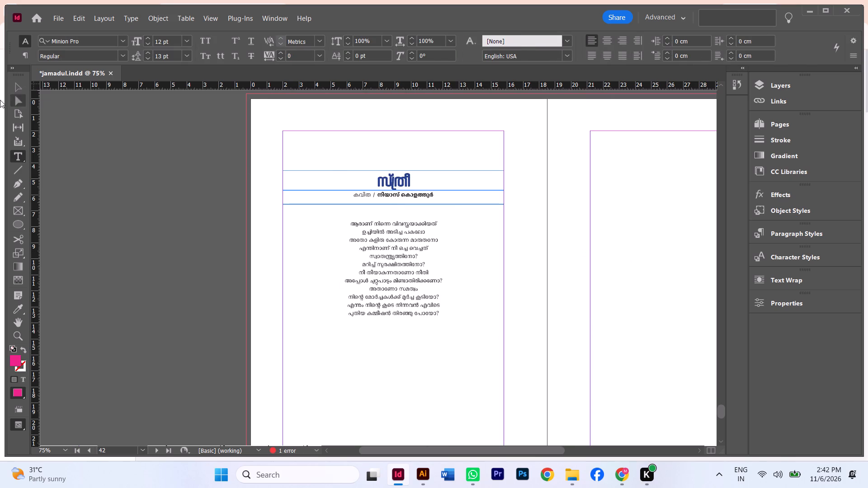
Delete the empty lines above the poem's first line so the text starts at the top of its frame.
click(17, 89)
double_click(387, 212)
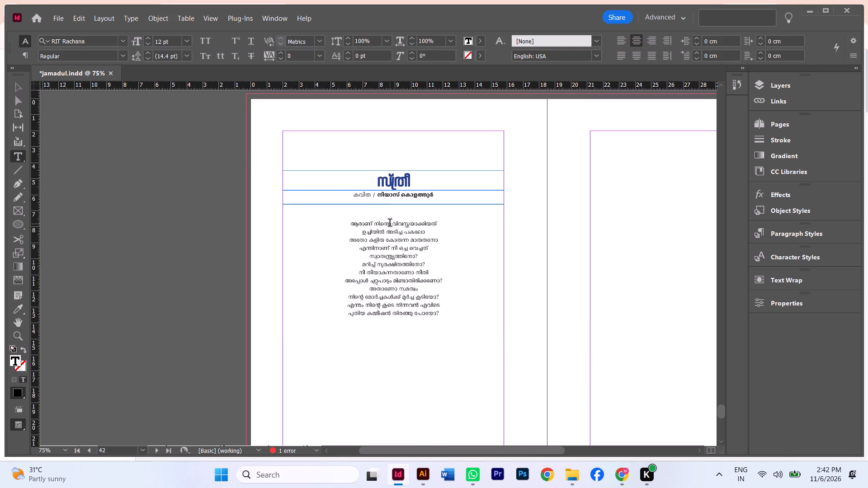
key(BackSpace)
key(BackSpace)
click(352, 217)
key(BackSpace)
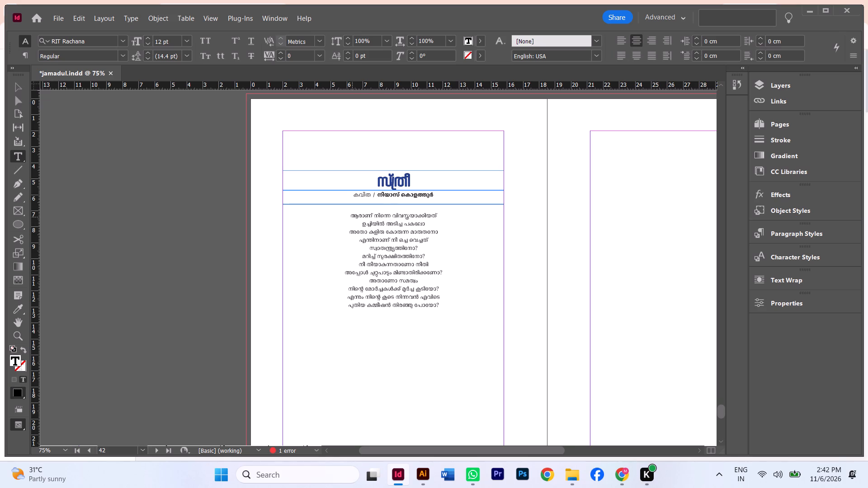
key(BackSpace)
click(349, 212)
key(BackSpace)
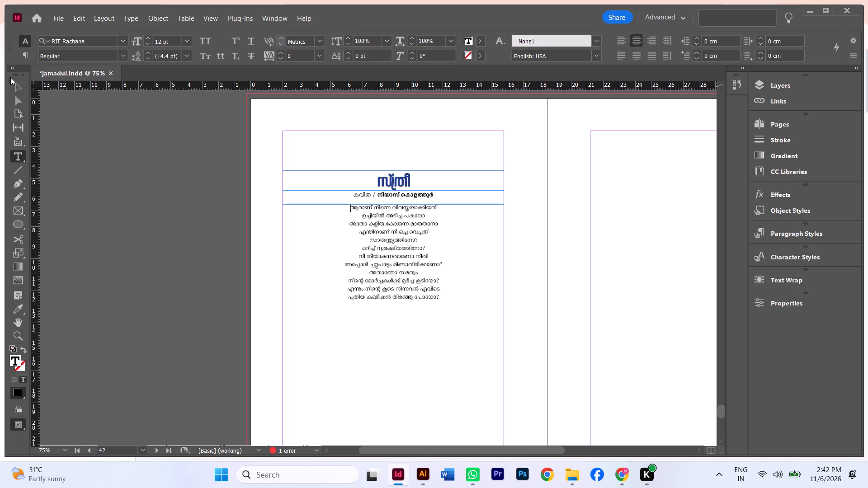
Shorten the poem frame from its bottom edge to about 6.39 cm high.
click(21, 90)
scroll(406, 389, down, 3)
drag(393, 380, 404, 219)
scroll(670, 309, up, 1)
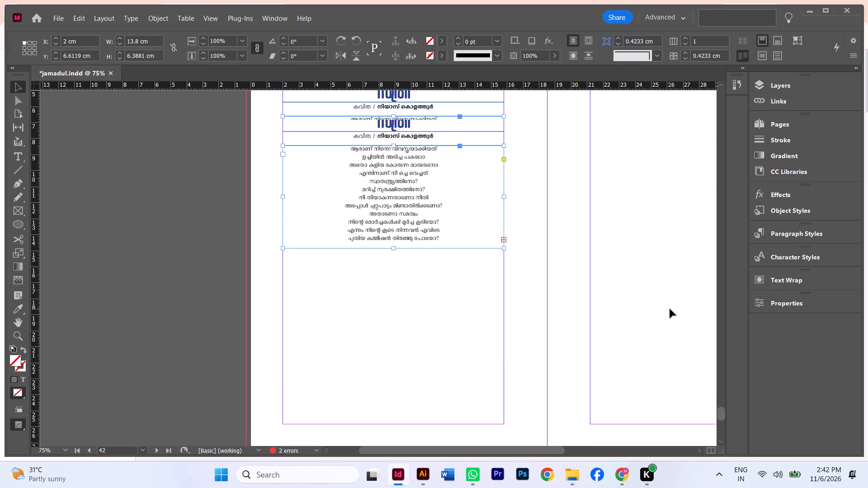
Extend the poem frame to about 9.99 cm high and delete the empty lines after the poem's last line.
scroll(670, 309, up, 1)
drag(394, 278, 394, 335)
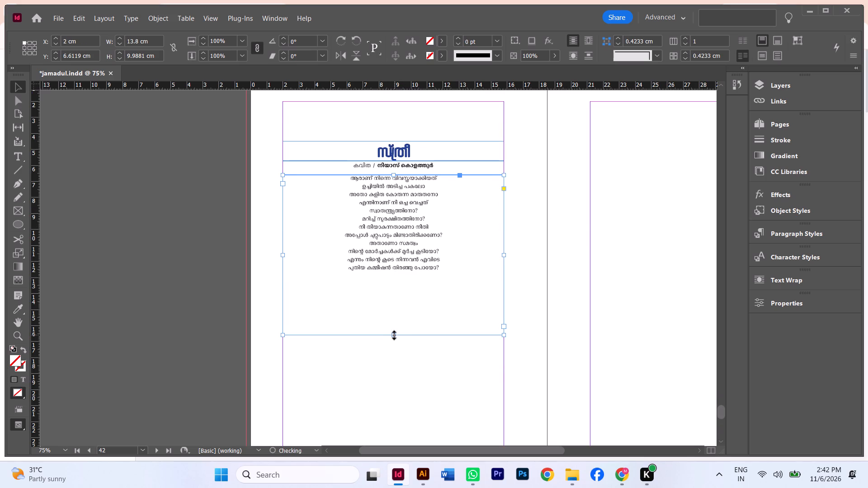
double_click(398, 323)
key(BackSpace)
key(BackSpace)
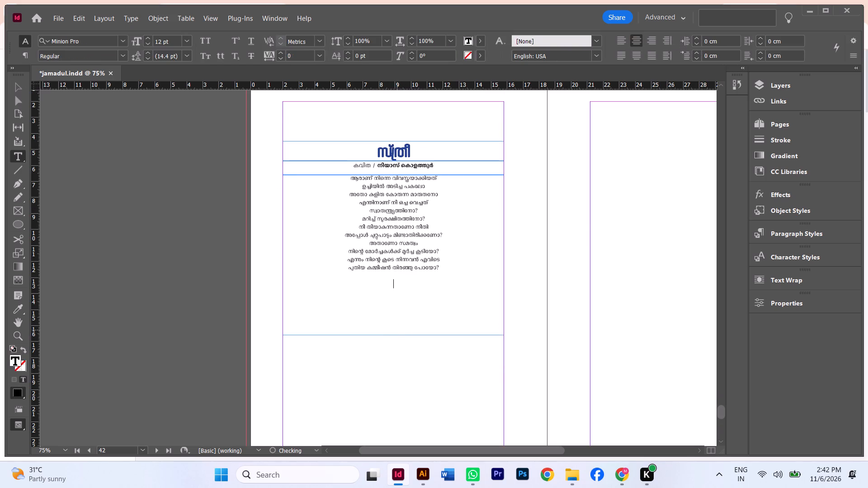
key(BackSpace)
Shorten the poem frame from its bottom edge to just below the last line, about 6.24 cm high.
click(18, 89)
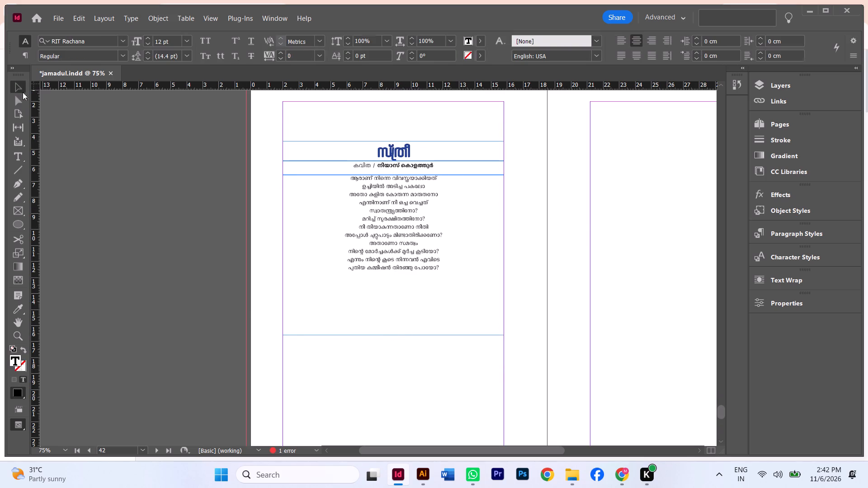
drag(393, 334, 399, 295)
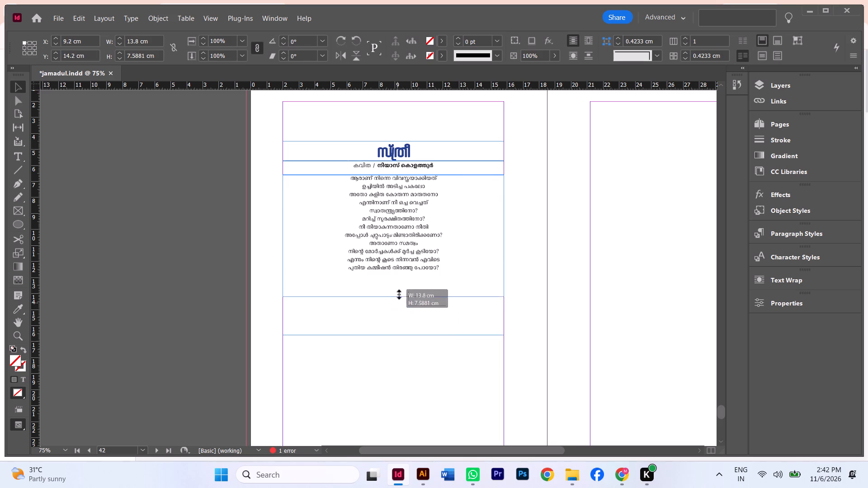
drag(399, 295, 402, 275)
click(591, 305)
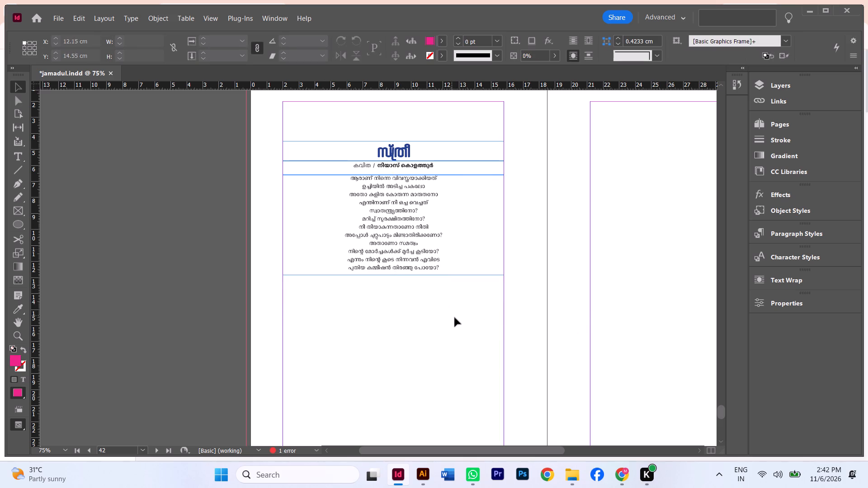
Nudge the poem frame up closer to the byline, to a Y position of about 6.44 cm.
click(481, 264)
key(Up)
key(Up)
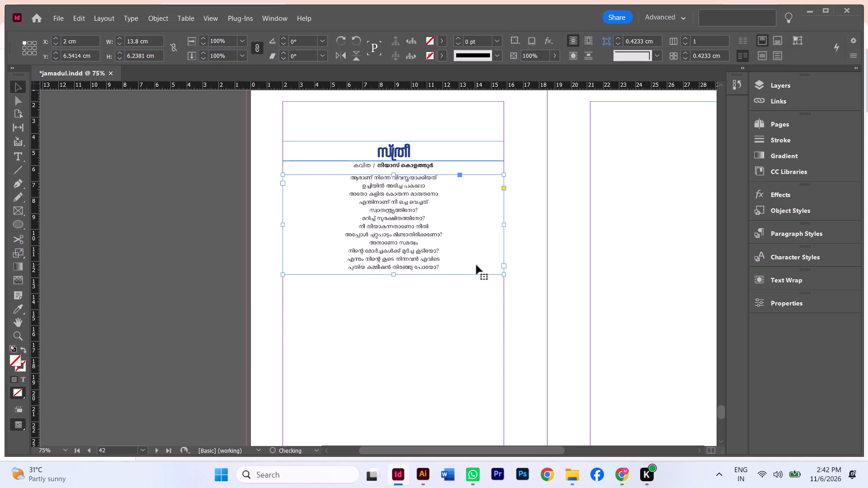
key(Up)
key(Up)
key(Up)
Duplicate the സ്ത്രീ headline frame below the poem, aligned at X 2 cm and Y about 13.25 cm.
scroll(457, 269, down, 2)
scroll(453, 269, up, 1)
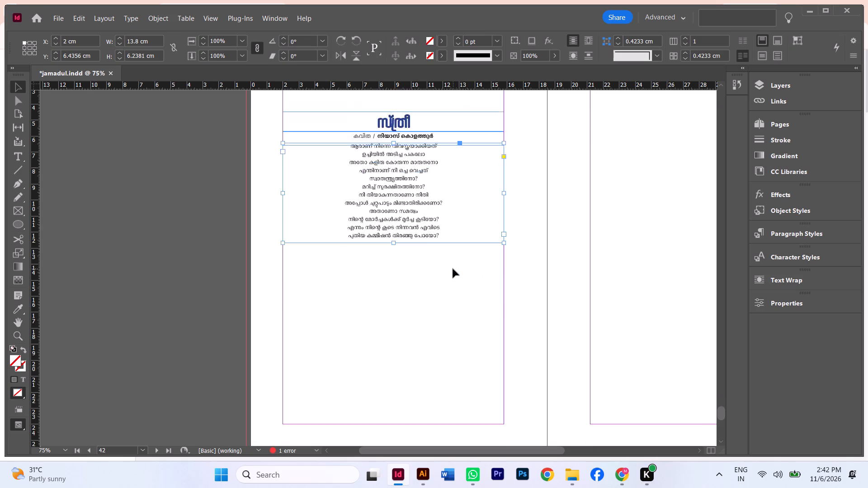
scroll(453, 269, up, 2)
alt+scroll(448, 268, down, 1)
alt+drag(357, 207, 357, 307)
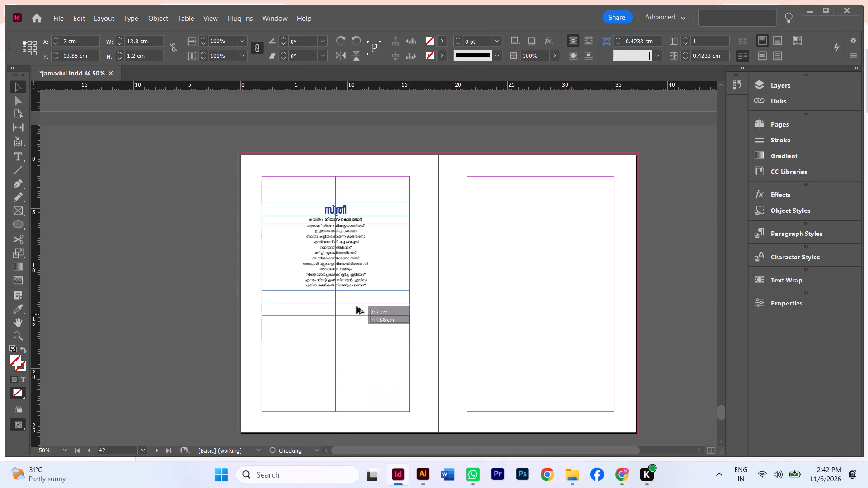
alt+drag(357, 307, 354, 301)
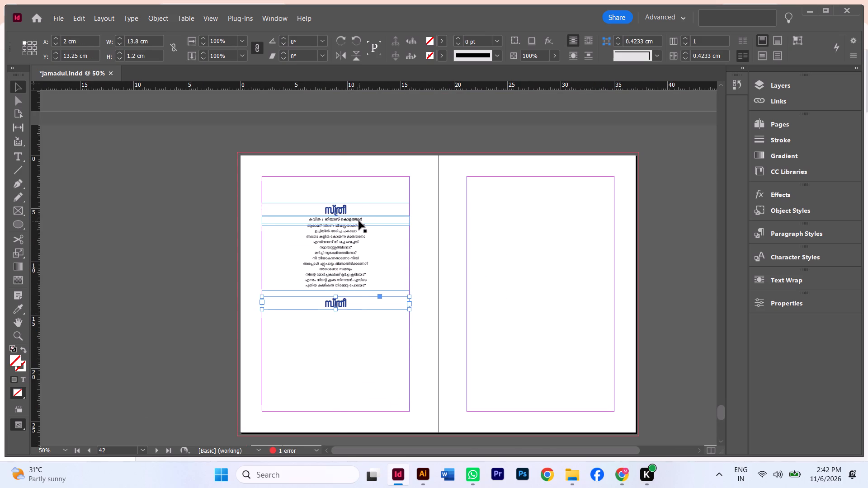
Duplicate the byline frame below the copied headline and nudge it down to X 2 cm, Y about 14.56 cm.
alt+drag(359, 221, 357, 315)
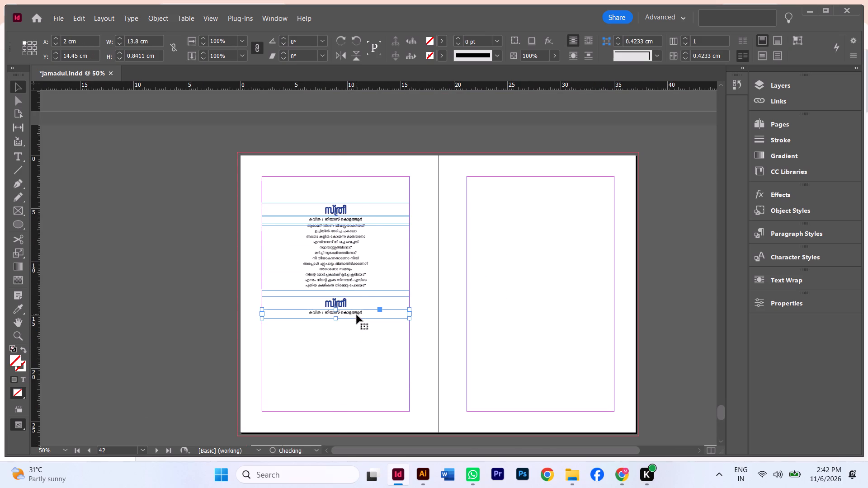
key(Down)
key(Down)
key(Down)
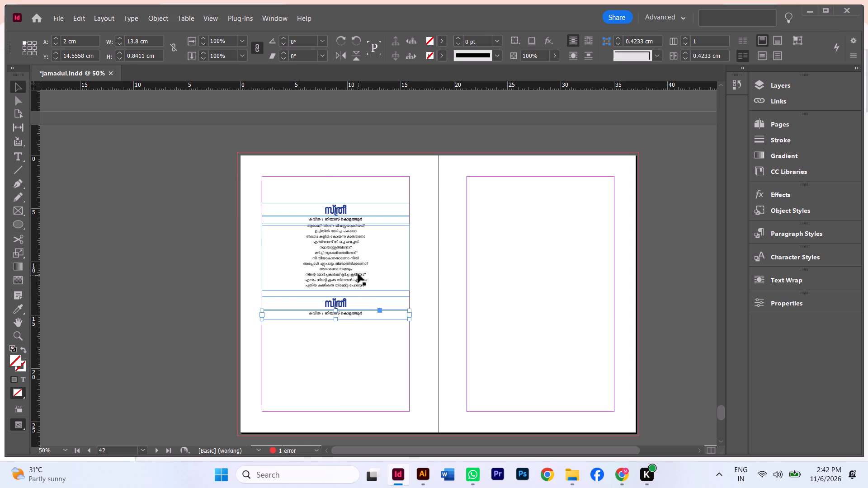
Duplicate the poem text frame below the copied byline, aligned at X 2 cm and Y 15.65 cm.
alt+double_click(358, 269)
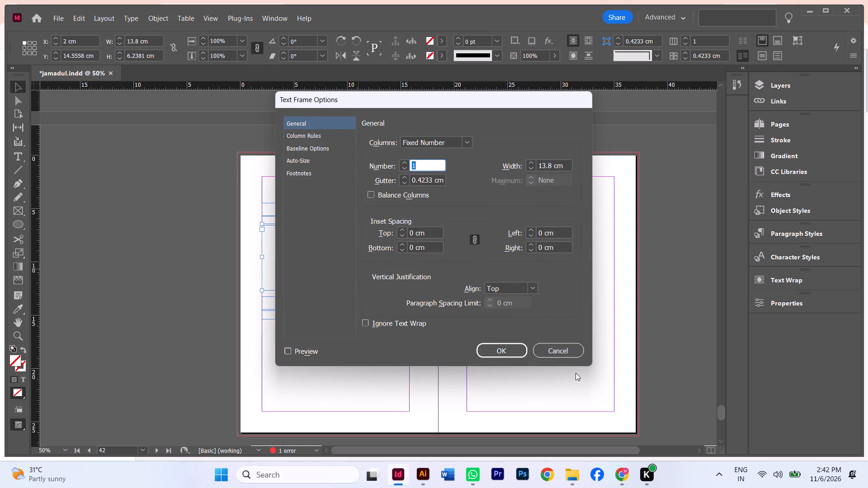
click(568, 350)
alt+drag(393, 272, 360, 383)
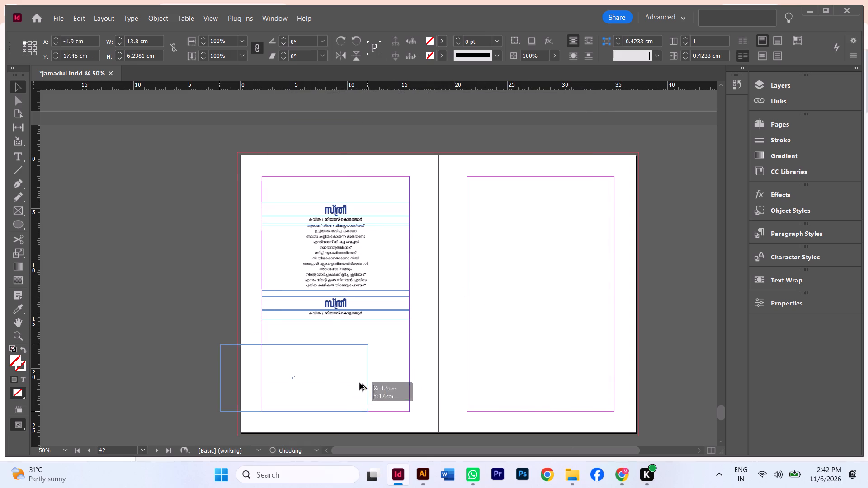
alt+drag(360, 383, 392, 371)
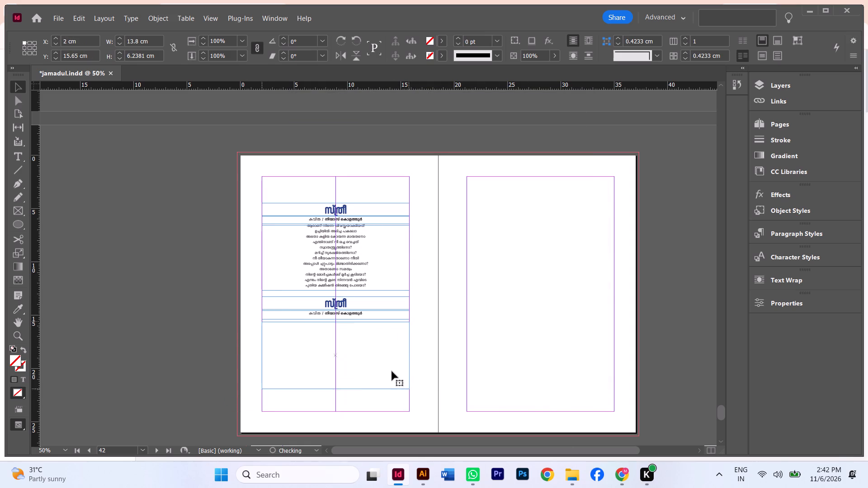
click(507, 359)
click(390, 368)
key(Down)
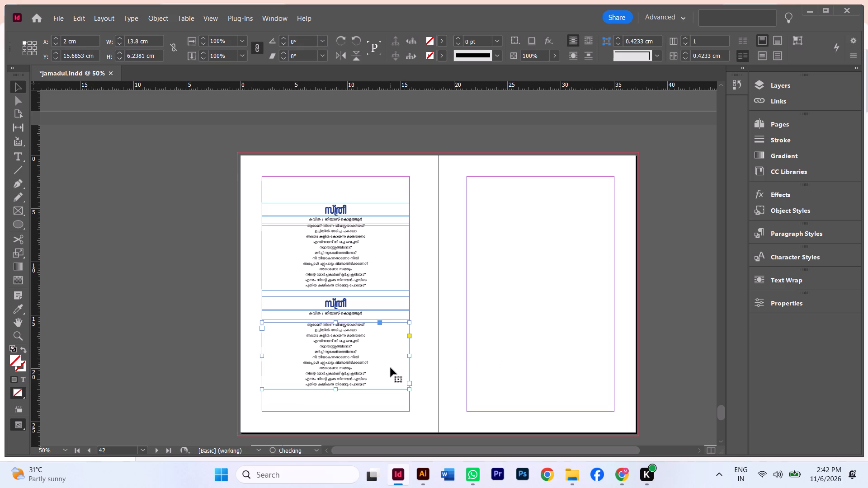
key(Up)
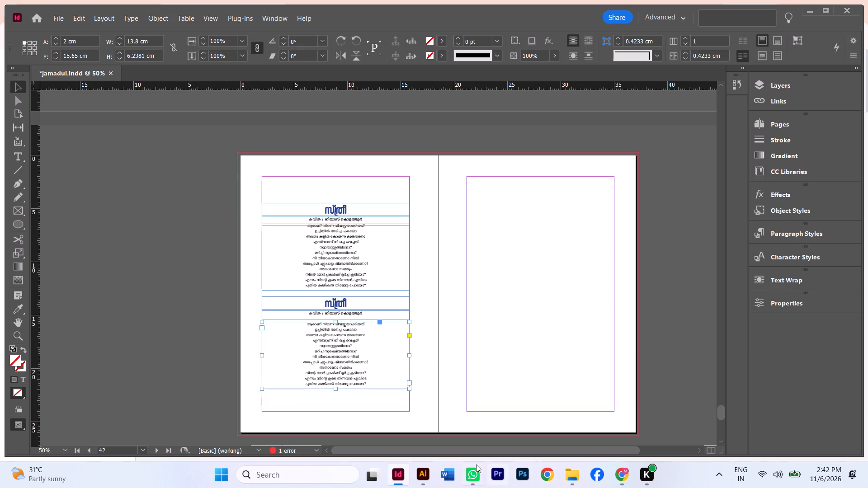
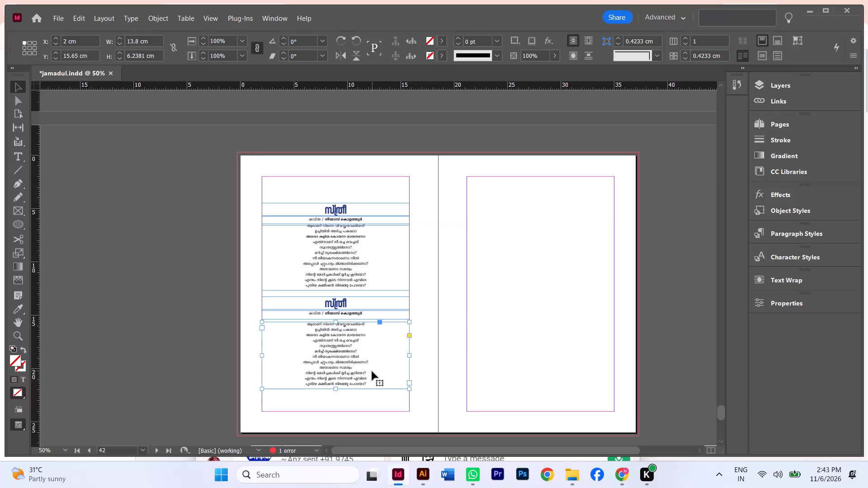
Replace all the text in the lower duplicated poem frame with the new poem held on the clipboard.
alt+scroll(372, 371, up, 1)
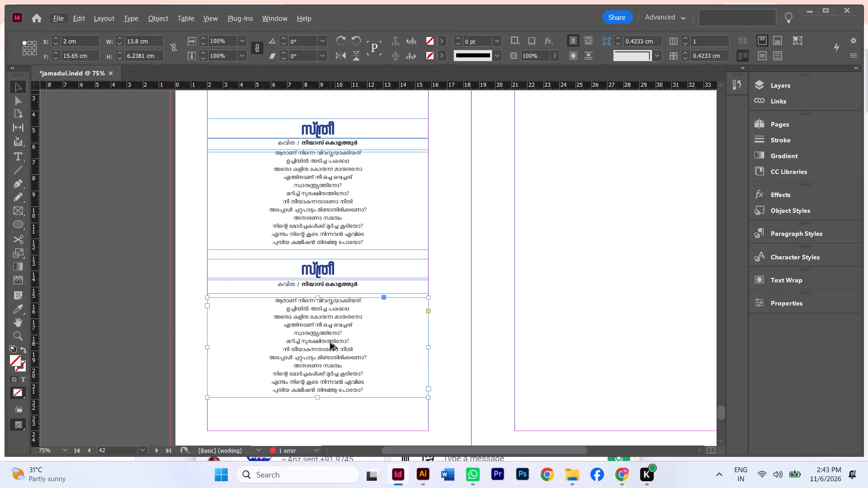
double_click(330, 343)
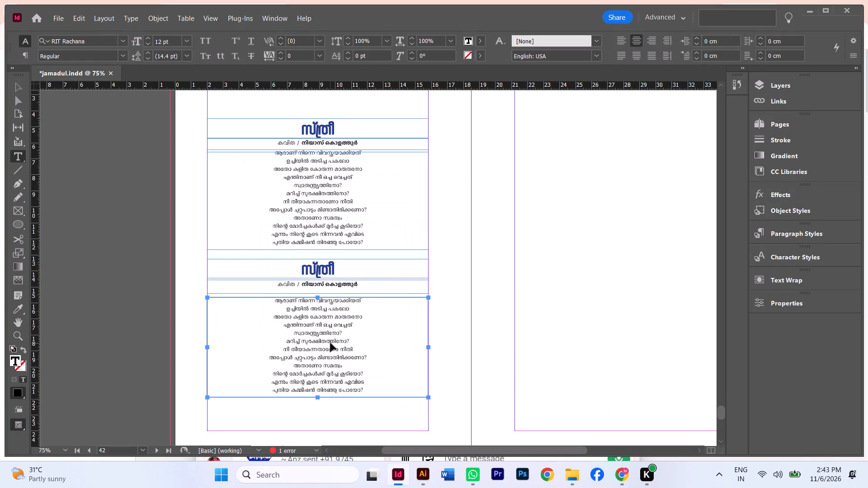
key(ctrl+a)
key(ctrl+v)
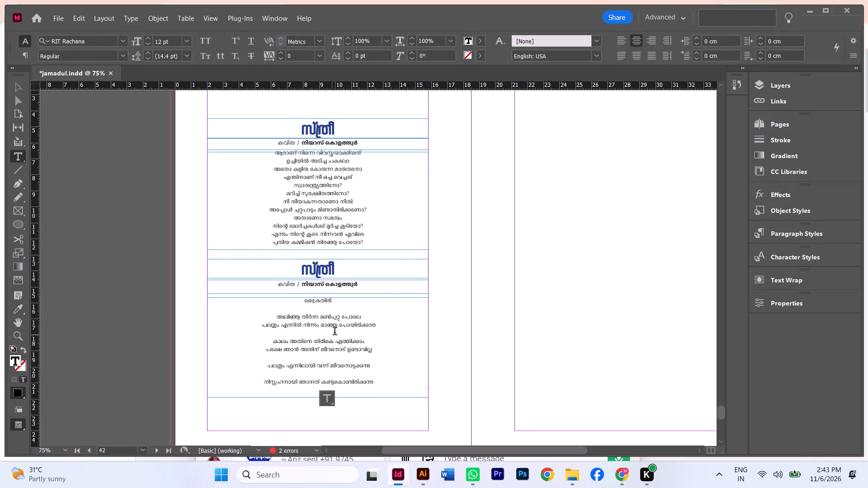
Move the title line മെഴുകുതിരി out of the pasted poem into Chrome's Manglish editor, replacing its text, and copy it as FML.
drag(363, 301, 274, 300)
key(ctrl+x)
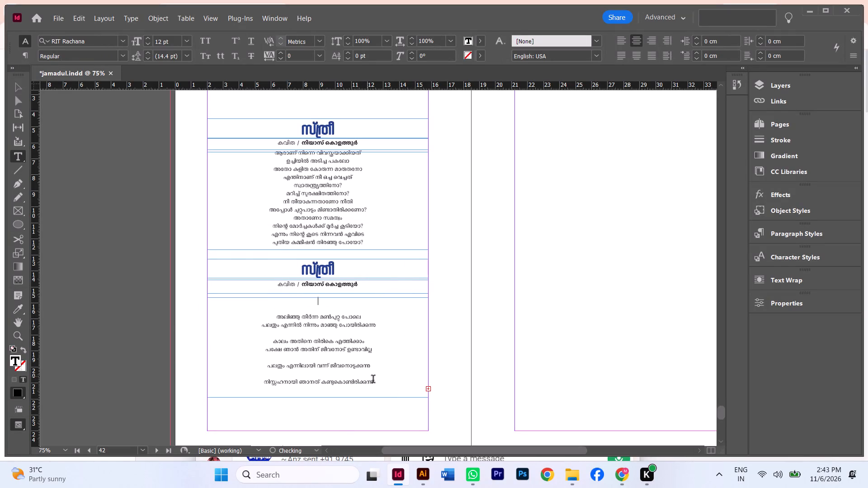
click(619, 477)
key(ctrl+a)
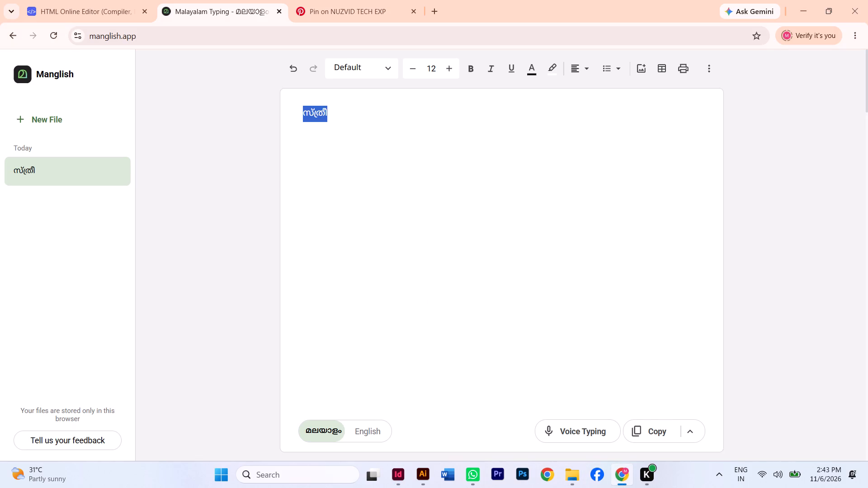
key(ctrl+v)
click(696, 429)
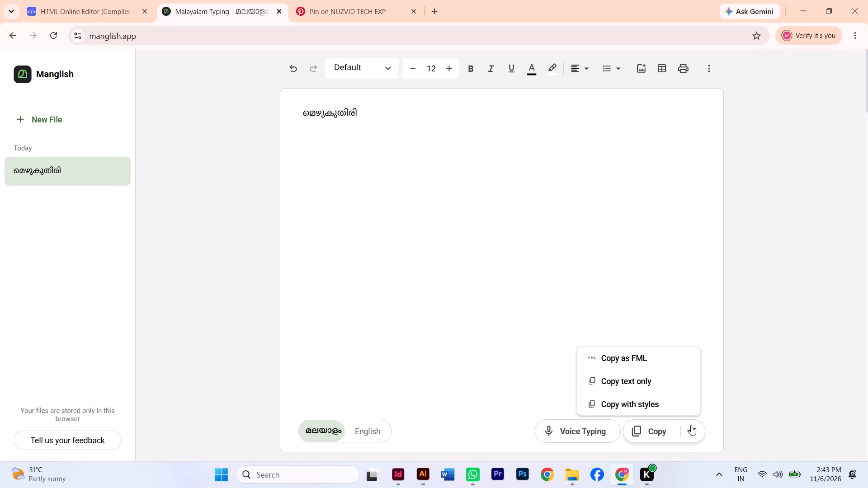
click(665, 361)
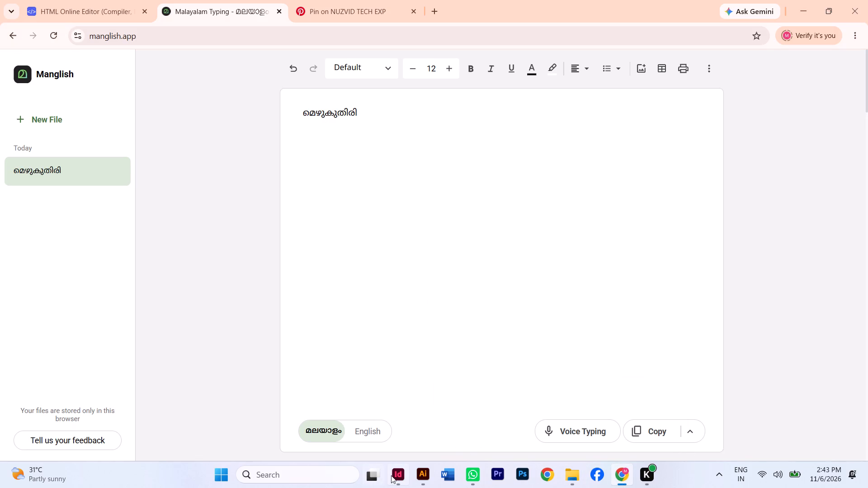
Back in InDesign, replace the lower duplicated സ്ത്രീ headline with the copied title മെഴുകുതിരി.
click(391, 475)
double_click(325, 273)
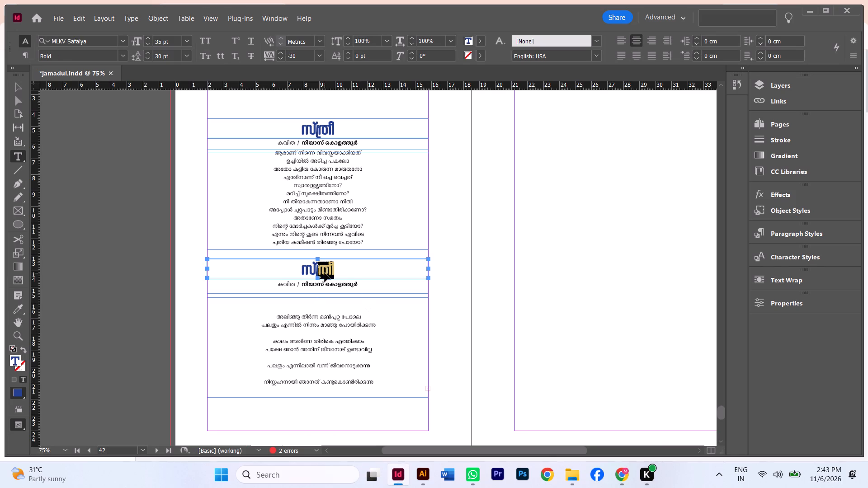
key(ctrl+a)
key(ctrl+v)
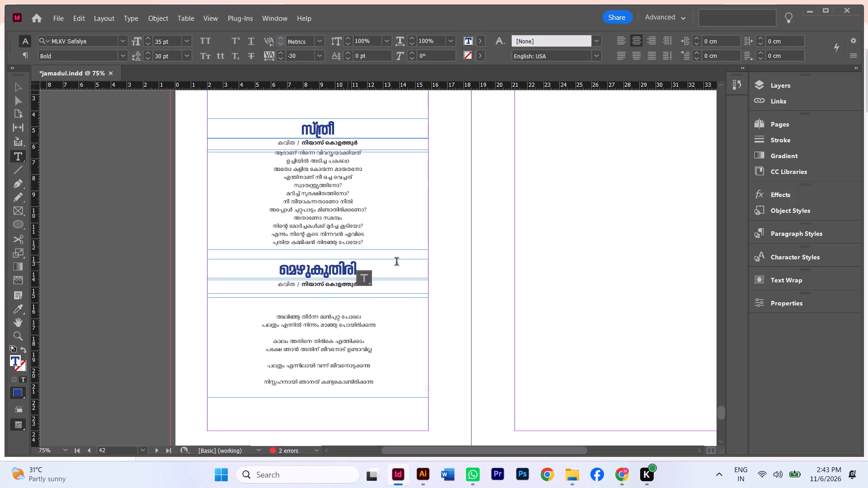
click(506, 258)
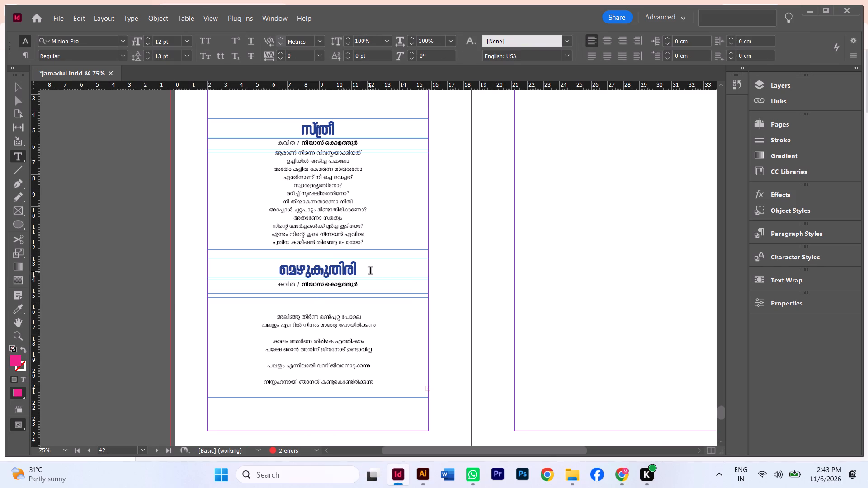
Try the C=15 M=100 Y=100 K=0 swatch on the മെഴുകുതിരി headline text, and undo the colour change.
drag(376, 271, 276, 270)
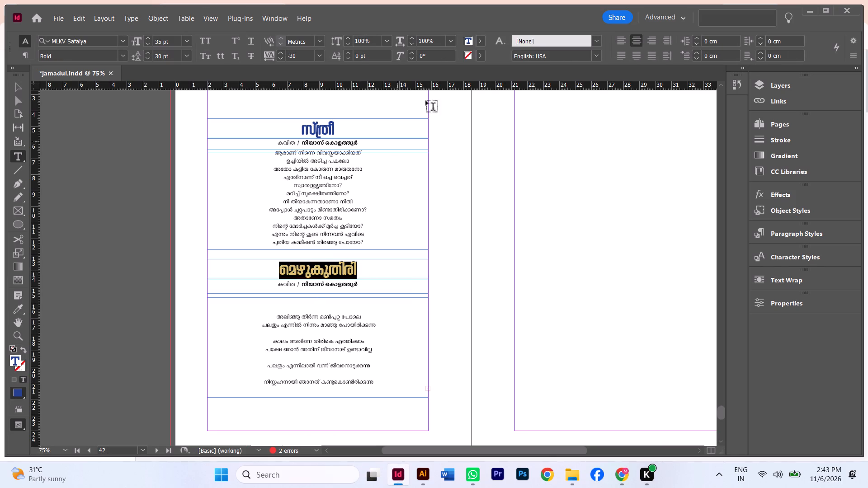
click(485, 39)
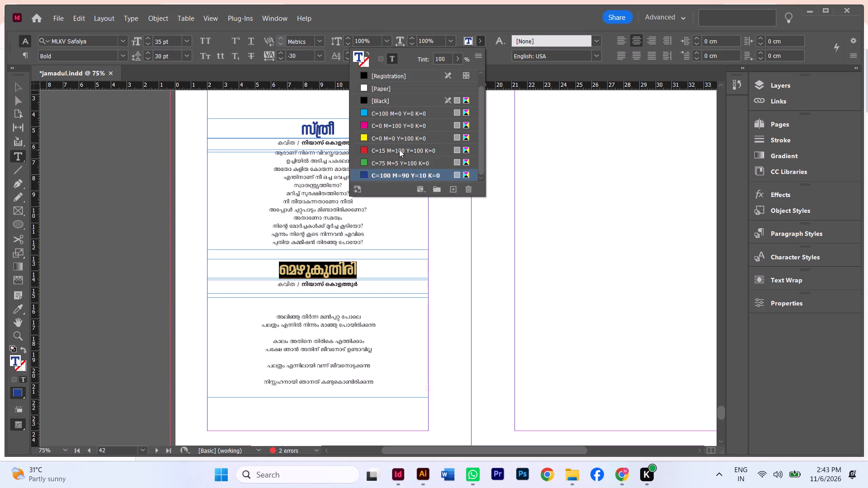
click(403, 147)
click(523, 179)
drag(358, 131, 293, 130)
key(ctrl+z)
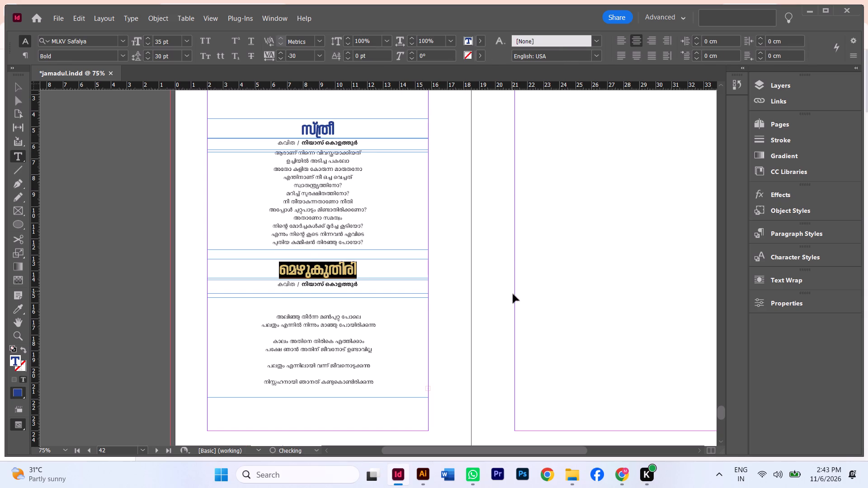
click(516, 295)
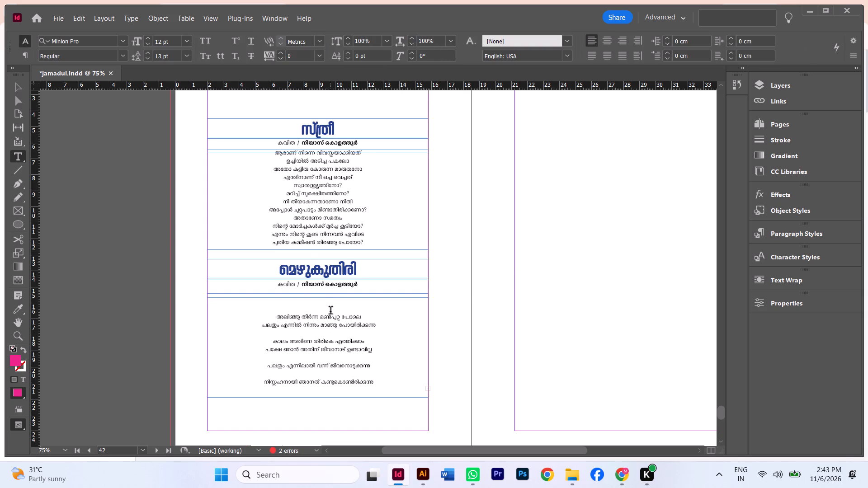
Delete the empty lines above the first verse so the lower poem starts at the top of its frame.
click(331, 310)
key(BackSpace)
key(BackSpace)
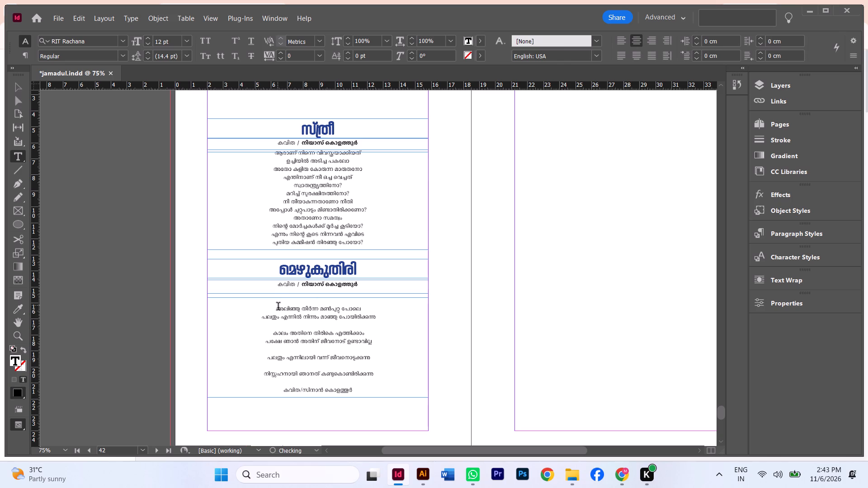
click(278, 308)
key(BackSpace)
key(BackSpace)
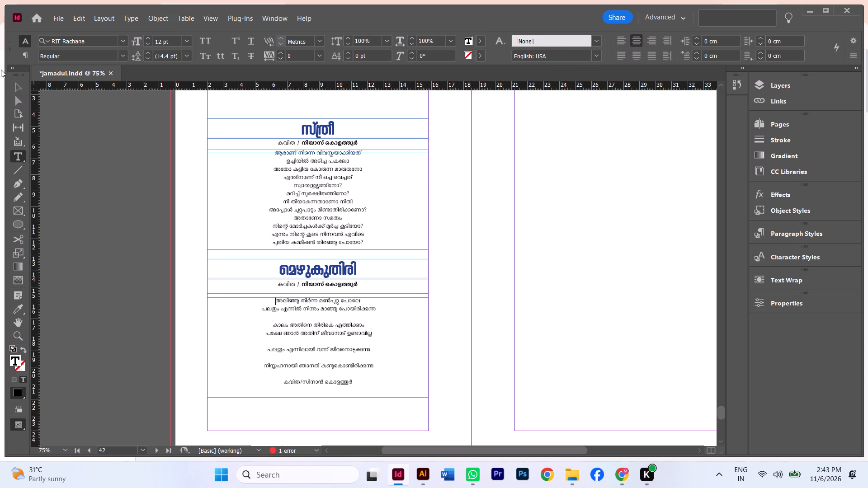
Replace the poet's name in the lower byline with the name cut from the poem's last line, keeping only one slash.
click(27, 85)
drag(365, 381, 352, 385)
drag(352, 385, 302, 385)
key(ctrl+x)
drag(365, 285, 309, 288)
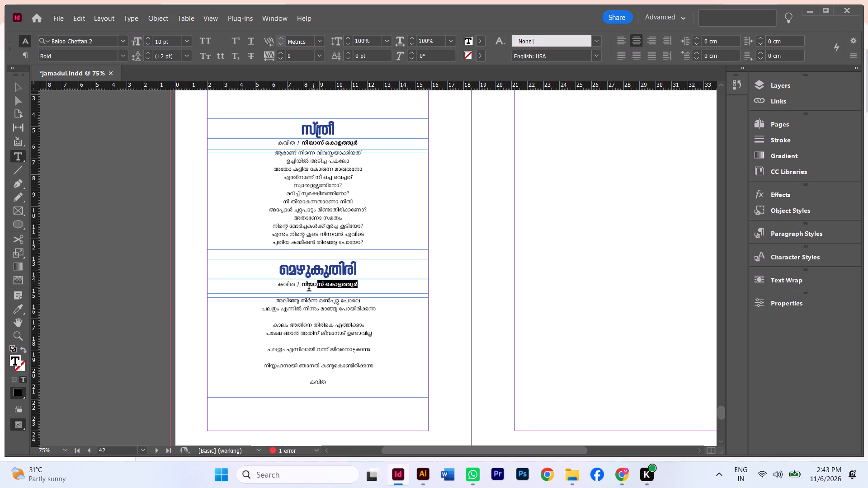
drag(309, 288, 302, 288)
key(ctrl+shift+v)
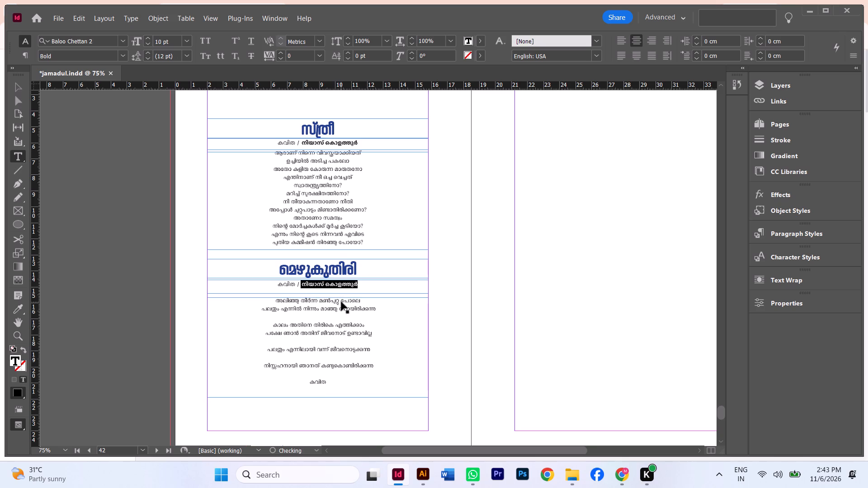
click(300, 288)
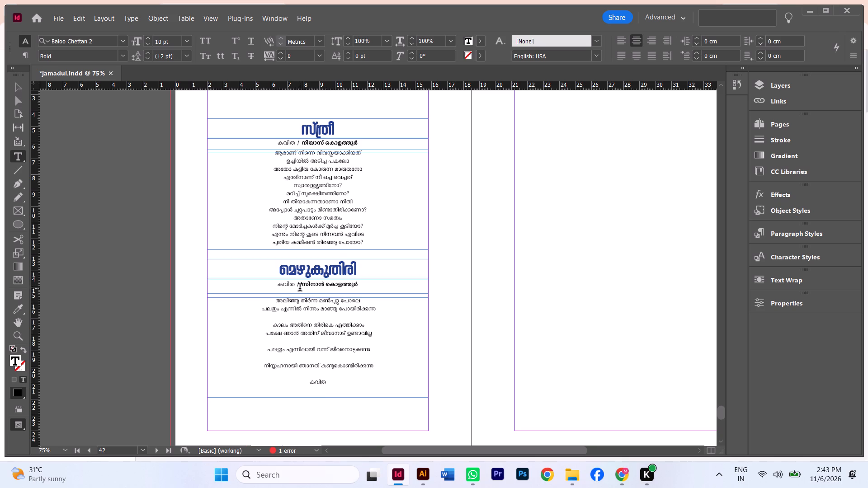
click(303, 286)
key(BackSpace)
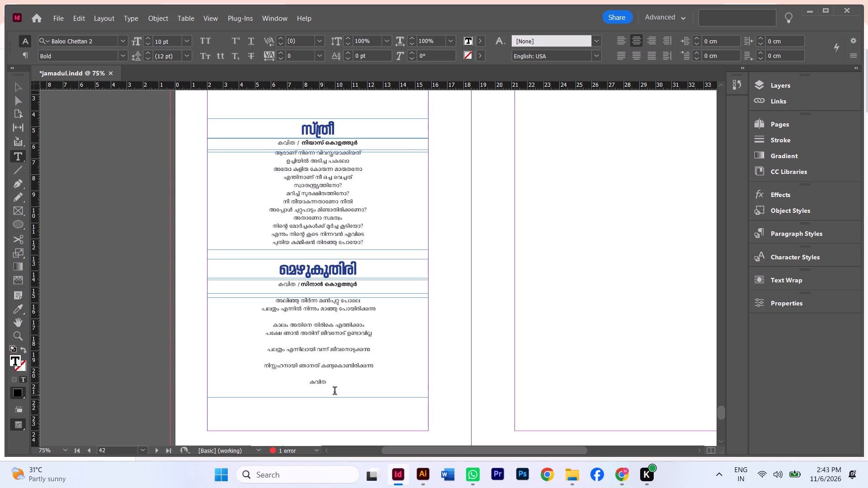
Delete the leftover word കവിത and the blank lines after the last verse of the lower poem.
drag(348, 385, 290, 386)
key(BackSpace)
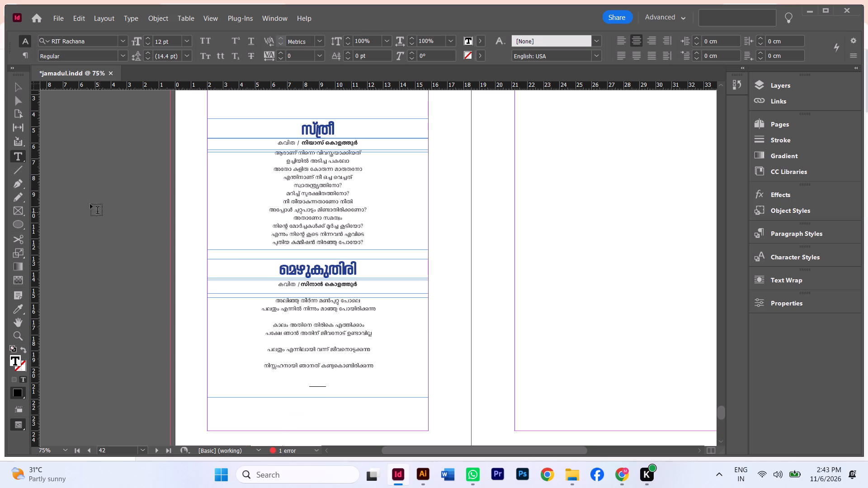
click(16, 87)
double_click(349, 382)
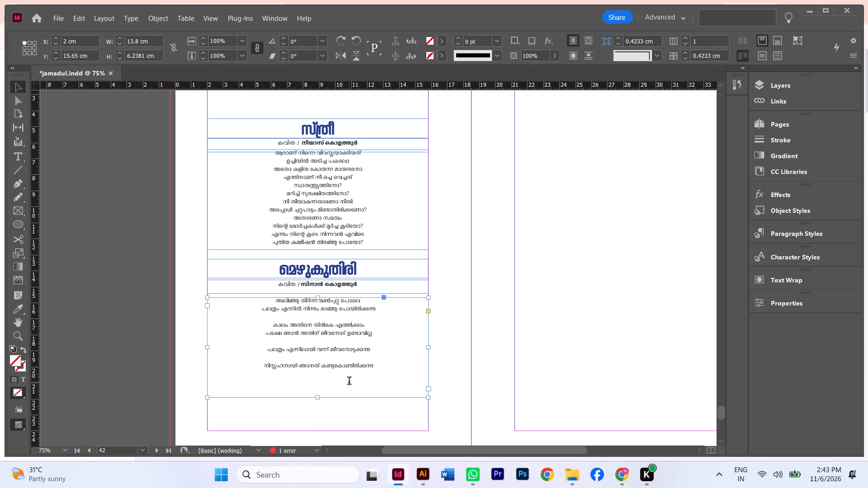
key(BackSpace)
key(BackSpace)
key(BackSpace)
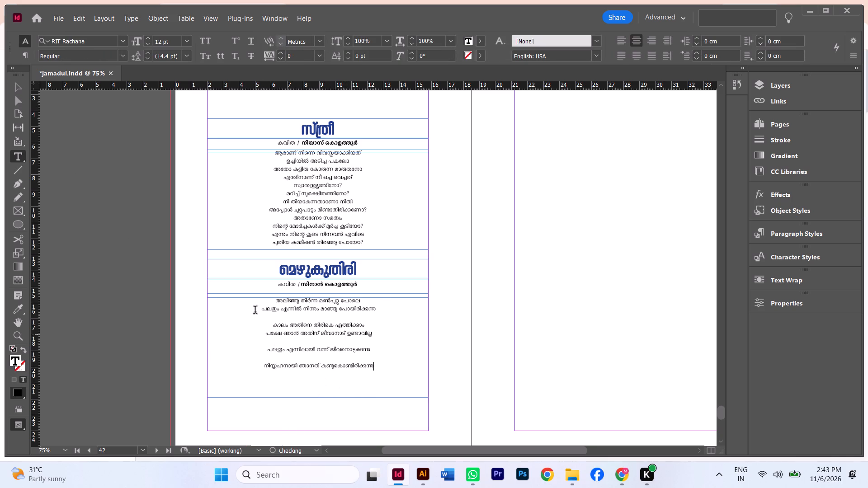
Shorten the lower poem frame from its bottom edge to a height of about 4.8 cm.
click(23, 84)
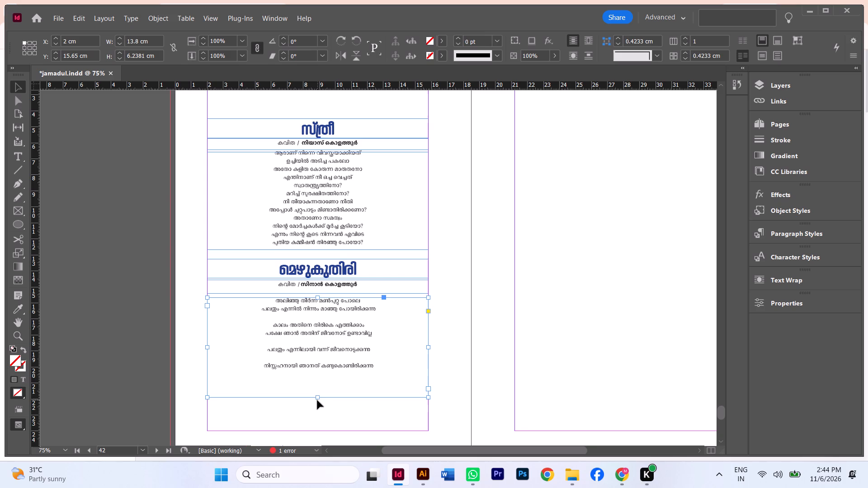
drag(316, 397, 318, 374)
click(573, 370)
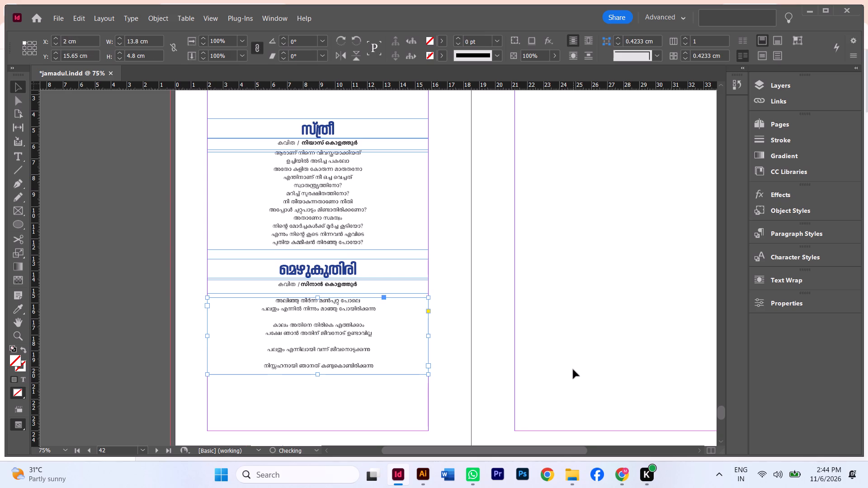
Nudge the മെഴുകുതിരി headline frame up to a Y position of about 12.97 cm.
click(380, 272)
key(Up)
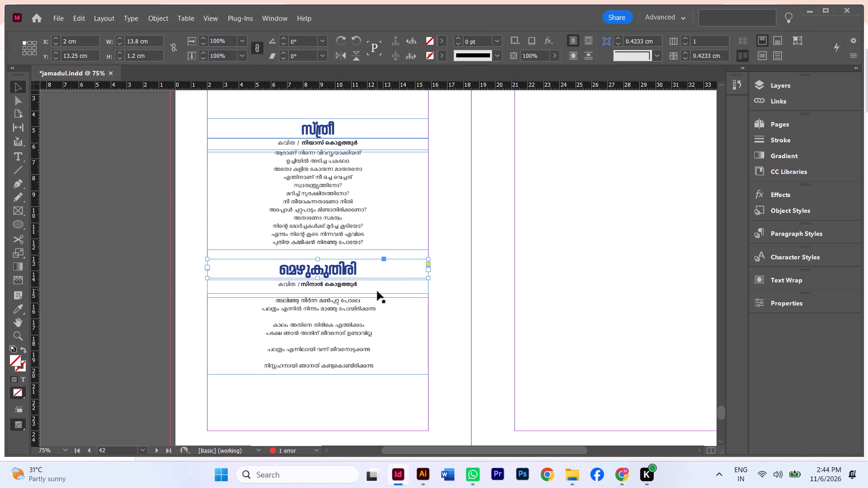
key(Up)
key(Up)
key(Up)
key(Up)
key(Up)
key(Up)
key(Up)
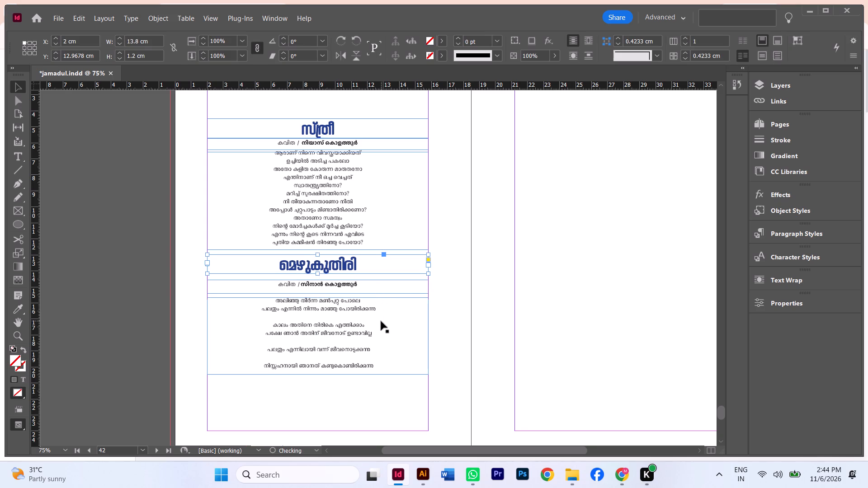
Nudge the lower byline frame up so it sits close beneath the മെഴുകുതിരി headline.
click(409, 288)
key(Up)
key(Up)
key(Up)
key(Up)
key(Up)
key(Up)
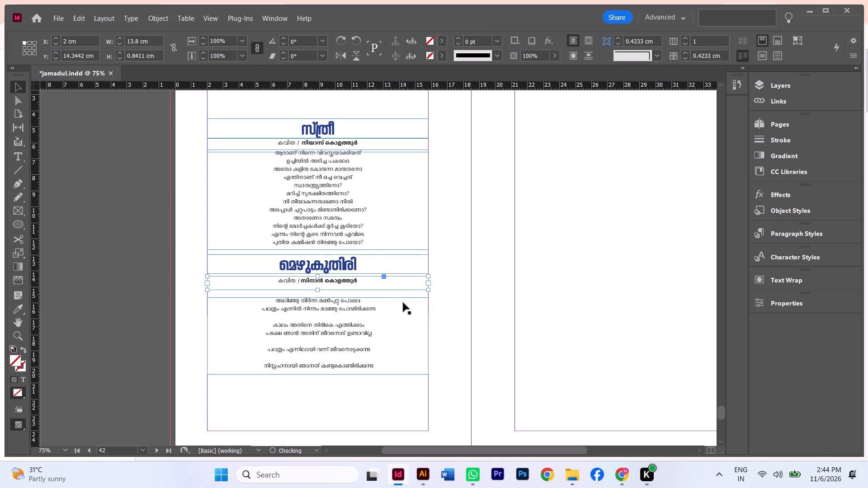
key(Up)
key(Up)
key(Up)
Nudge the lower poem frame up close beneath its byline, to a Y position of about 15.05 cm.
click(393, 323)
key(Up)
key(Up)
key(Up)
key(Up)
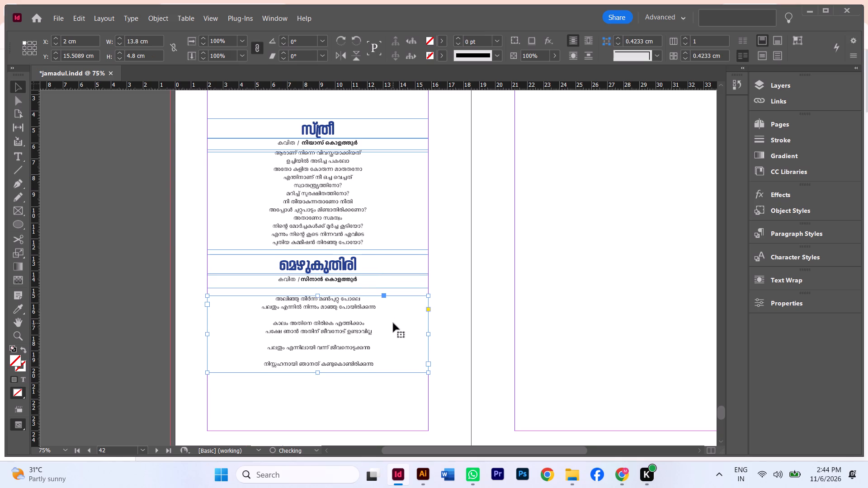
key(Up)
key(Up)
key(Up)
key(Up)
key(Up)
key(Up)
key(Up)
key(Up)
key(Up)
key(Up)
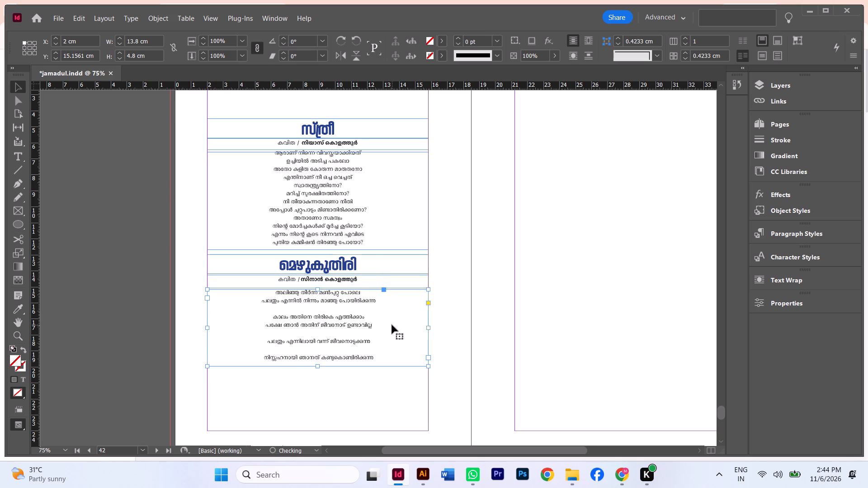
key(Up)
key(Up)
key(Up)
Nudge the upper സ്ത്രീ headline frame up slightly, away from its byline.
scroll(387, 357, up, 2)
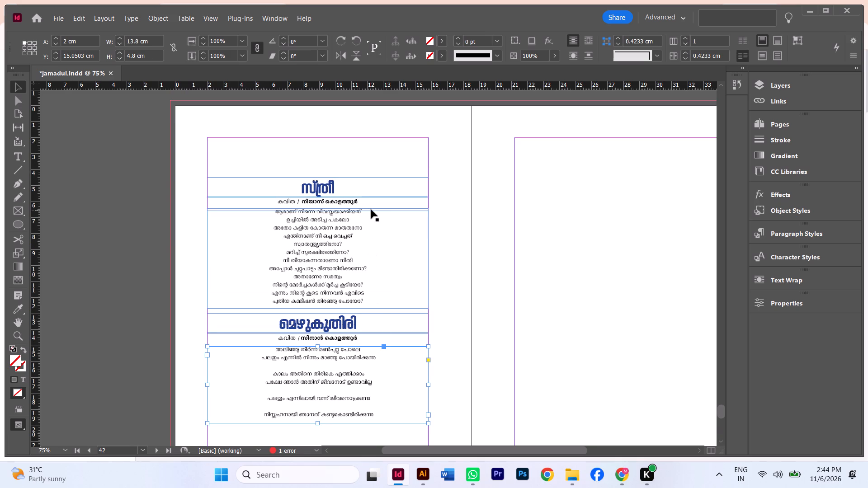
click(387, 193)
key(Up)
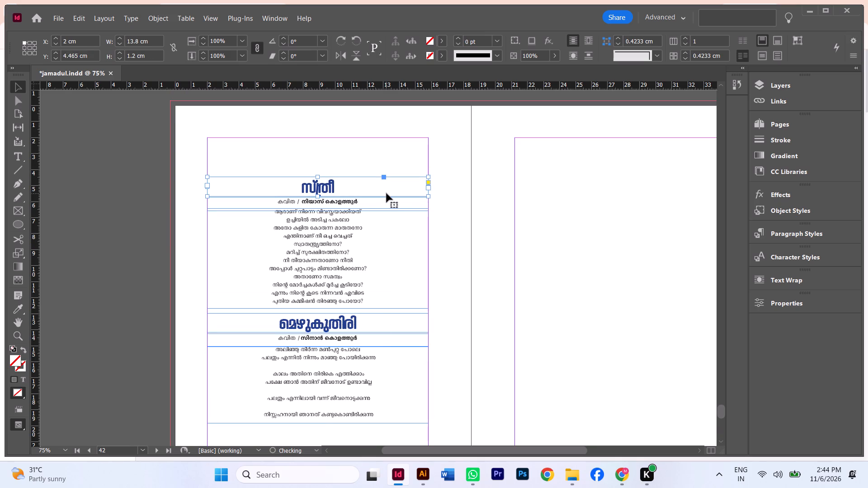
key(Up)
key(Up)
key(Up)
key(Up)
key(Up)
key(Up)
key(Up)
Nudge the upper byline frame up so it sits directly beneath the സ്ത്രീ headline frame.
click(396, 206)
key(Up)
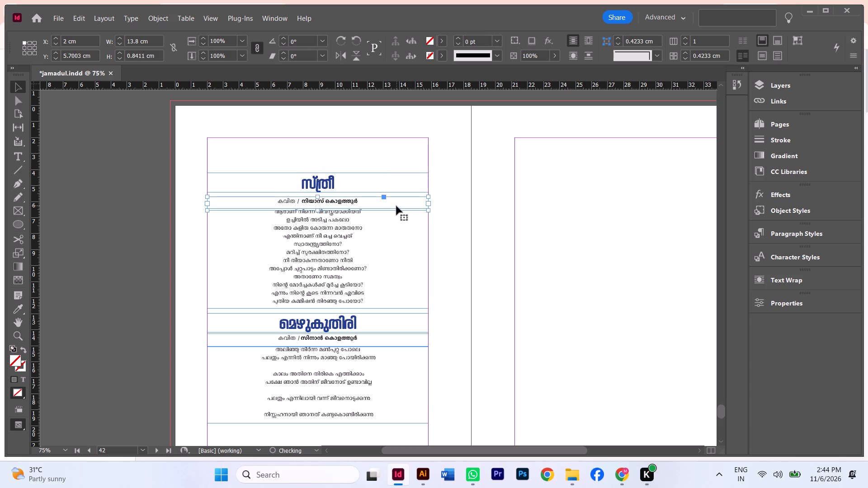
key(Up)
key(Up)
key(Up)
key(Up)
key(Up)
key(Up)
key(Up)
Nudge the upper poem frame up so its first line sits close beneath the raised byline.
click(396, 237)
key(Up)
key(Up)
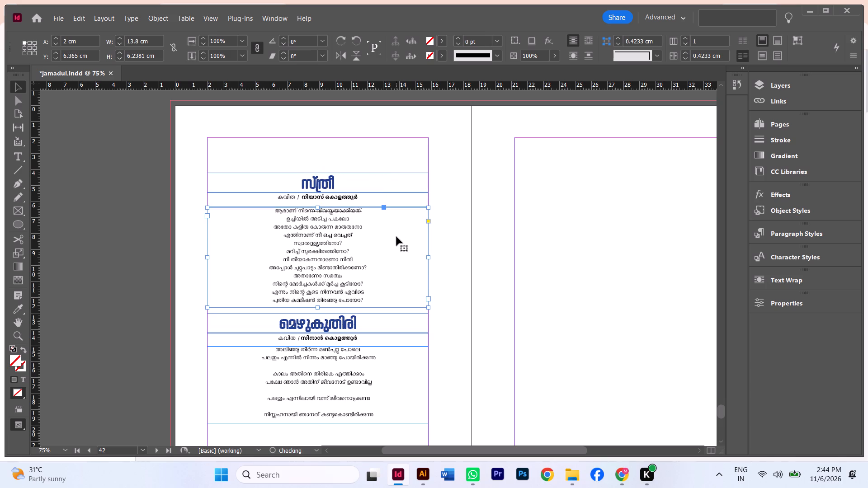
key(Up)
key(Up)
key(Up)
key(Up)
key(Up)
key(Up)
key(Up)
key(Up)
key(Up)
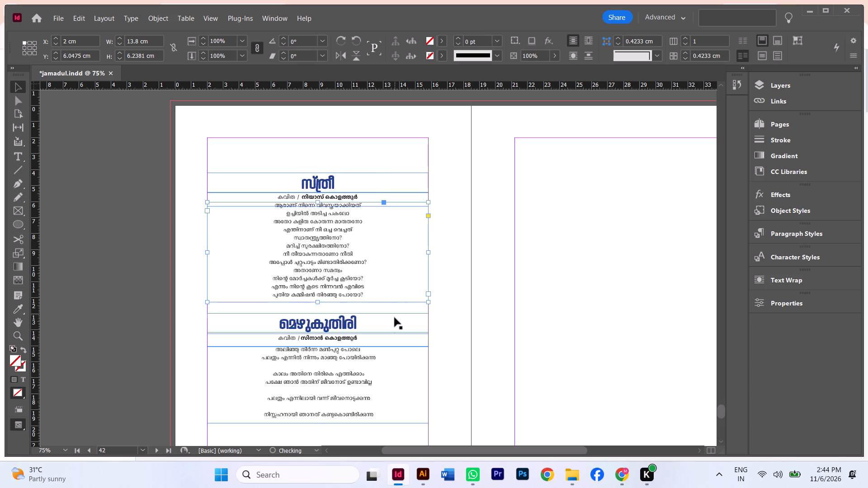
key(Down)
key(Down)
key(Down)
key(Down)
key(Down)
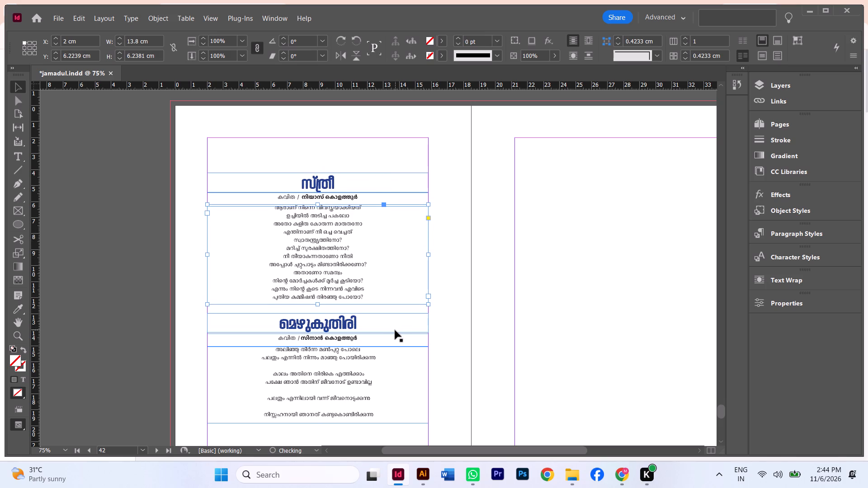
key(Down)
key(Down)
key(Down)
Nudge the മെഴുകുതിരി headline frame up to a Y position of about 12.9 cm.
click(400, 328)
key(Up)
key(Up)
key(Up)
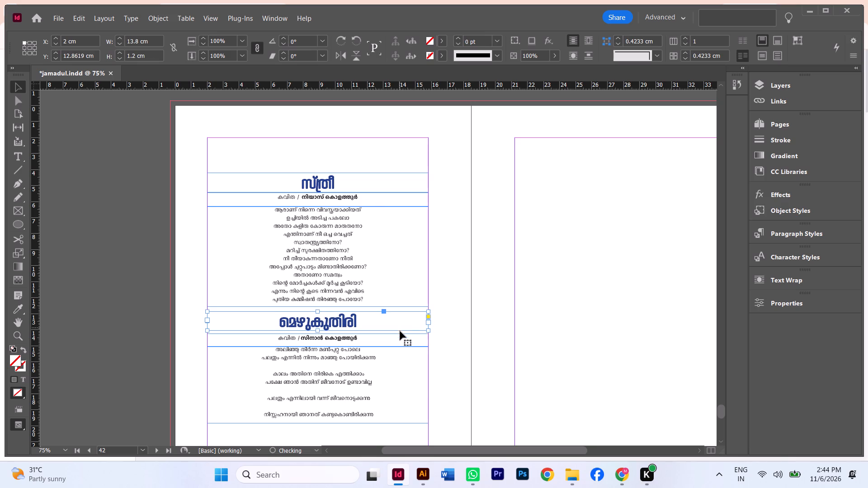
key(Up)
key(Up)
key(Up)
key(Down)
key(Down)
key(Down)
key(Down)
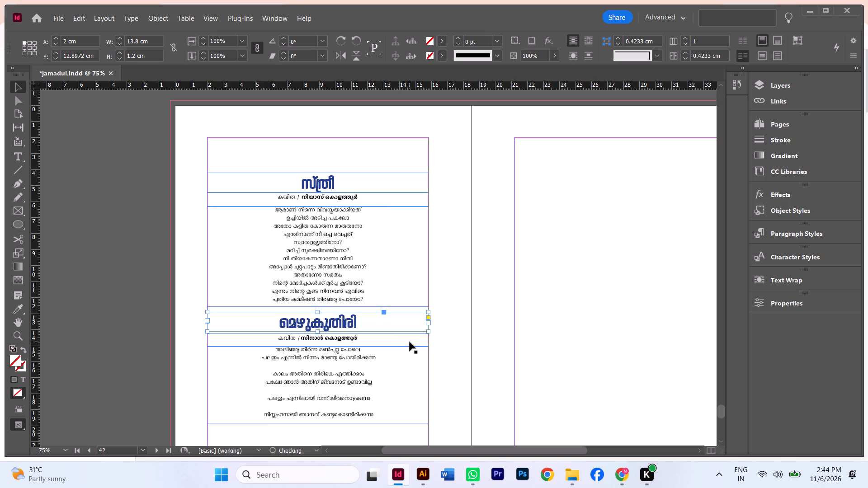
Adjust the gap beneath the മെഴുകുതിരി headline: byline frame slightly up, lower poem frame slightly down to Y about 15.09 cm.
click(410, 341)
key(Up)
click(397, 372)
key(Down)
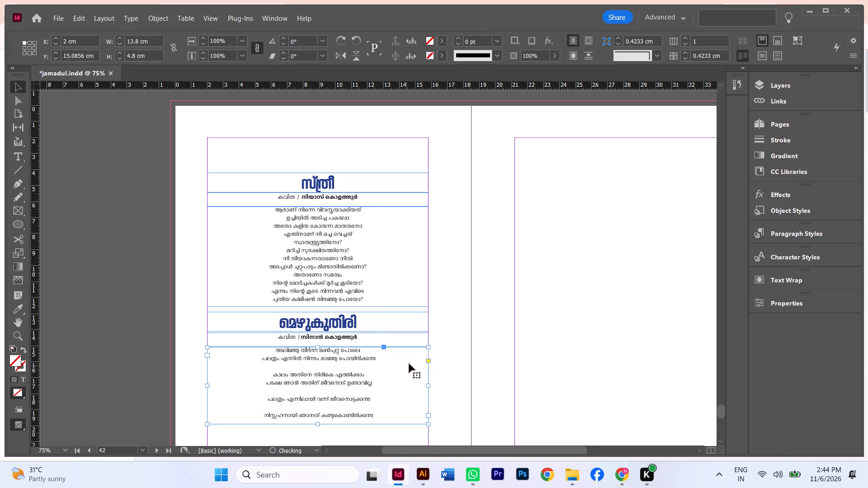
Preview the spread in presentation mode with nothing selected.
click(512, 332)
key(shift+w)
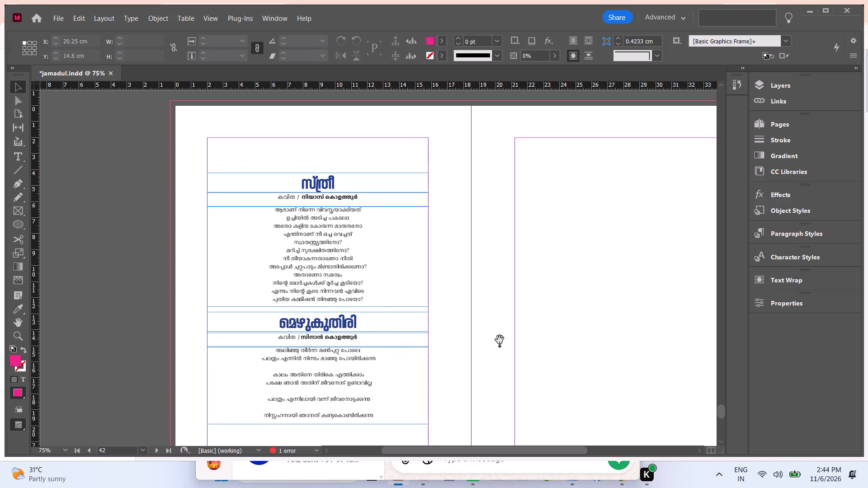
key(Escape)
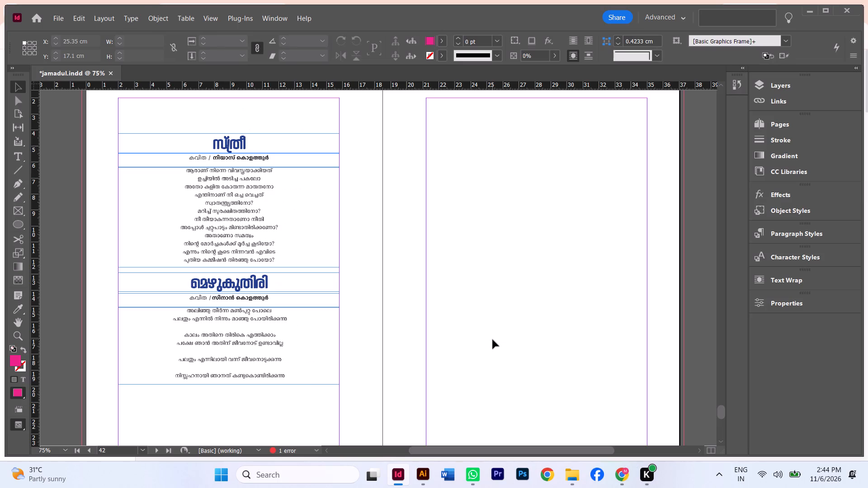
Remove the blank line before the last line of the മെഴുകുതിരി poem.
scroll(311, 381, down, 2)
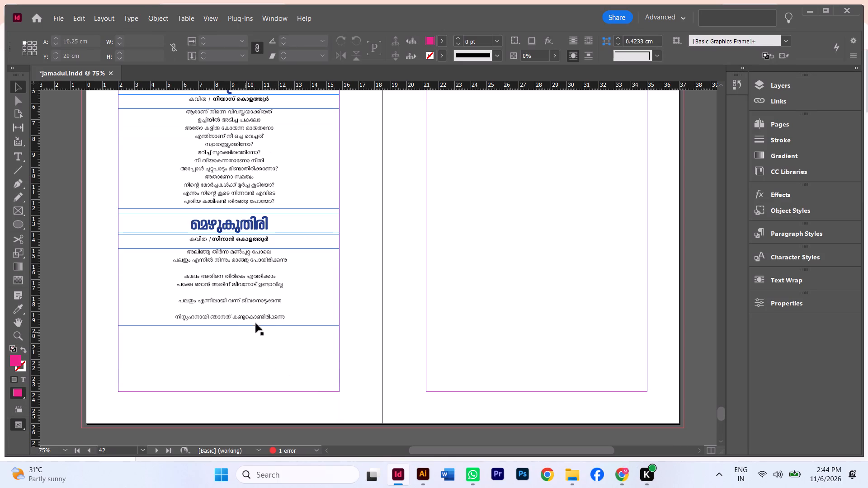
double_click(280, 310)
key(BackSpace)
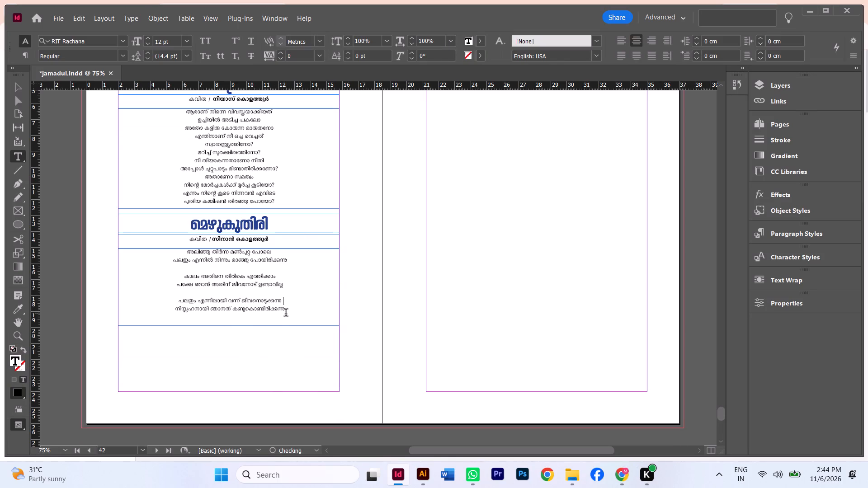
click(18, 82)
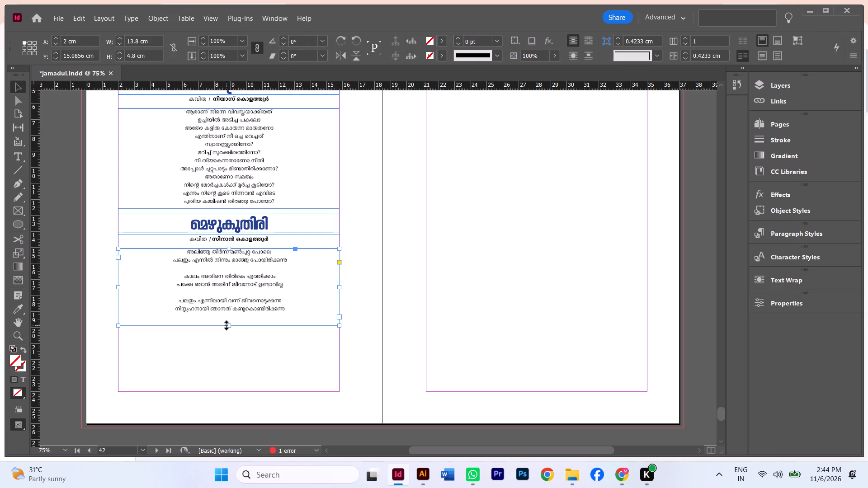
Shorten the lower poem frame to a height of about 4.35 cm and settle it close beneath its byline.
click(230, 321)
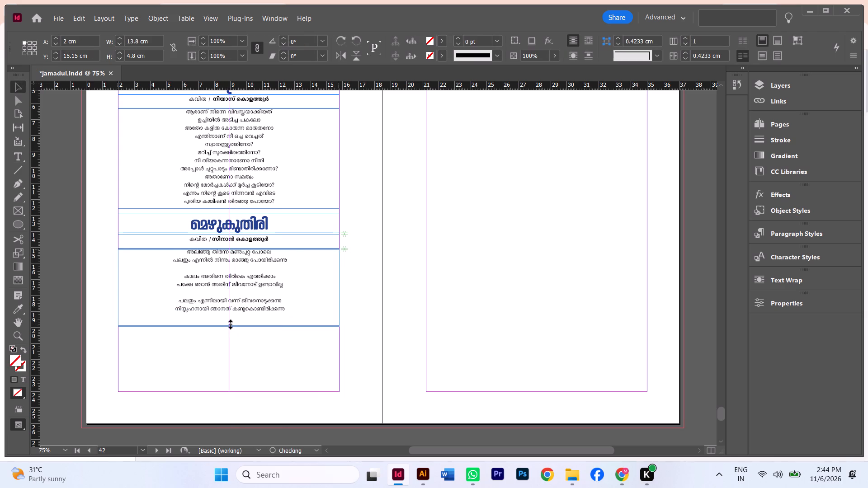
key(Up)
key(Up)
key(Up)
key(Up)
key(Up)
key(Up)
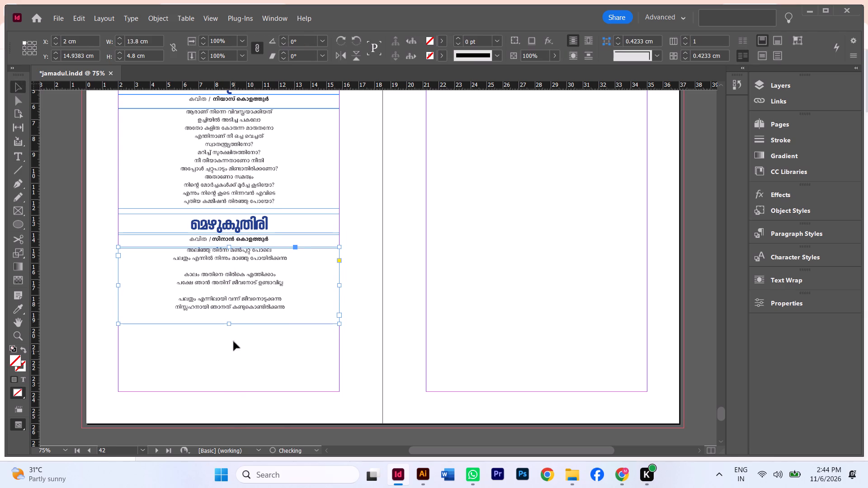
key(Up)
drag(229, 323, 229, 315)
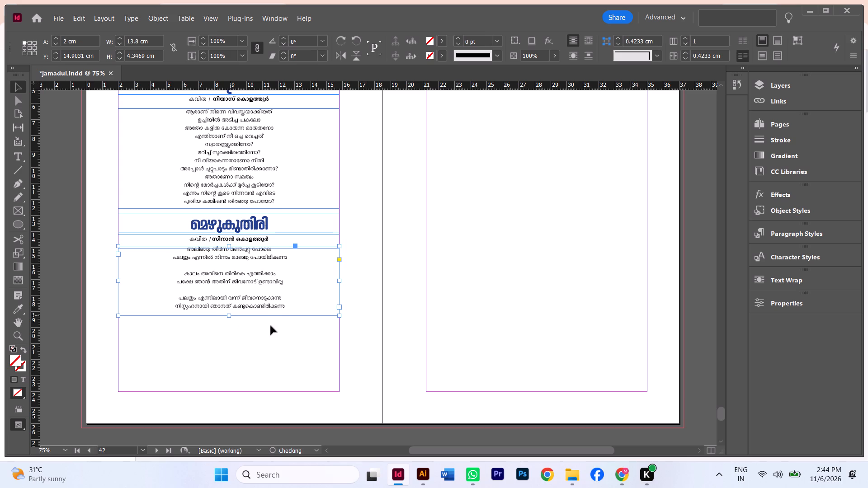
key(Down)
key(Down)
key(Down)
key(Down)
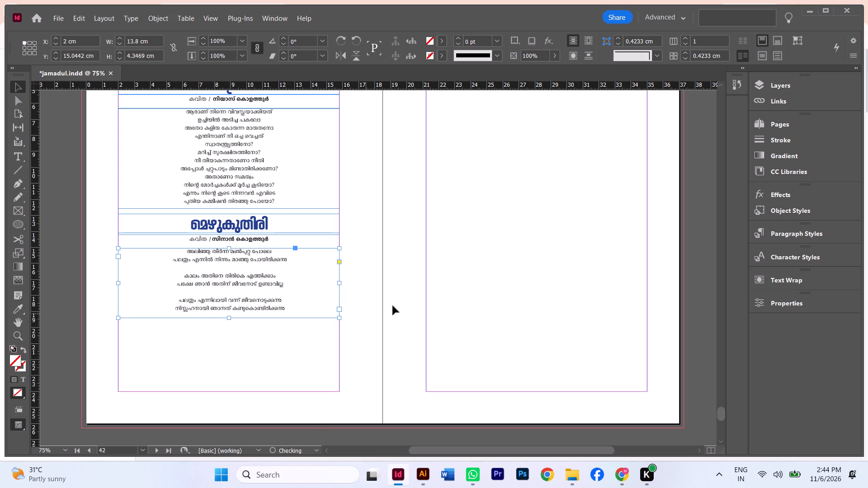
key(Up)
click(420, 297)
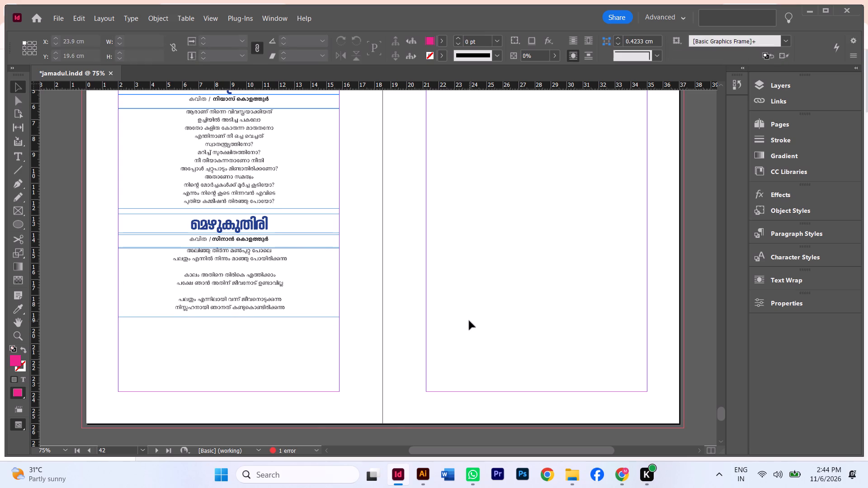
In Chrome, copy the word മെഴുകുതിരി from the Manglish page and search Pinterest for it.
click(630, 473)
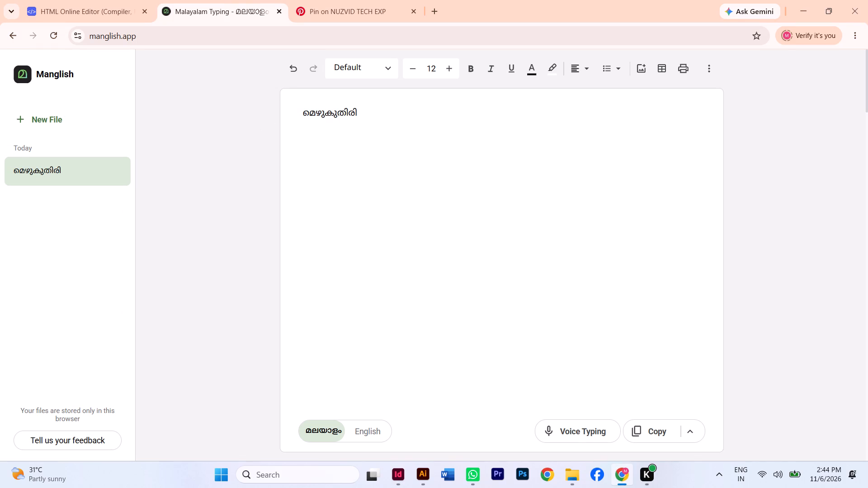
drag(396, 131, 269, 99)
key(ctrl+c)
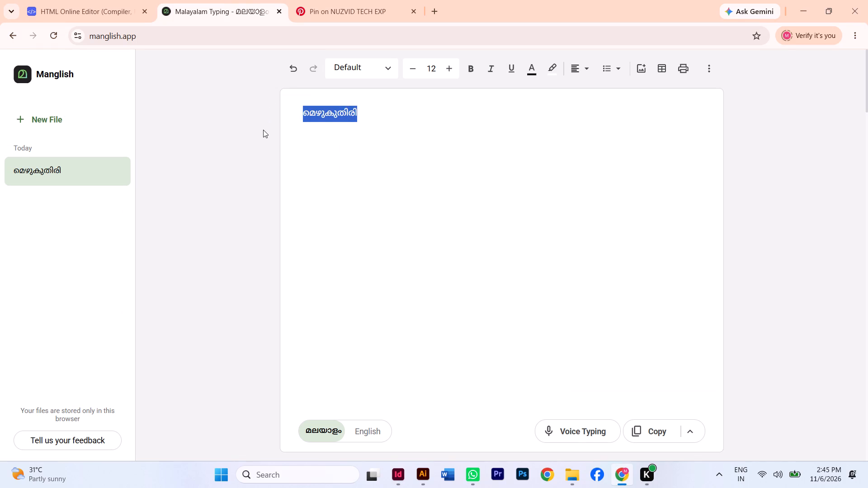
click(348, 9)
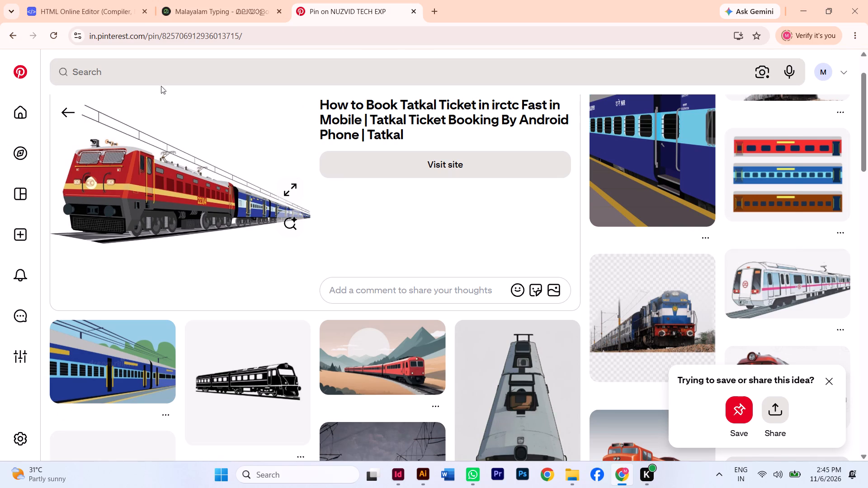
click(175, 77)
key(ctrl+v)
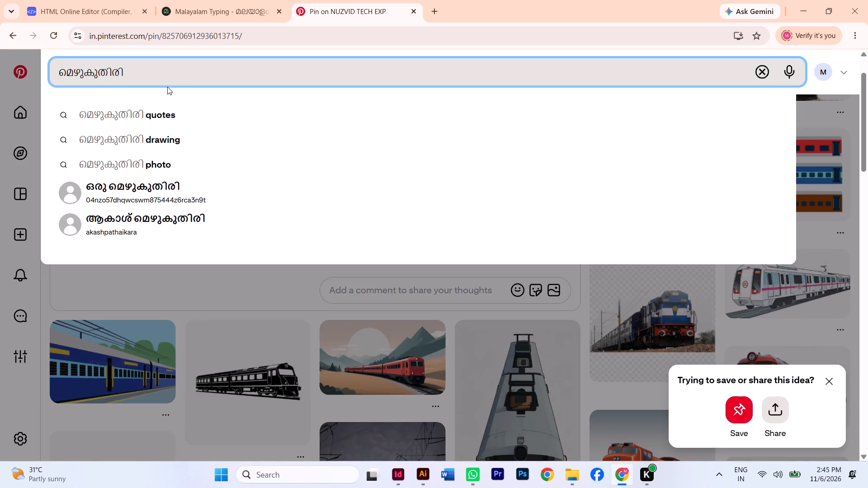
key(Return)
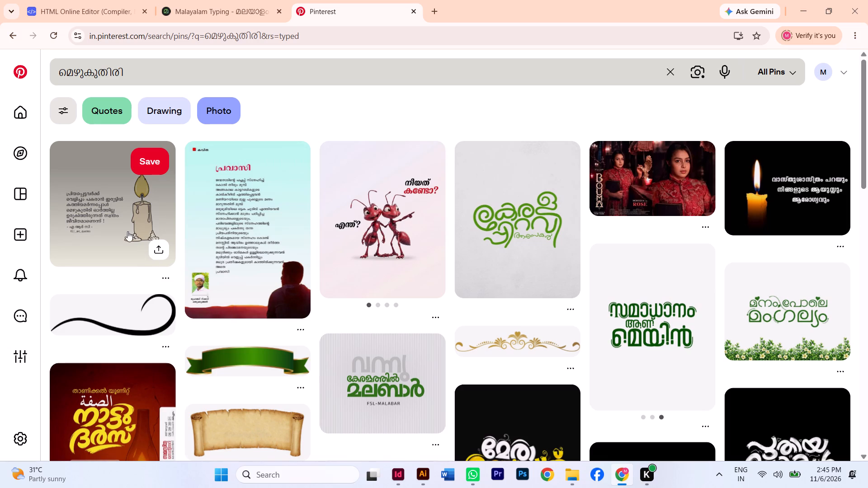
Open the pin with the drawn candle beside a Malayalam quote and copy its image.
click(121, 217)
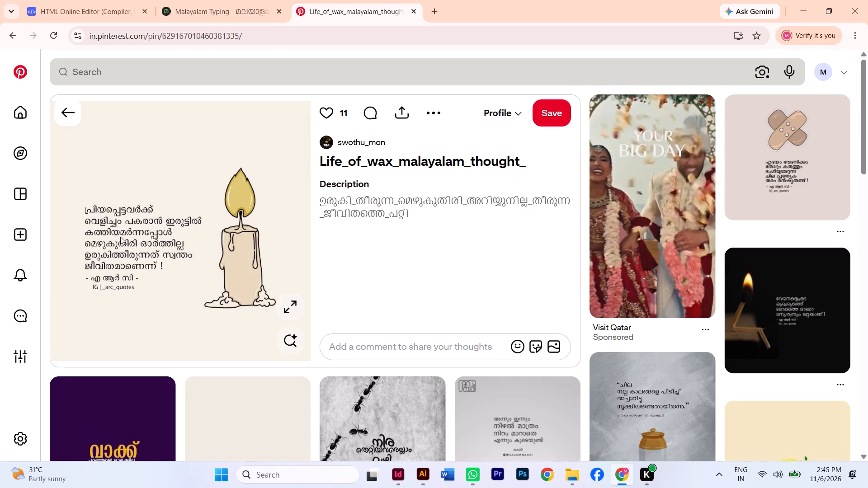
scroll(127, 239, down, 3)
scroll(130, 241, up, 4)
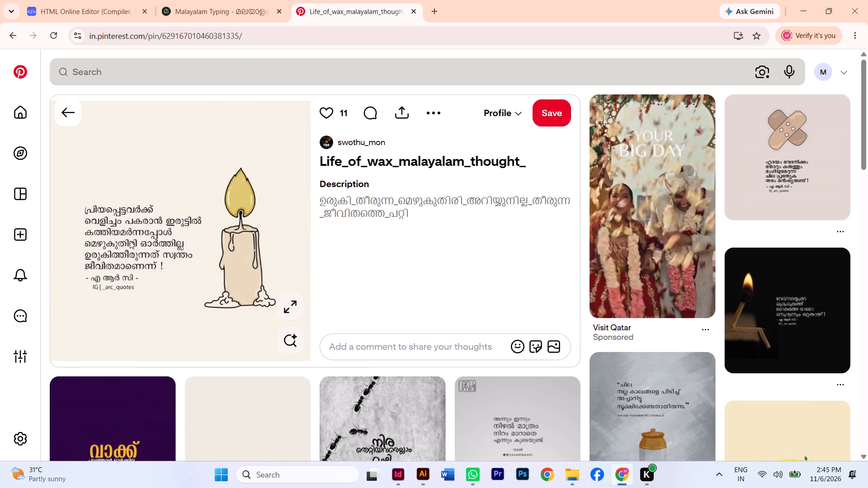
right_click(208, 194)
drag(286, 237, 286, 242)
In Illustrator, create a new document with the default settings and paste the copied candle image.
click(426, 473)
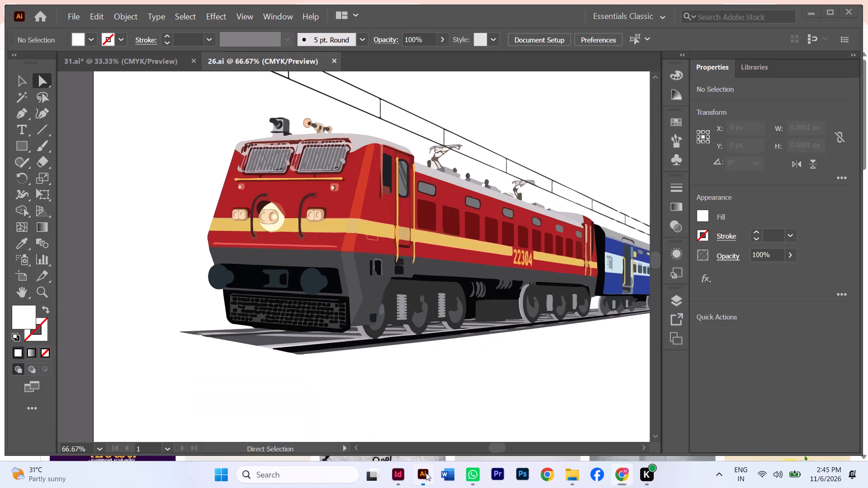
key(ctrl+n)
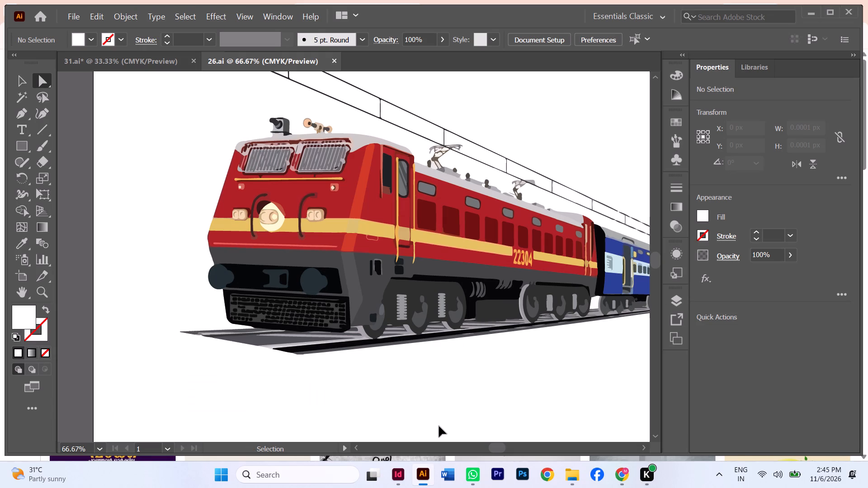
key(Return)
key(ctrl+v)
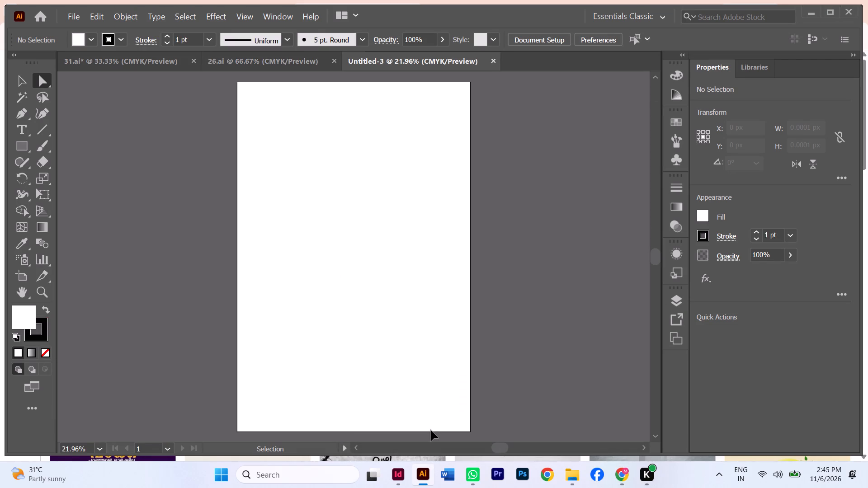
Image Trace the pasted picture with the Low Fidelity Photo preset and expand the result.
click(815, 412)
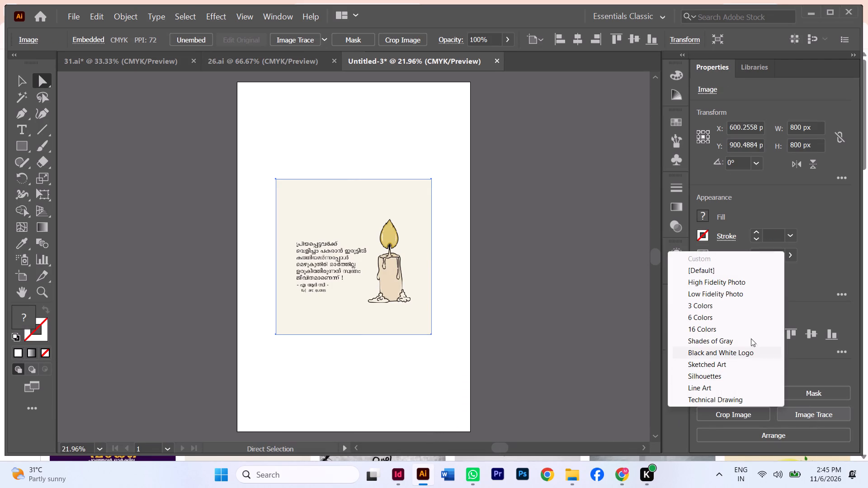
click(734, 296)
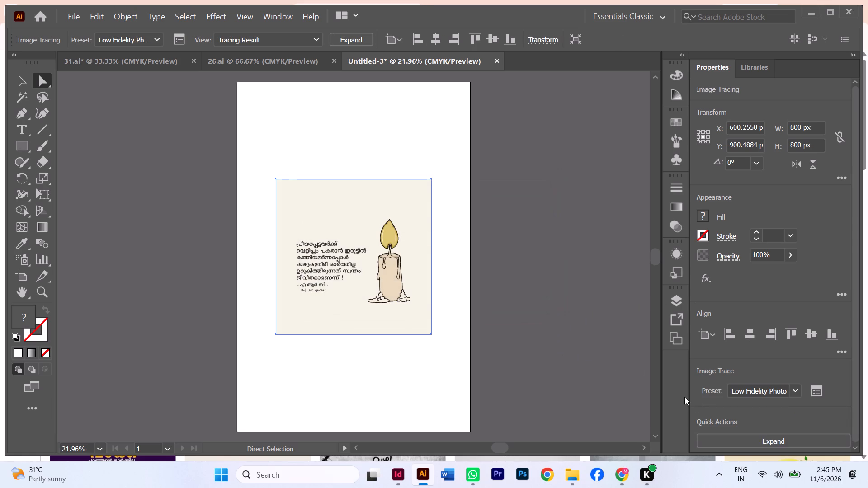
click(811, 443)
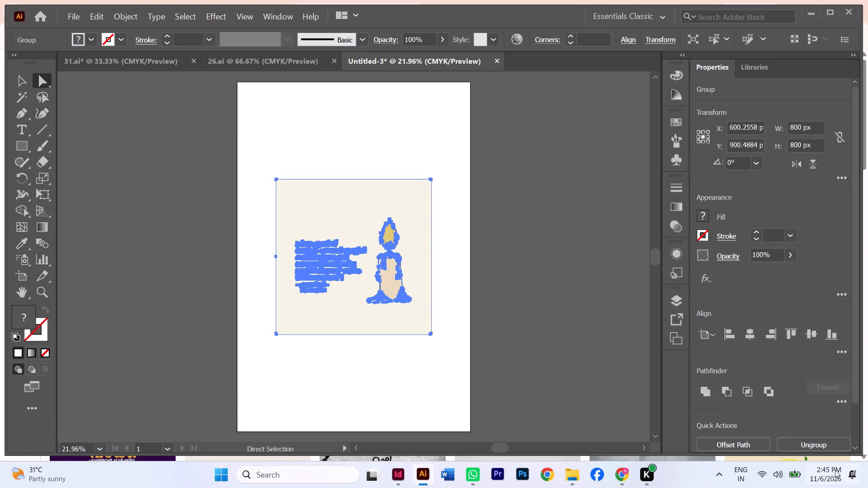
Delete the cream background and all the quote lettering from the traced artwork, keeping only the candle.
drag(340, 152, 330, 292)
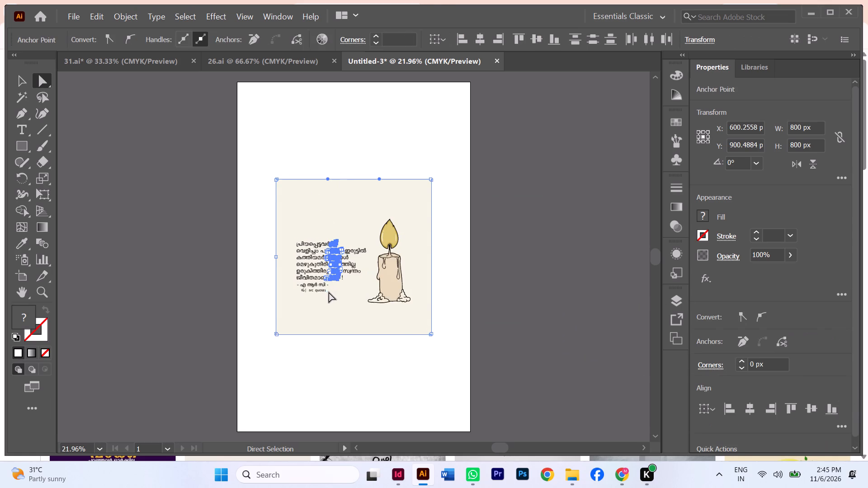
key(BackSpace)
key(BackSpace)
drag(289, 206, 370, 289)
key(BackSpace)
key(BackSpace)
drag(285, 286, 345, 313)
key(BackSpace)
key(BackSpace)
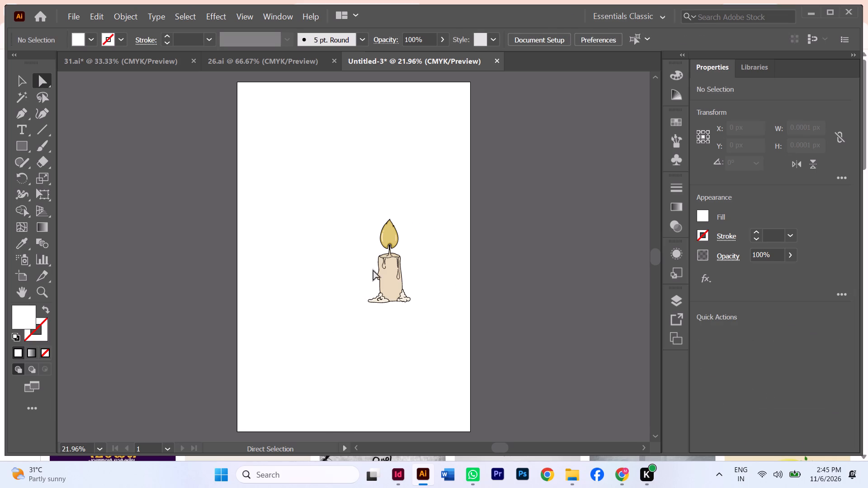
Save the candle artwork as an Illustrator file named 33 in the jamdul folder with default options.
key(ctrl+s)
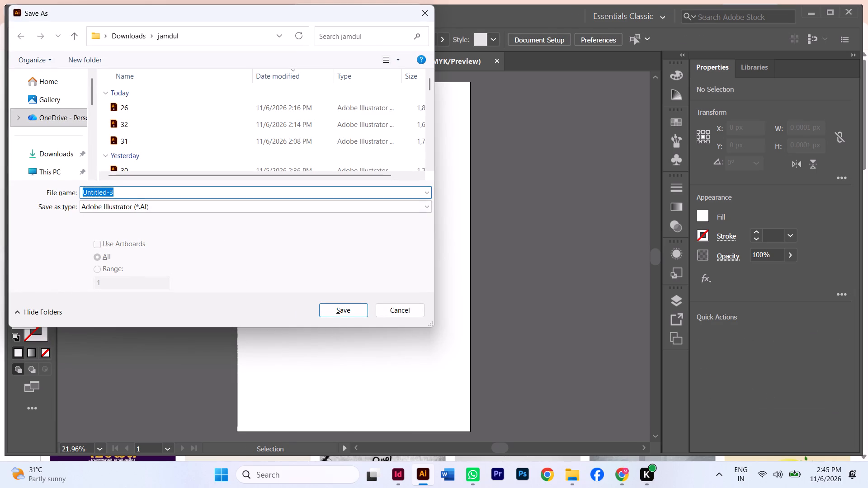
text(33)
click(352, 312)
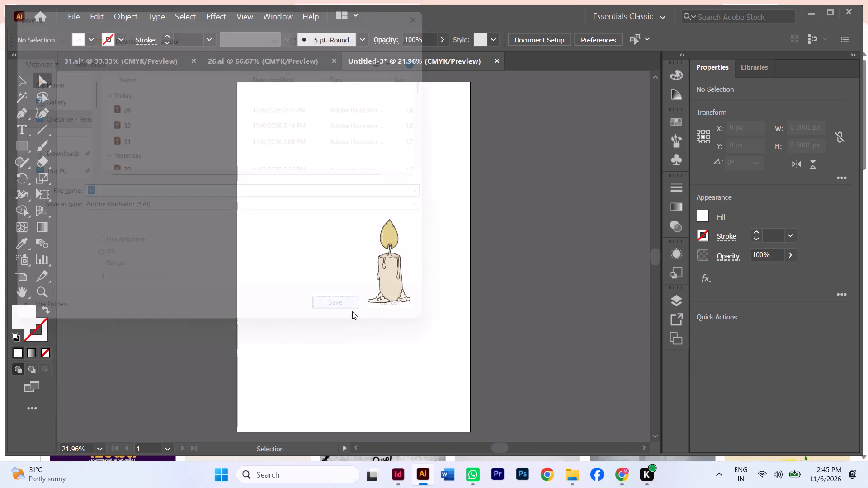
key(Return)
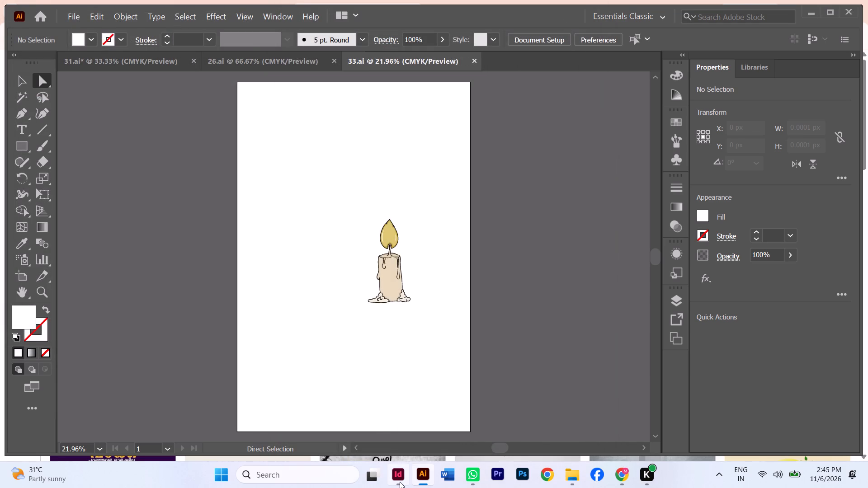
Switch to InDesign and place the candle artwork 33 on page 42, over the outer edge of the മെഴുകുതിരി poem.
click(400, 482)
key(ctrl+d)
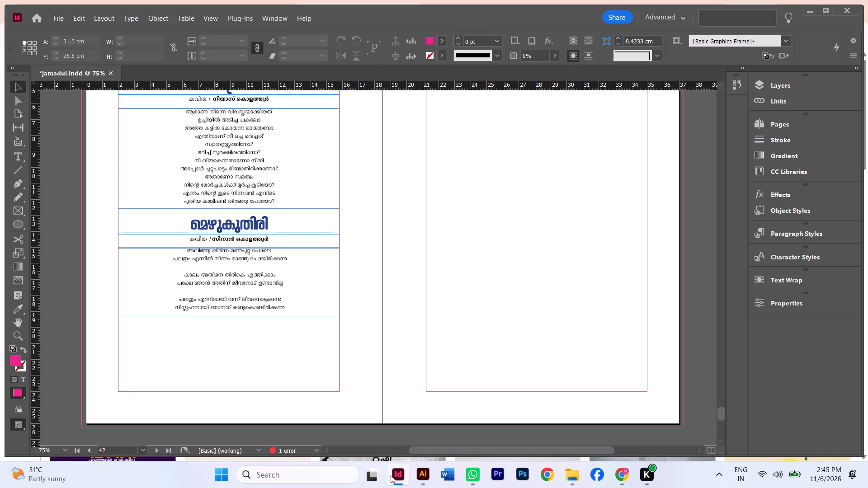
double_click(391, 183)
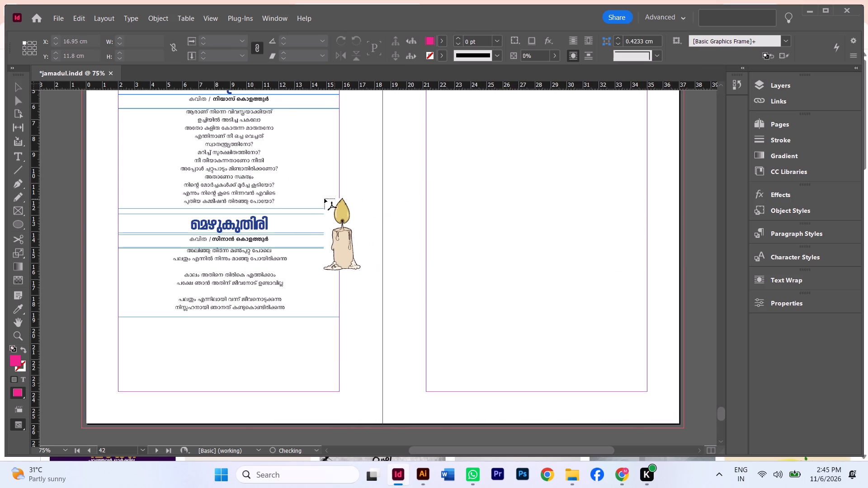
click(272, 187)
drag(355, 394, 375, 339)
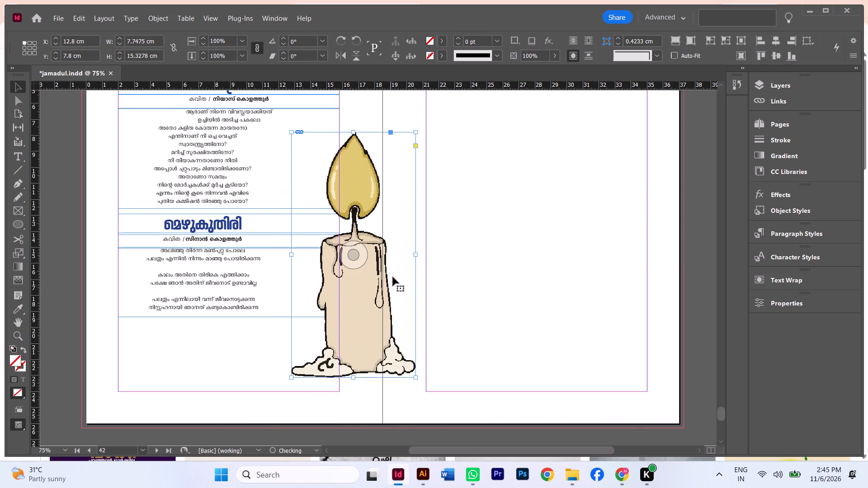
Scale the candle down to about 6.4 × 12.6 cm and move its base to the bottom of page 42 beside the spine.
ctrl+shift+drag(416, 132, 405, 161)
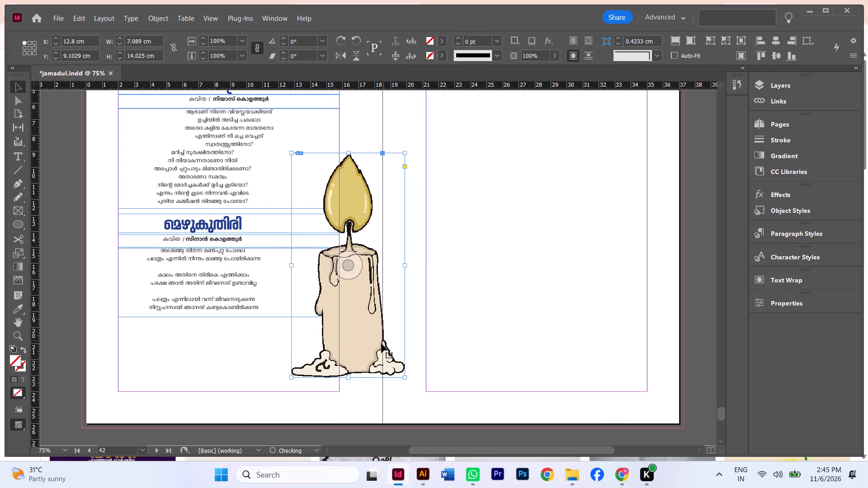
drag(381, 353, 360, 407)
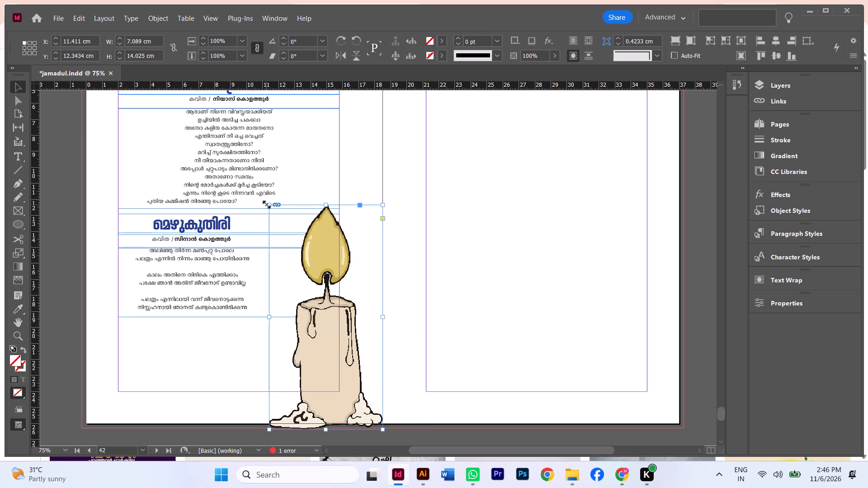
ctrl+shift+drag(269, 204, 288, 227)
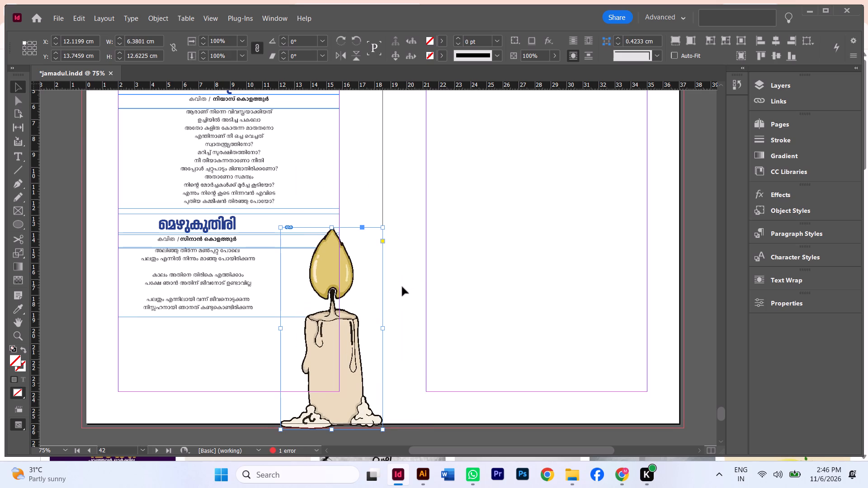
Turn off text wrap for the candle illustration.
click(774, 278)
click(619, 288)
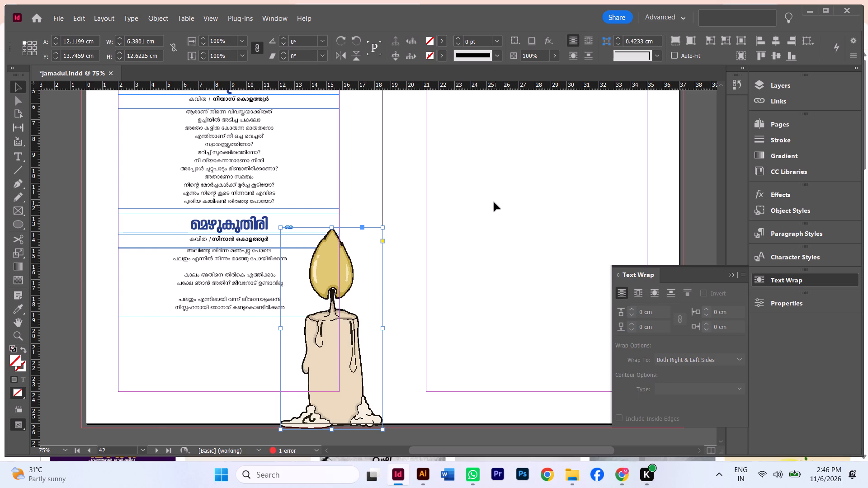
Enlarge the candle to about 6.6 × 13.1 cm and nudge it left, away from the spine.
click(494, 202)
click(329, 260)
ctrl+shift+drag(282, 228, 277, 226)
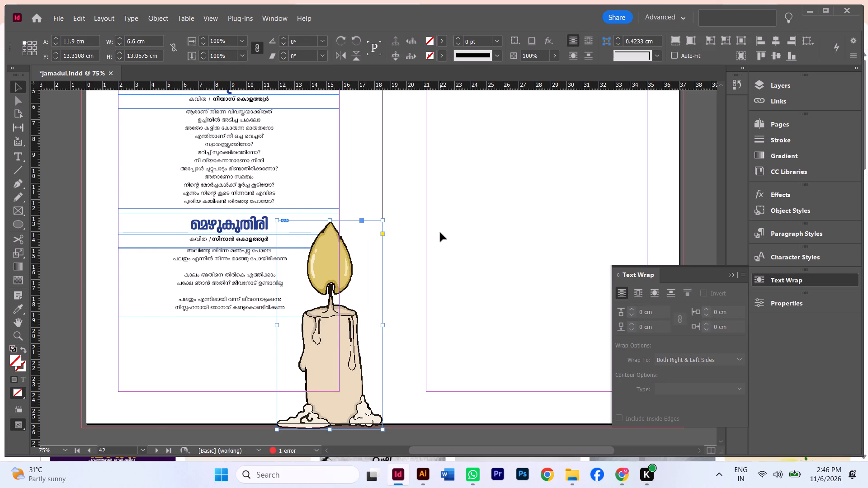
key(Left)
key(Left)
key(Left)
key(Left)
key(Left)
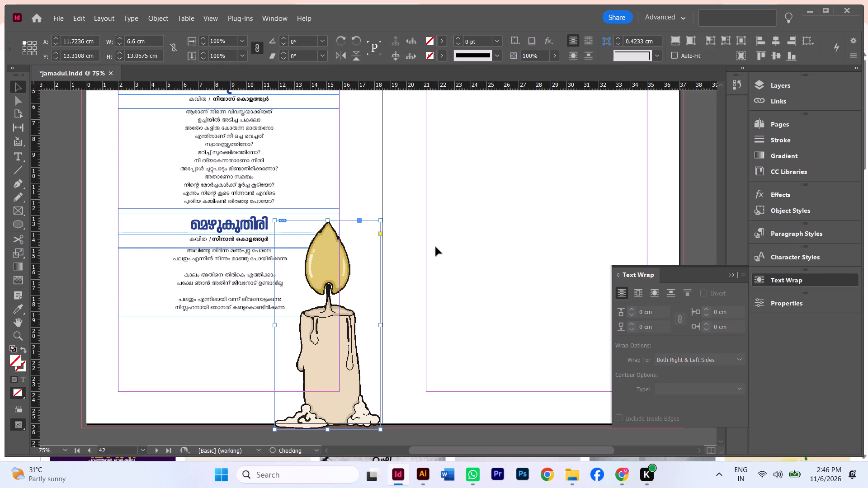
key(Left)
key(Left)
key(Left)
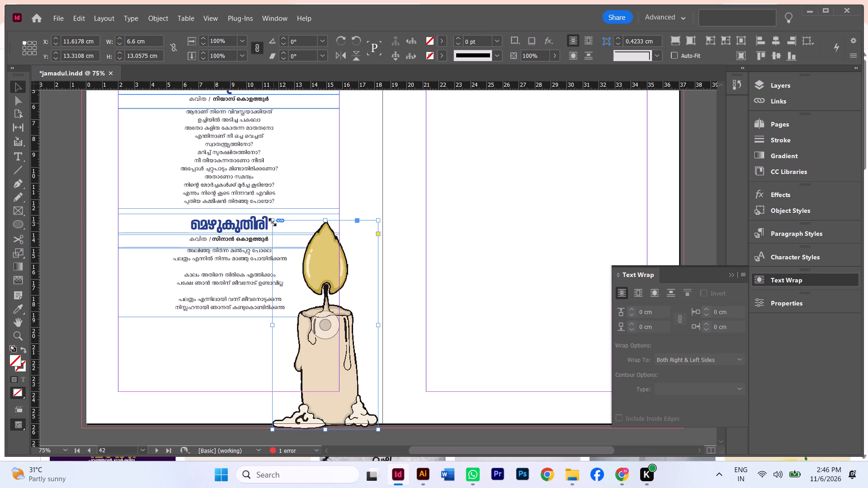
Scale the candle down to about 5.1 × 10.2 cm and move it to the lower-left area of page 42.
ctrl+shift+drag(271, 220, 306, 253)
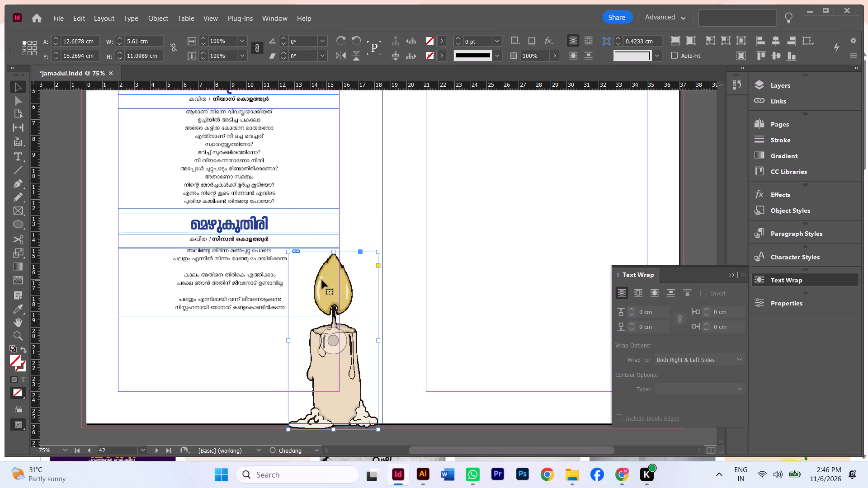
ctrl+shift+drag(289, 252, 309, 267)
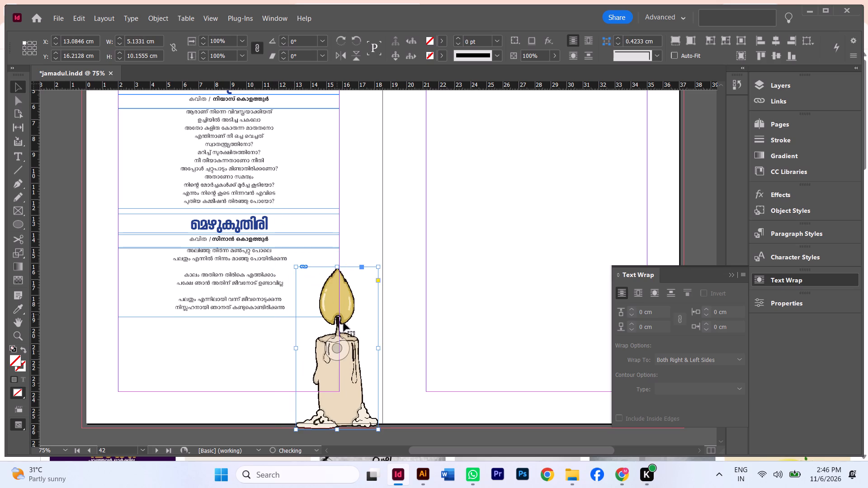
drag(349, 328, 168, 319)
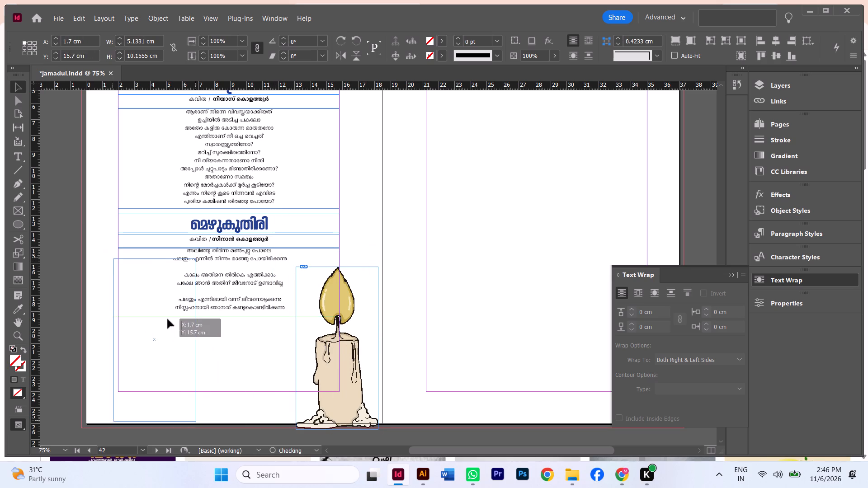
drag(168, 319, 167, 319)
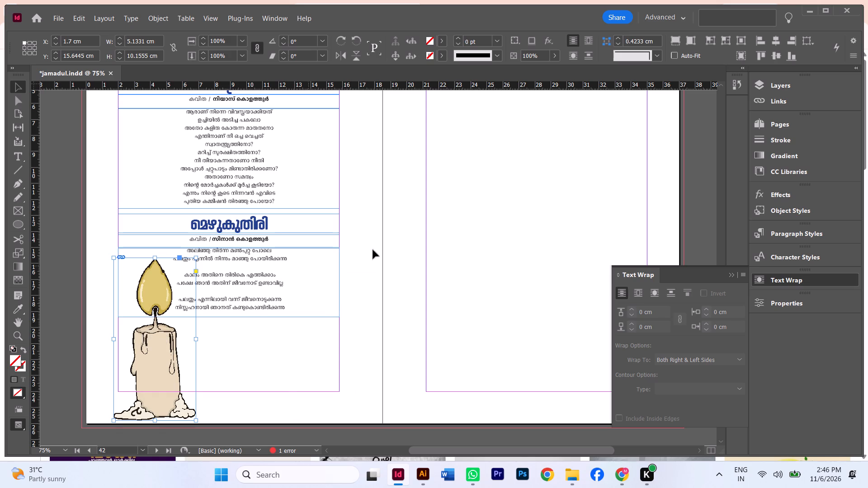
click(519, 232)
click(169, 365)
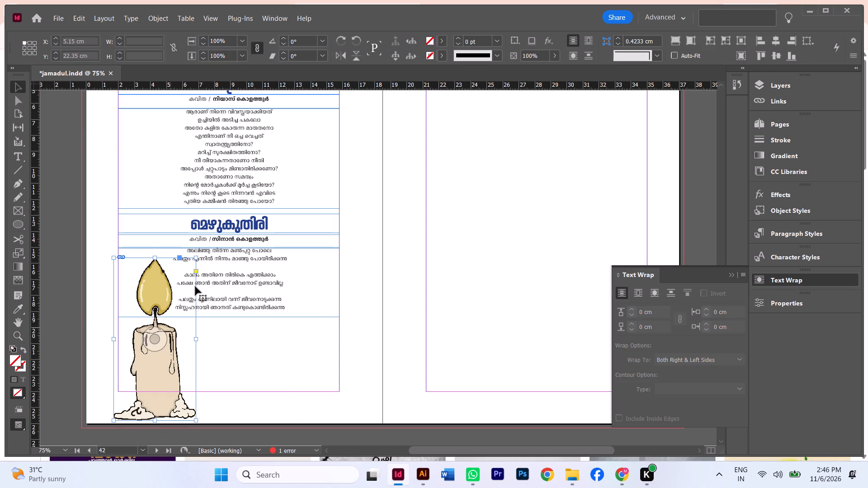
ctrl+shift+drag(199, 253, 197, 266)
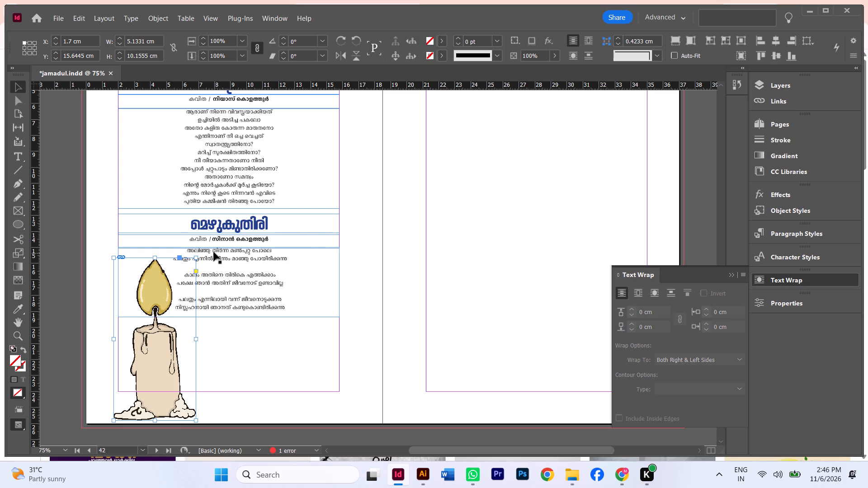
Shrink the candle to about 4.4 × 8.8 cm, move it into page 42's bottom-left corner, and preview the spread.
alt+scroll(214, 252, up, 2)
scroll(187, 267, down, 5)
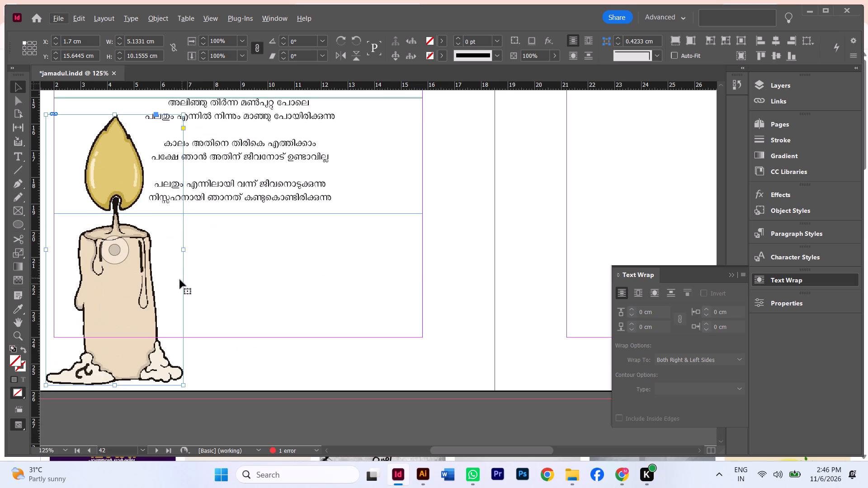
alt+scroll(177, 285, down, 2)
click(170, 300)
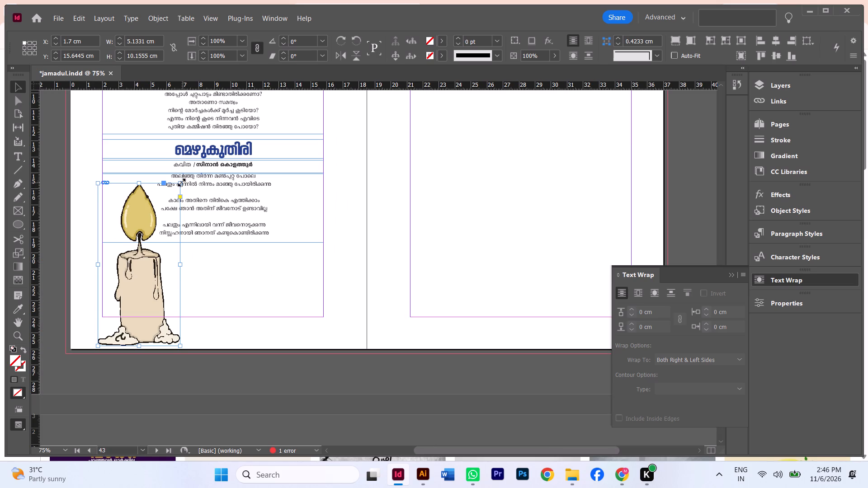
ctrl+shift+drag(182, 183, 156, 205)
drag(153, 281, 148, 285)
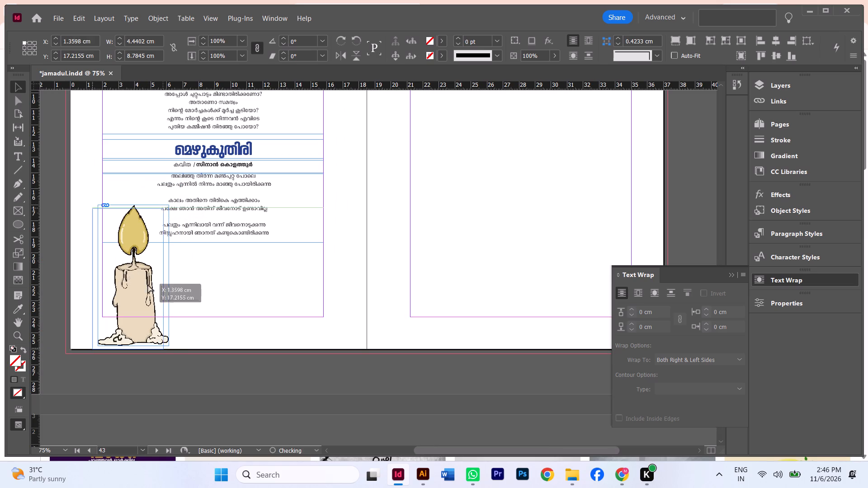
drag(148, 285, 140, 289)
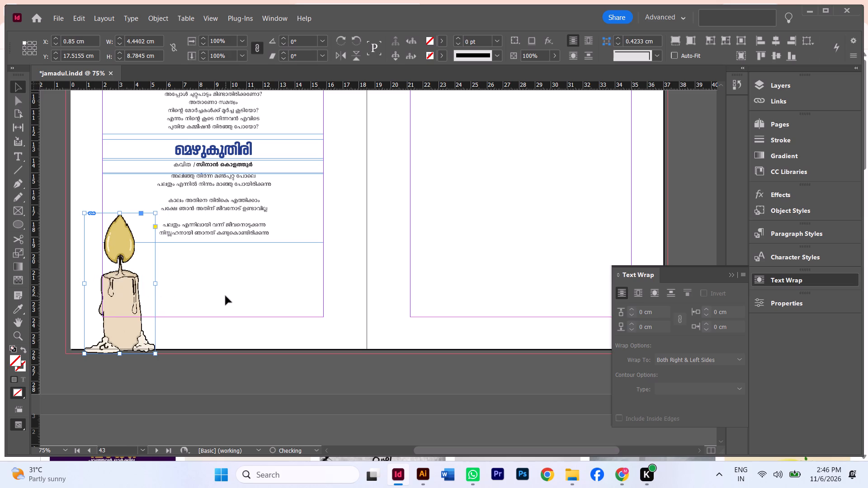
click(226, 300)
key(shift+w)
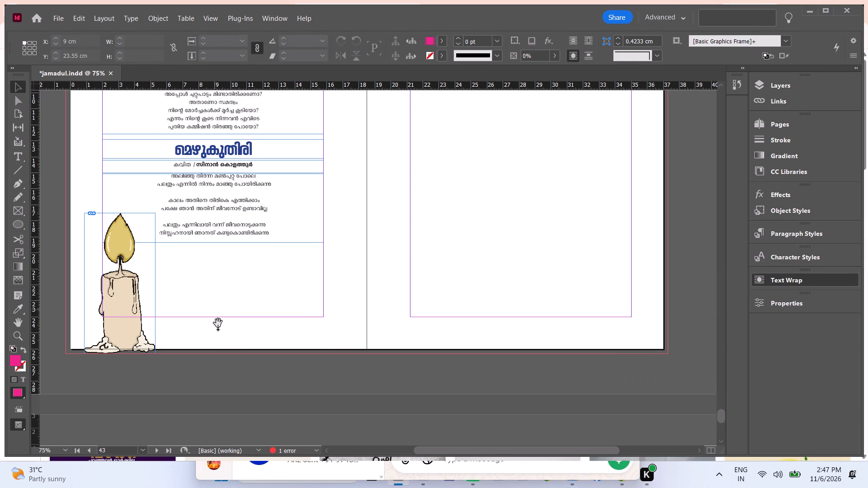
key(Escape)
Nudge the candle about 0.1 cm right and slightly up, then preview the spread again.
scroll(198, 358, down, 3)
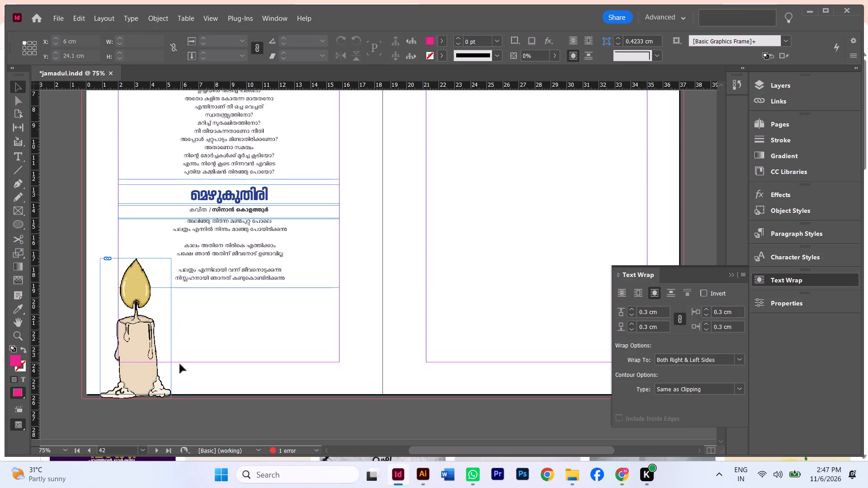
click(157, 371)
key(Right)
key(Right)
key(Right)
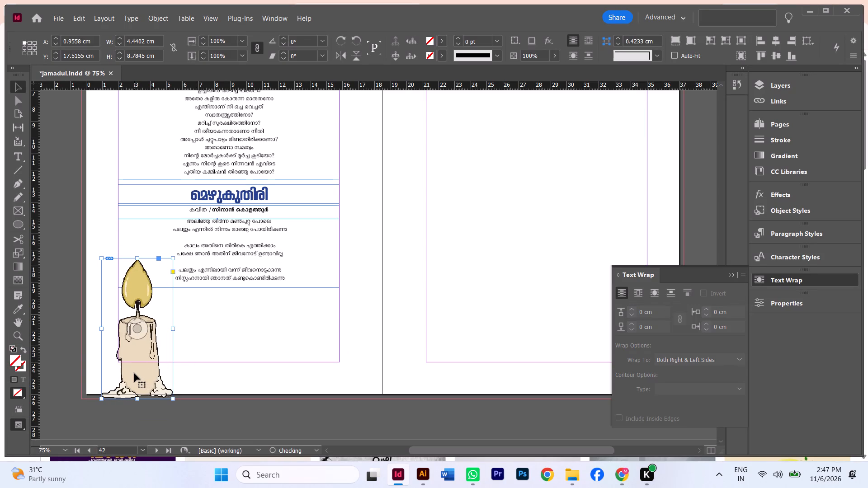
key(Up)
key(Up)
key(Up)
click(194, 379)
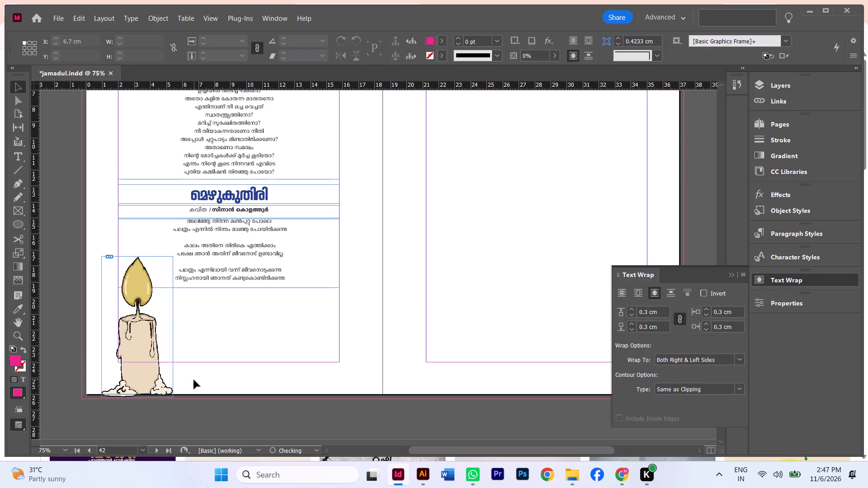
key(shift+w)
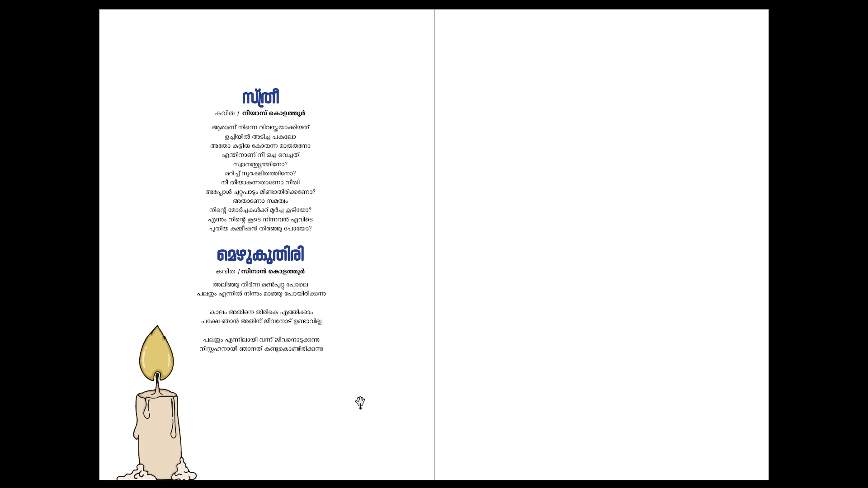
key(Escape)
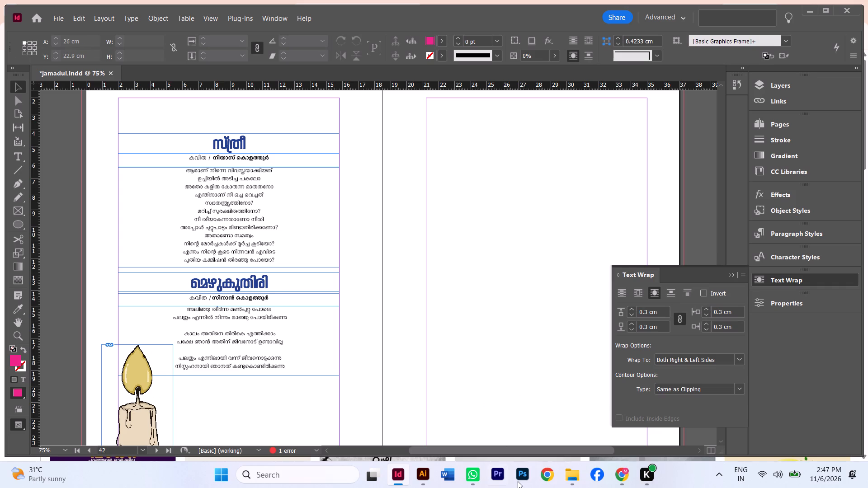
Switch to Pinterest in Chrome and search for മെഴുകുതിരി drawing.
click(625, 478)
scroll(365, 299, down, 4)
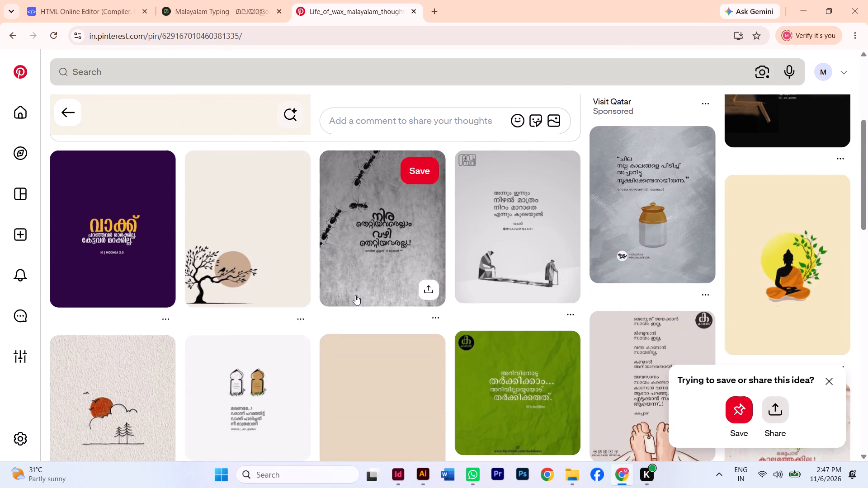
scroll(341, 263, up, 3)
click(133, 73)
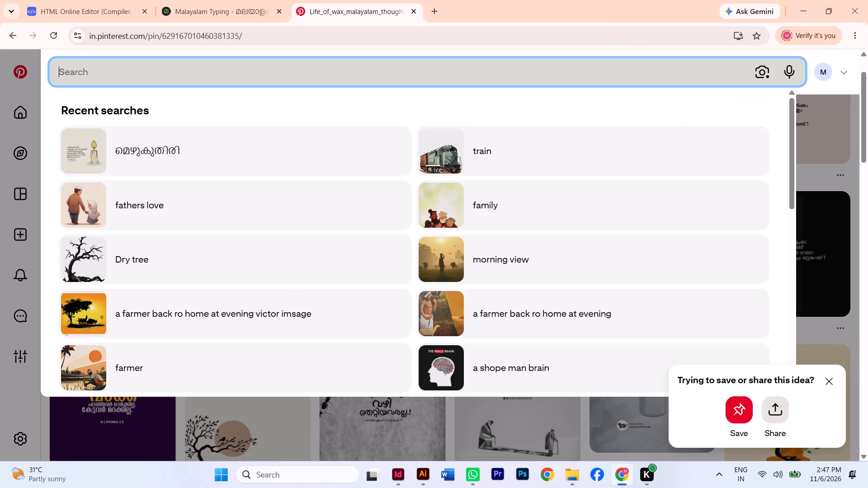
click(178, 154)
click(146, 76)
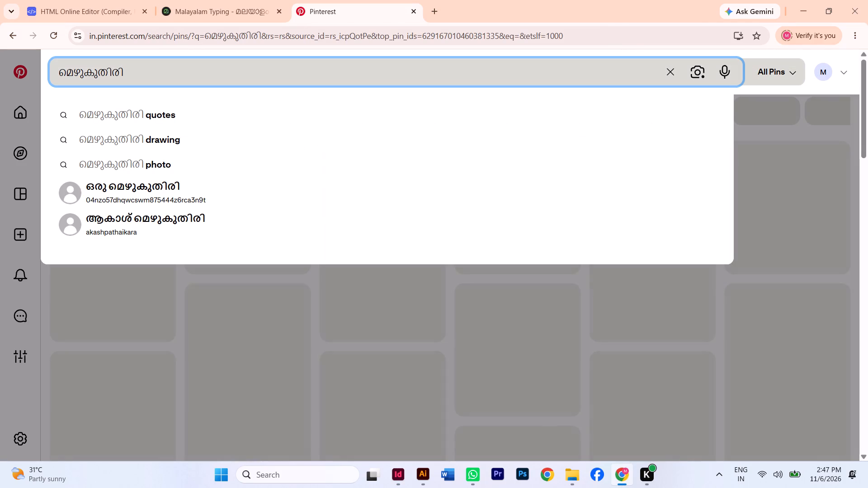
click(171, 137)
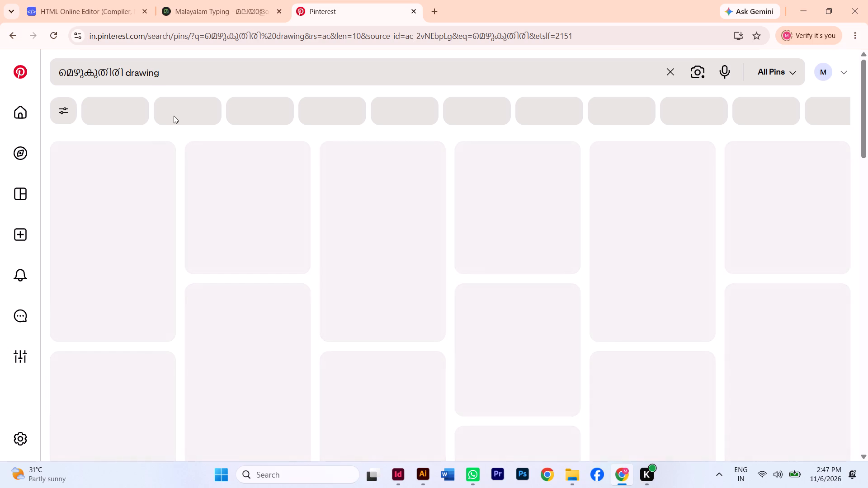
Change the Pinterest search to മെഴുകുതിരി art and run it.
click(165, 73)
key(BackSpace)
key(BackSpace)
key(BackSpace)
key(BackSpace)
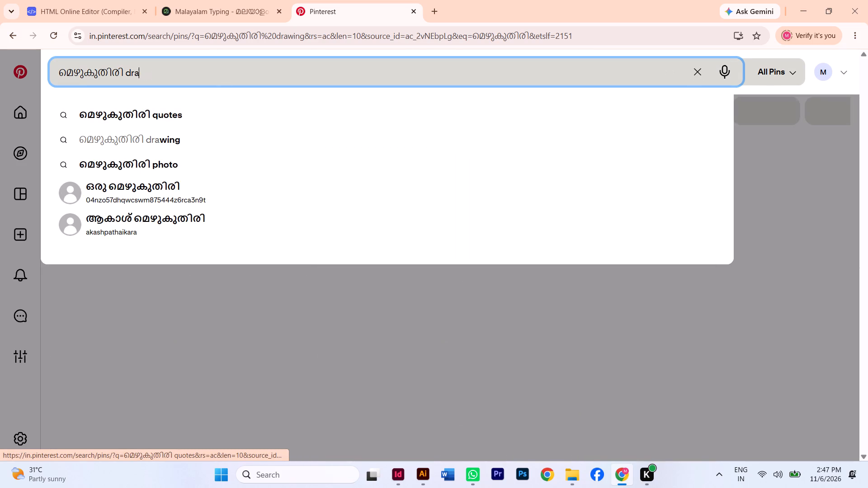
key(BackSpace)
key(BackSpace)
key(BackSpace)
text(art)
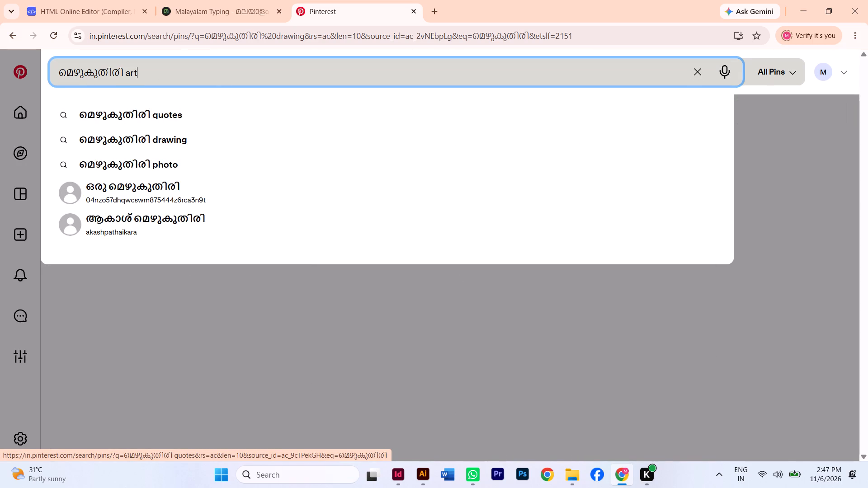
key(Return)
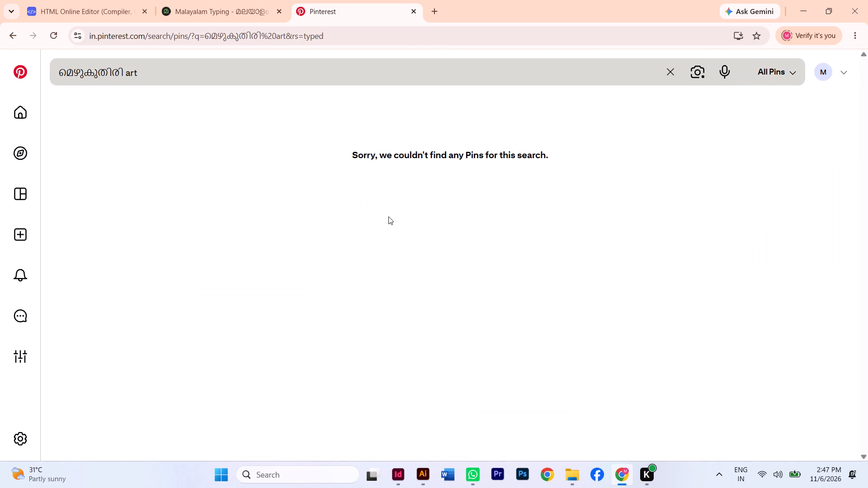
Clear the whole മെഴുകുതിരി art query from the Pinterest search.
click(175, 77)
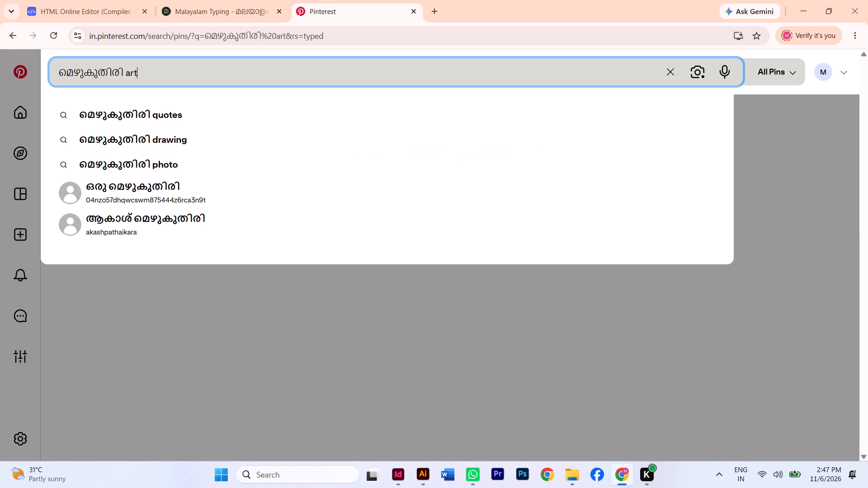
key(BackSpace)
key(BackSpace)
key(BackSpace)
key(BackSpace)
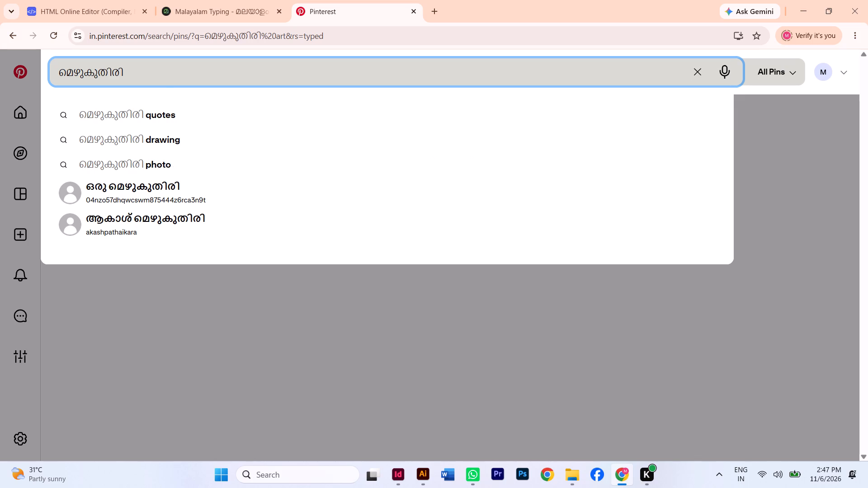
key(BackSpace)
key(BackSpace)
key(BackSpace)
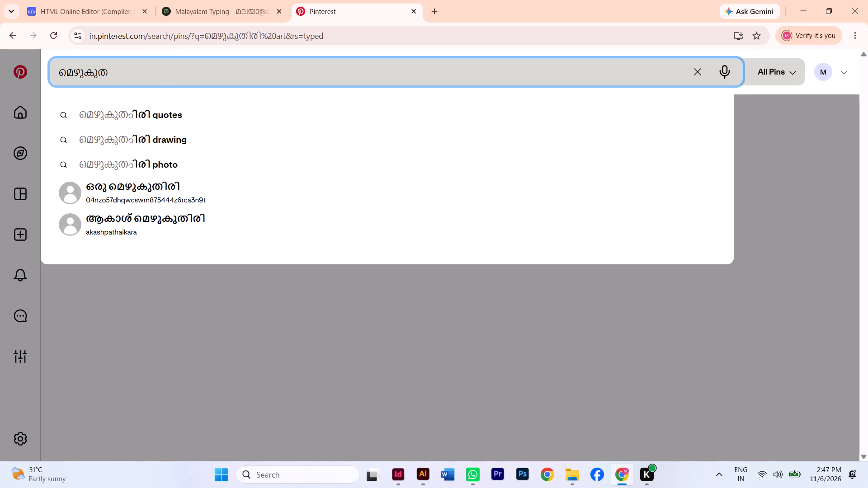
key(BackSpace)
key(BackSpace)
key(BackSpace)
key(BackSpace)
key(BackSpace)
key(BackSpace)
key(BackSpace)
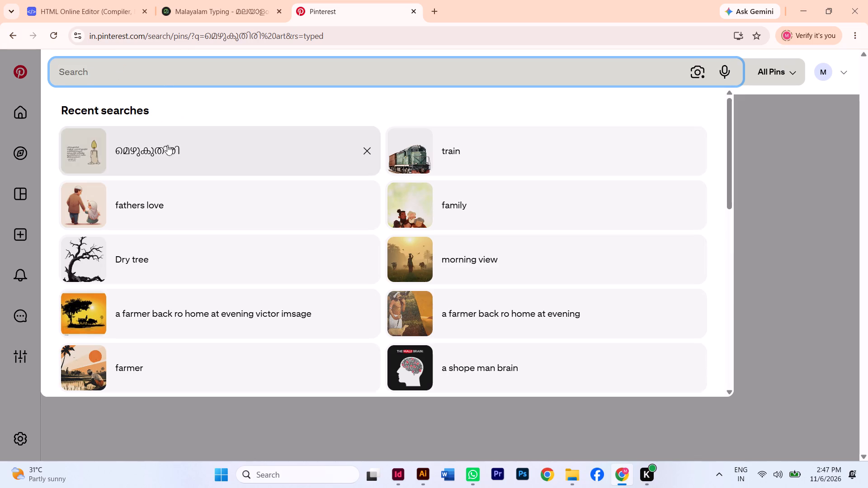
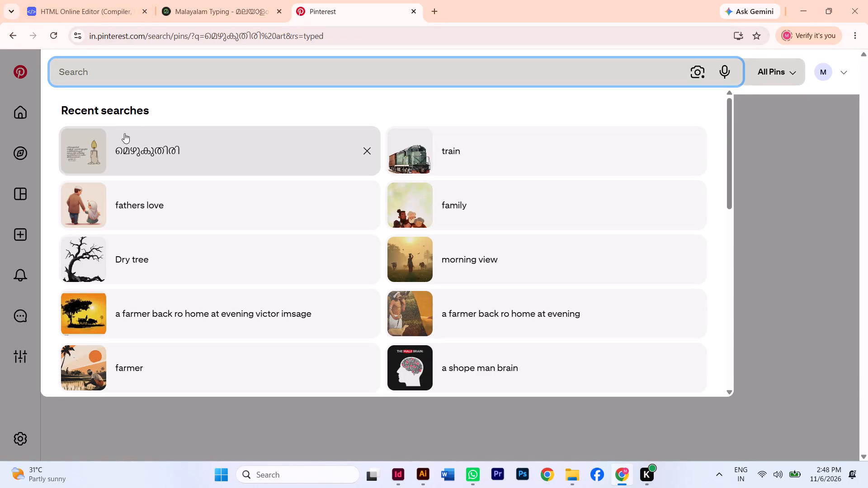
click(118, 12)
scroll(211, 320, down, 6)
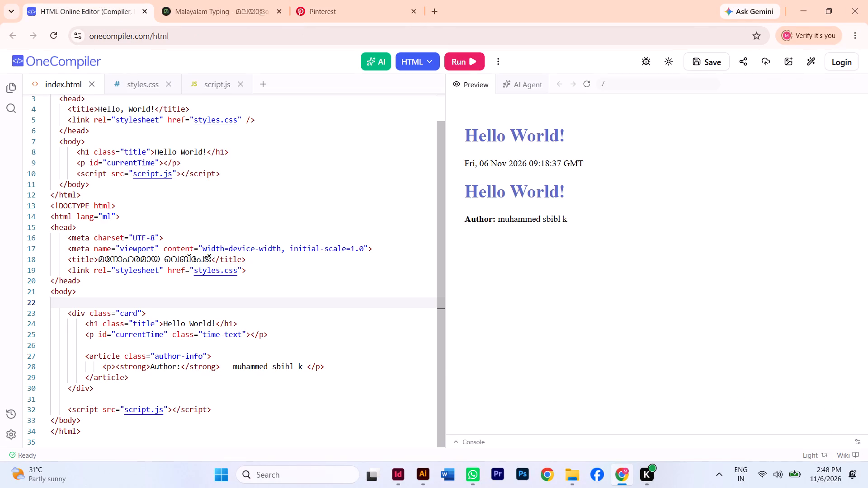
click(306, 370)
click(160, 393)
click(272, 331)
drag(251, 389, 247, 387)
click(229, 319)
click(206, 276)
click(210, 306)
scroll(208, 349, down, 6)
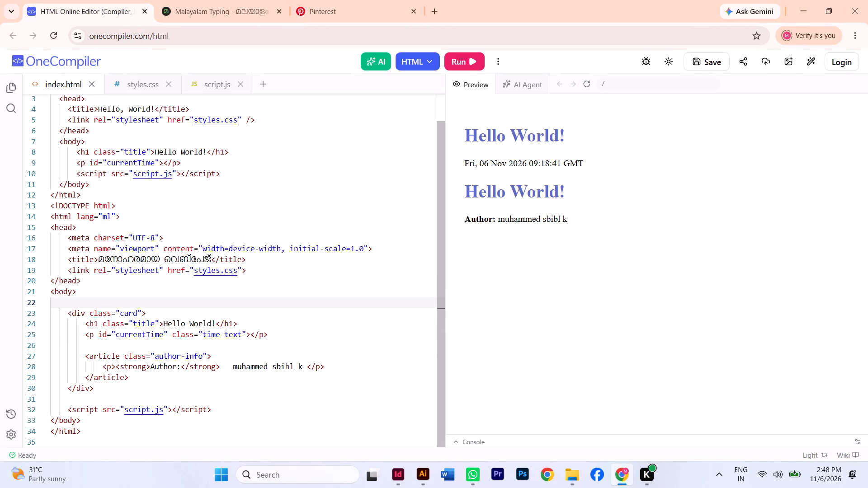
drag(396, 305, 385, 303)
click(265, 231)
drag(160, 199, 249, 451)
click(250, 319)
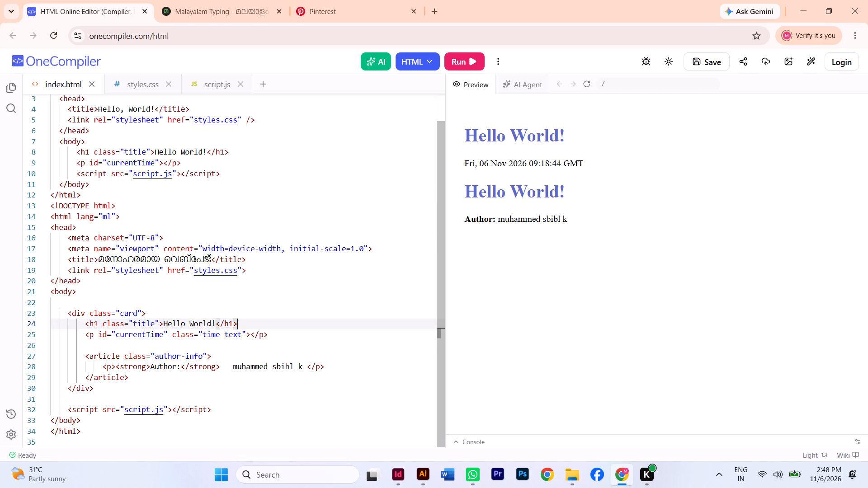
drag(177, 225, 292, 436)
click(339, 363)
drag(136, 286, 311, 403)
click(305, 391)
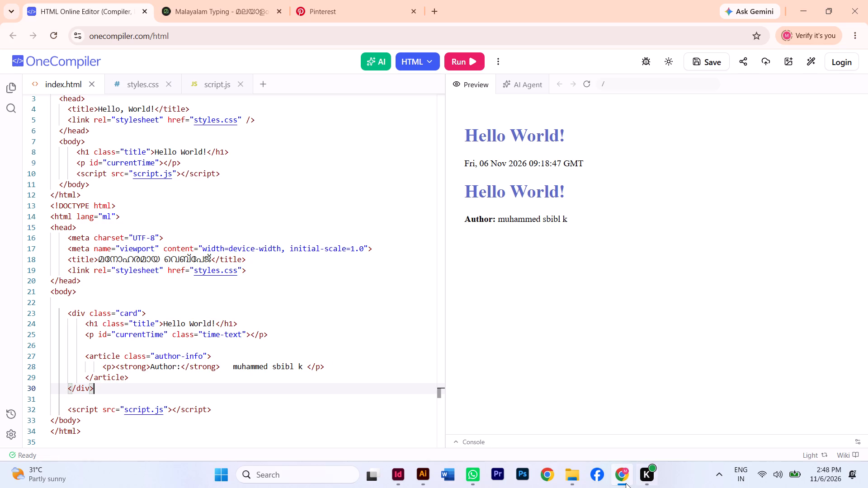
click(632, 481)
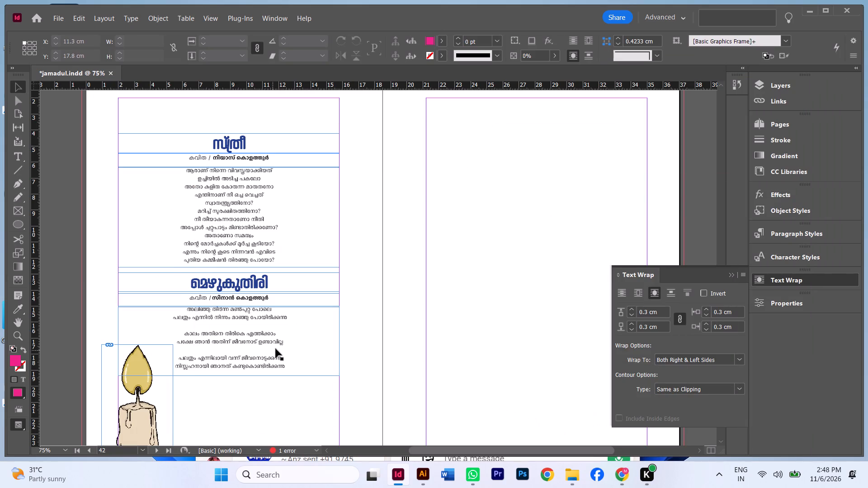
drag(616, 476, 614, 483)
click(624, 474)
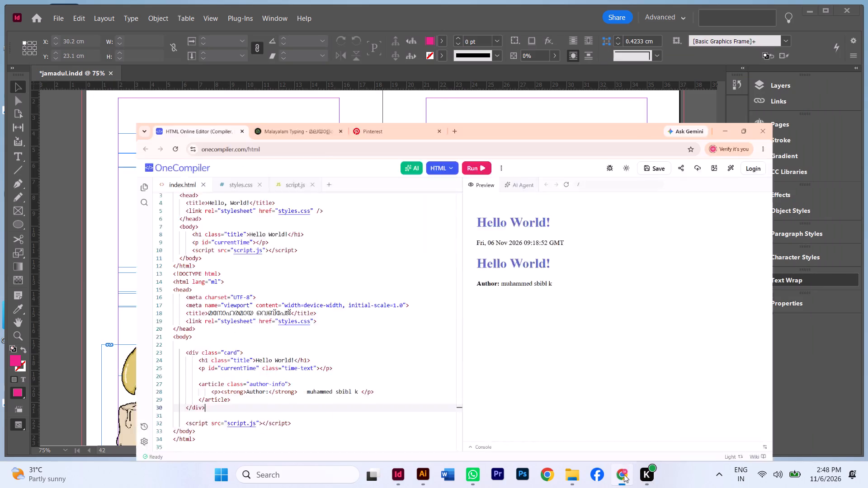
Return to the Pinterest page and search for fair lap.
click(339, 6)
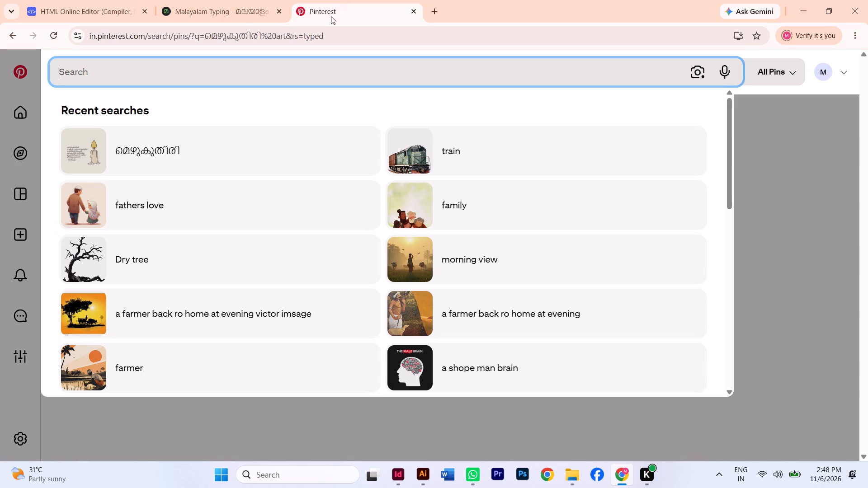
click(208, 77)
text(fai)
key(r)
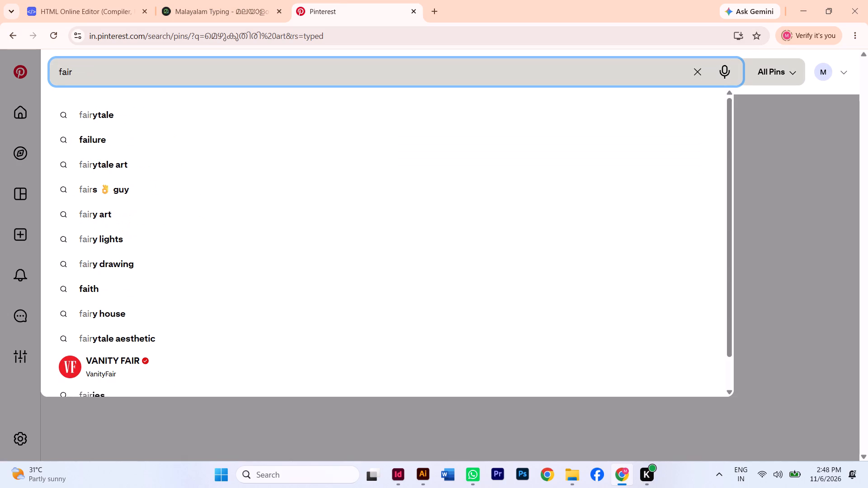
key(space)
text(lap)
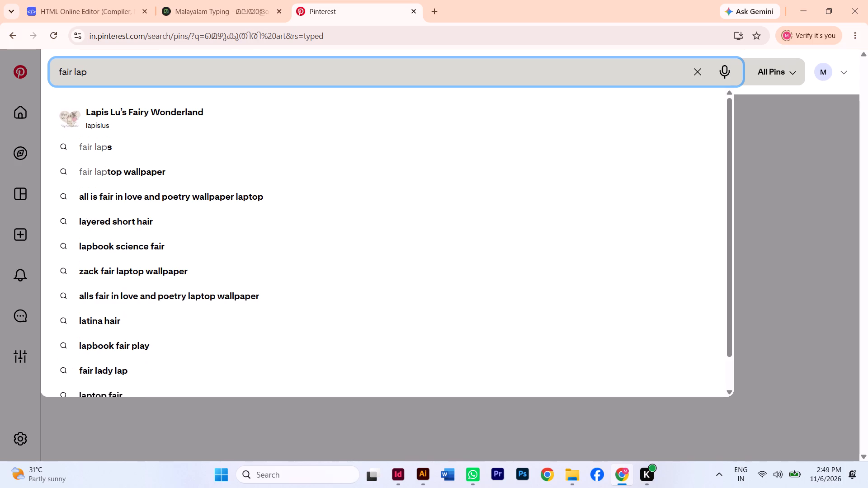
key(Return)
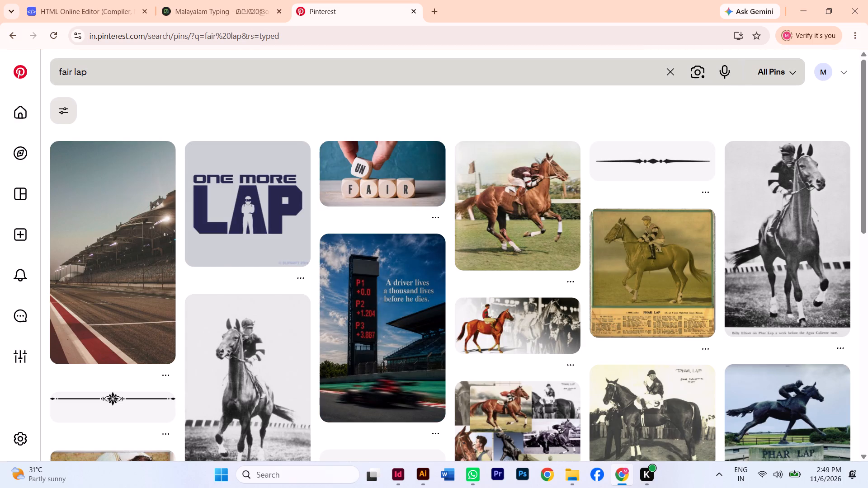
Change the Pinterest search to fair lamb and run it.
click(146, 73)
key(BackSpace)
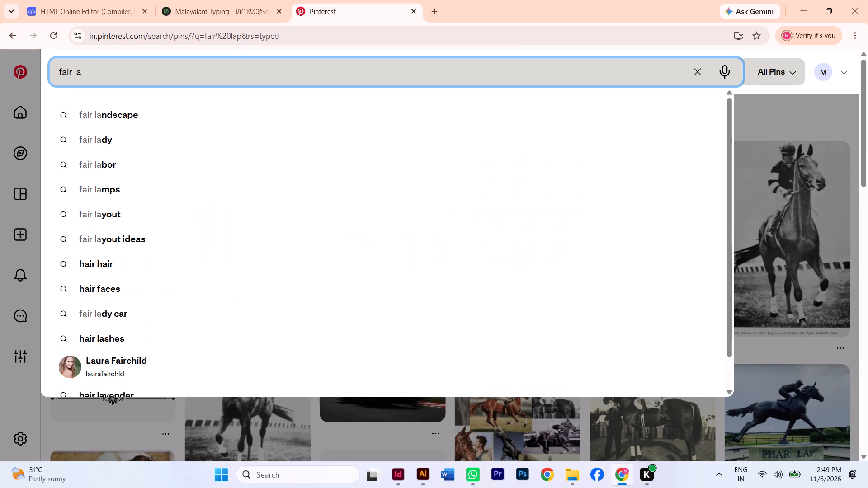
text(mb)
key(Return)
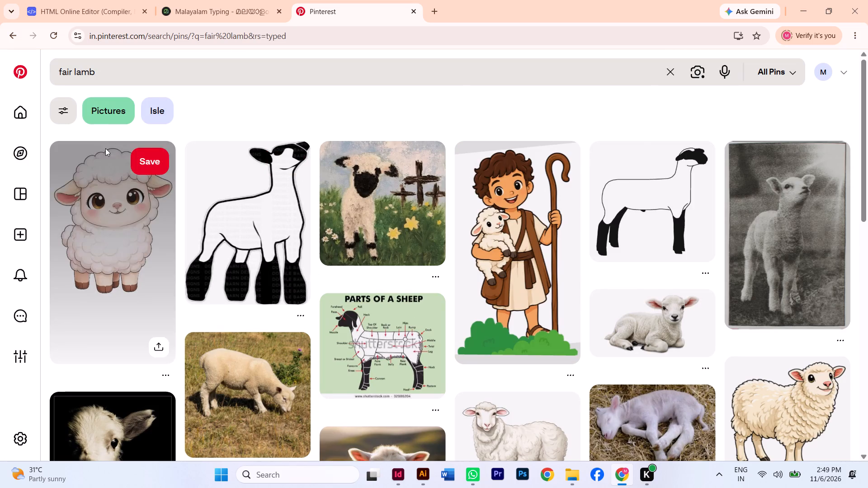
Change the Pinterest search to fire lamb, run it and skim the resulting pins.
click(108, 75)
key(BackSpace)
key(BackSpace)
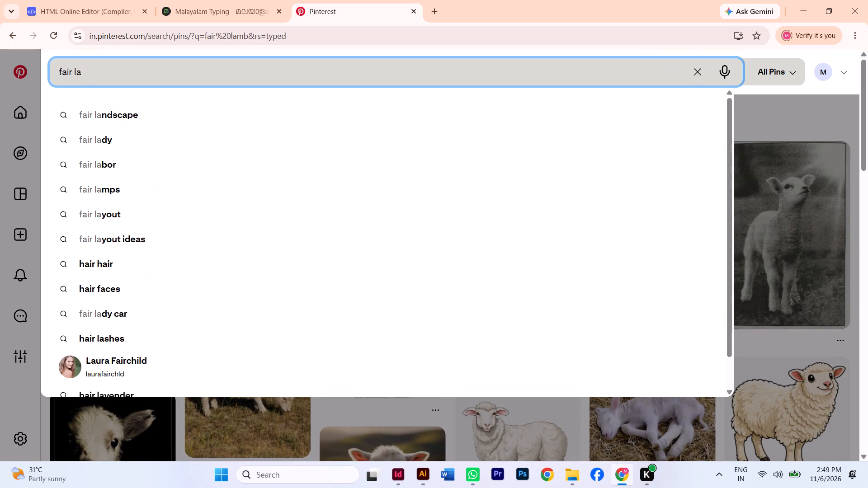
key(BackSpace)
key(BackSpace)
key(BackSpace)
key(BackSpace)
key(BackSpace)
key(BackSpace)
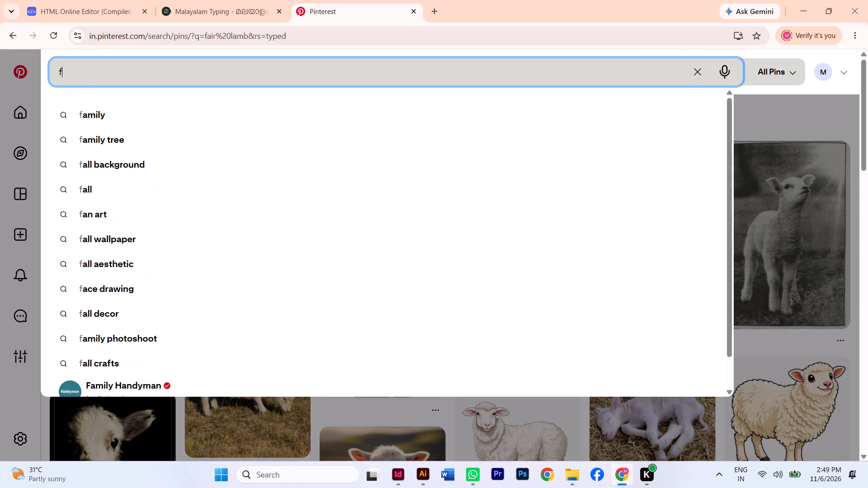
text(ire)
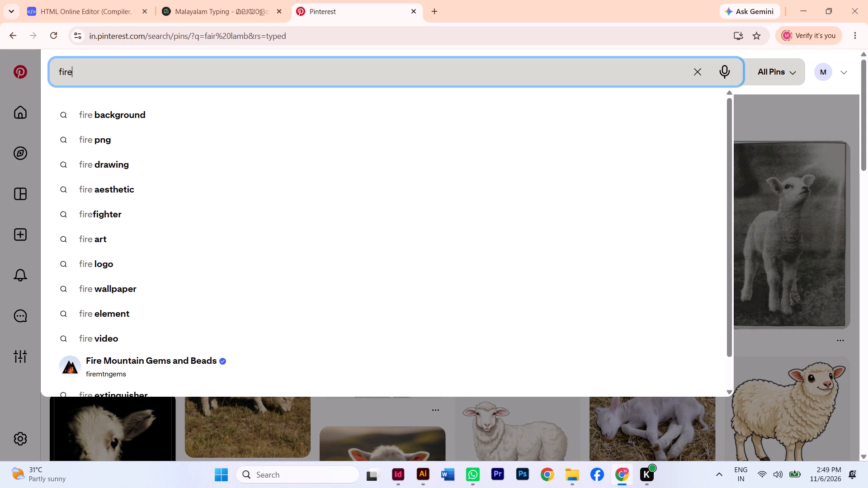
key(space)
text(lam)
key(b)
key(Return)
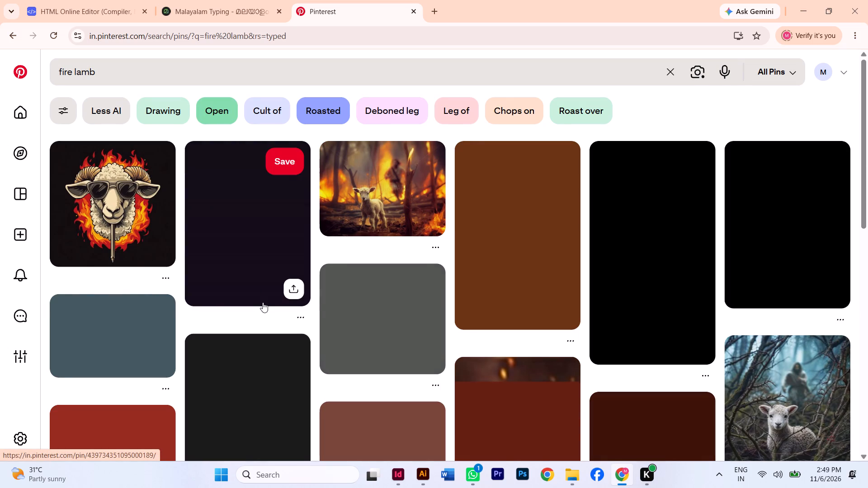
scroll(374, 322, down, 2)
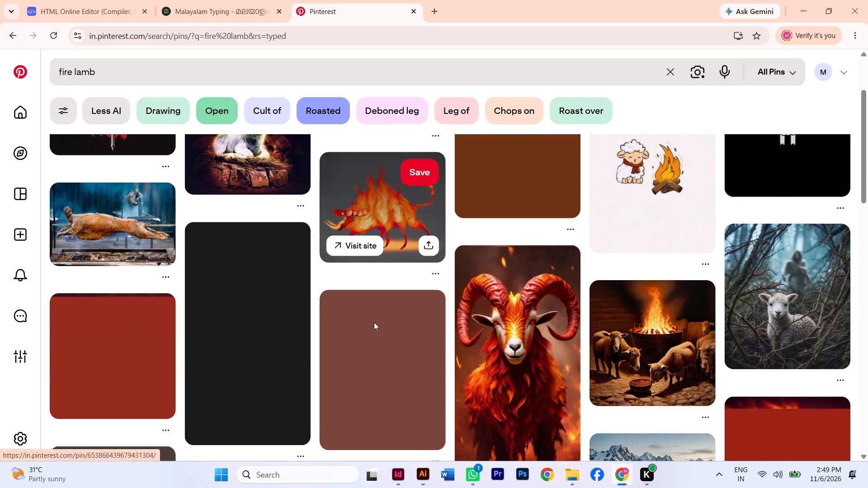
scroll(373, 322, up, 3)
Correct the Pinterest search to fire lamp and run it.
click(131, 69)
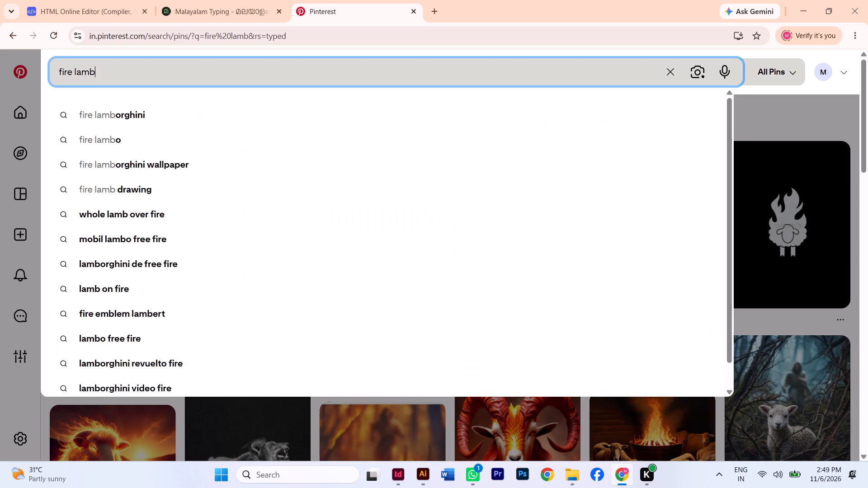
key(BackSpace)
key(BackSpace)
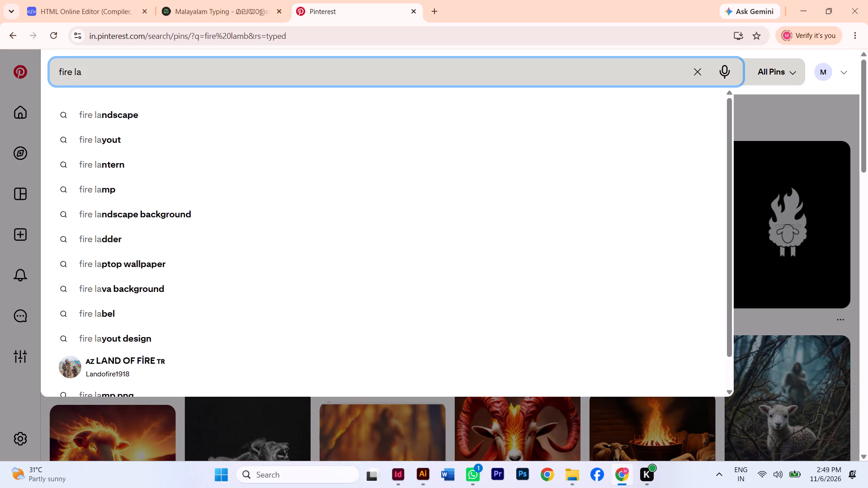
key(m)
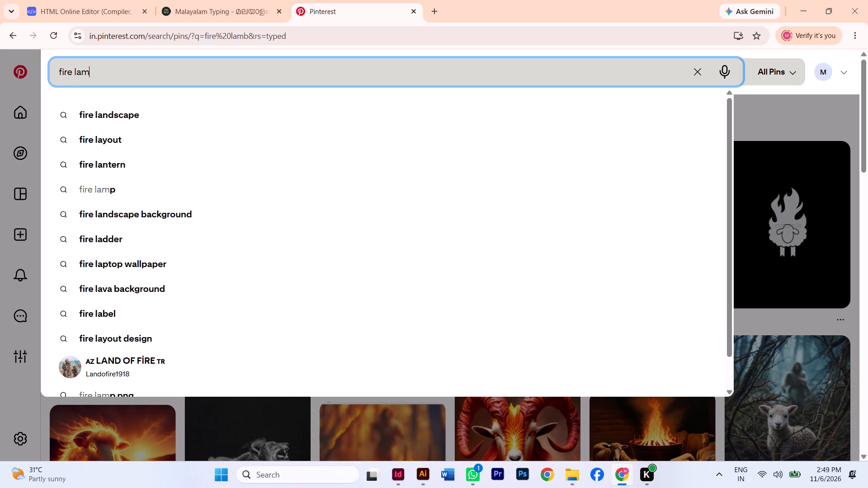
text(pp)
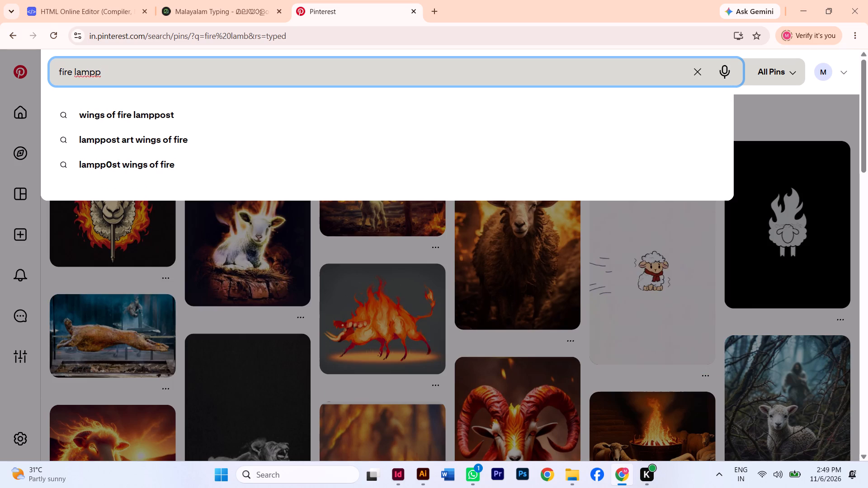
key(BackSpace)
key(BackSpace)
key(BackSpace)
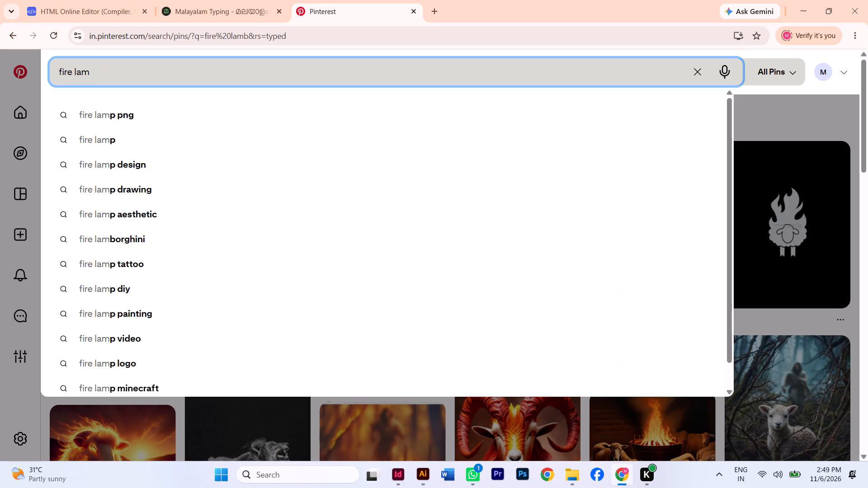
key(m)
key(p)
key(Return)
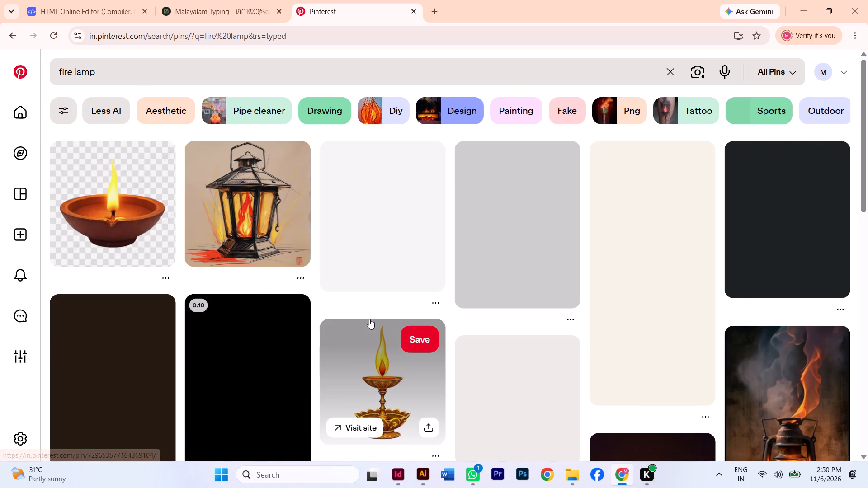
Browse the fire lamp results for suitable flame artwork and open the burning torch pin.
scroll(469, 328, down, 1)
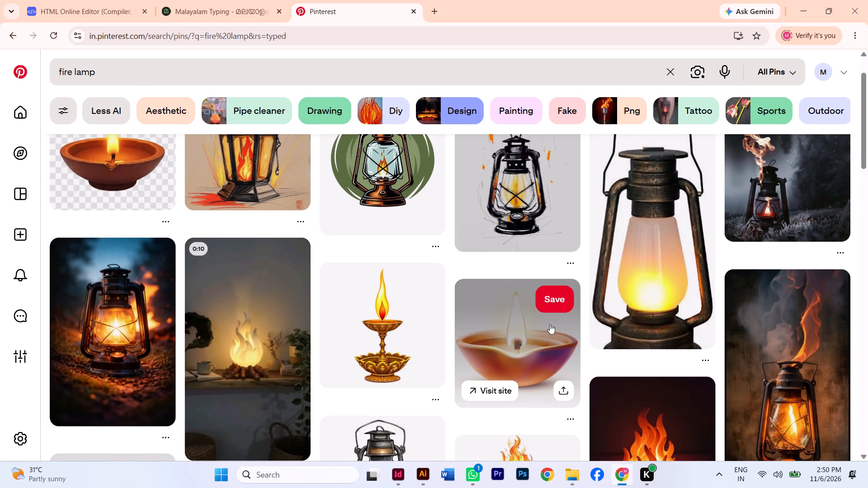
scroll(542, 328, down, 3)
scroll(472, 329, down, 2)
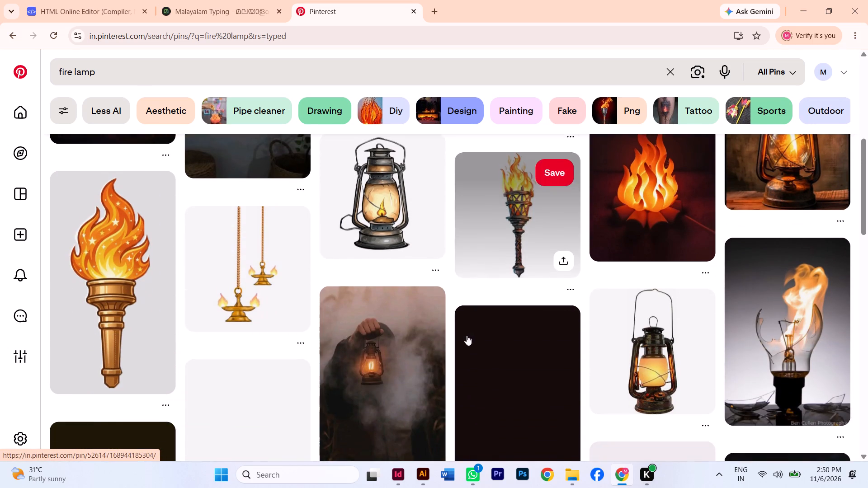
scroll(437, 332, down, 3)
scroll(592, 324, down, 1)
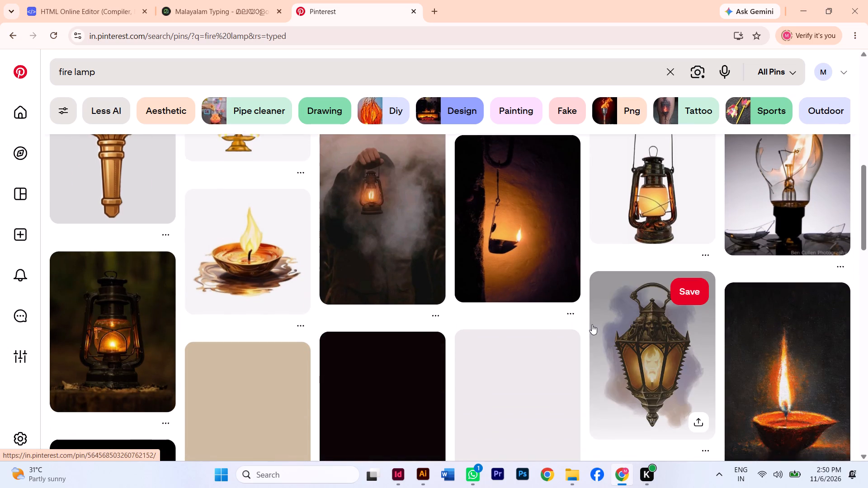
scroll(592, 324, down, 3)
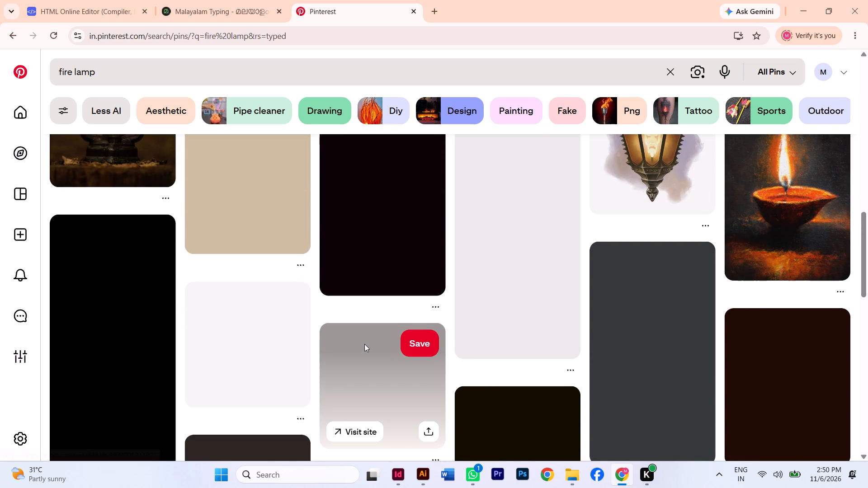
scroll(362, 358, up, 7)
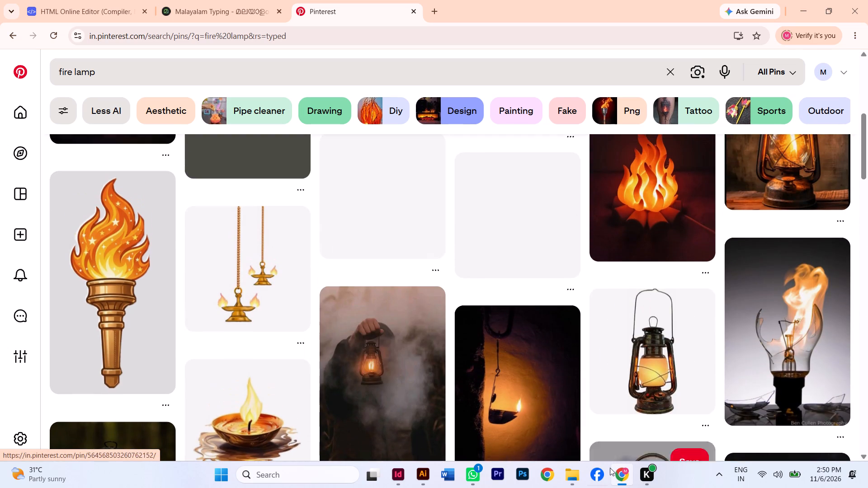
click(577, 475)
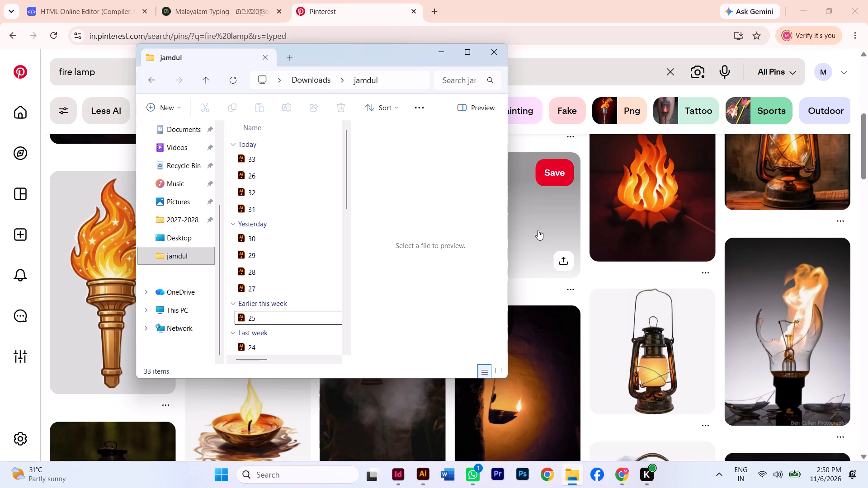
click(538, 230)
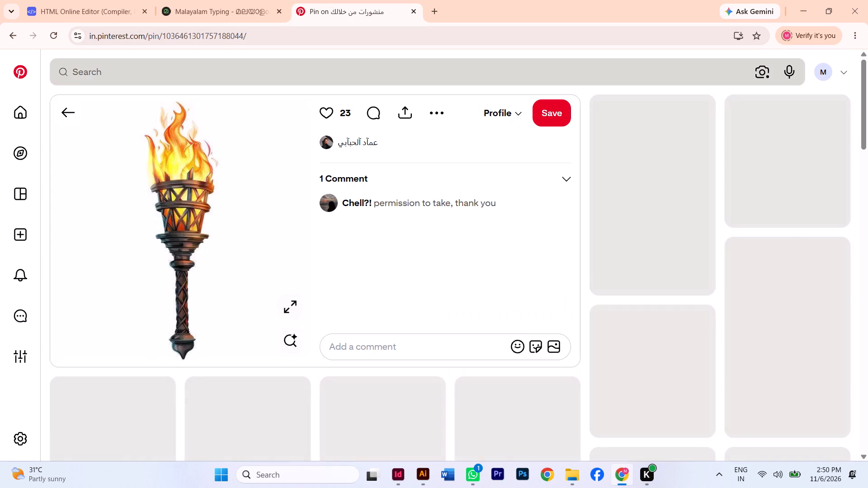
Search Pinterest for cantele and skim the resulting candle pins.
click(113, 64)
text(can)
key(t)
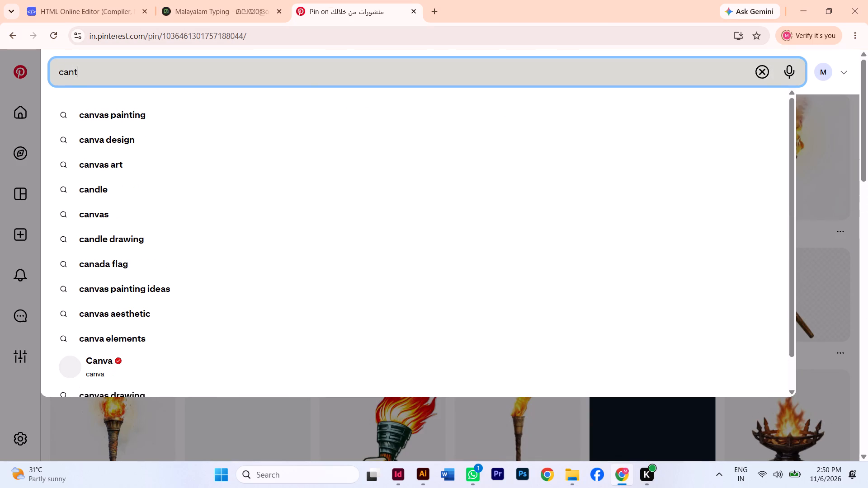
text(ele)
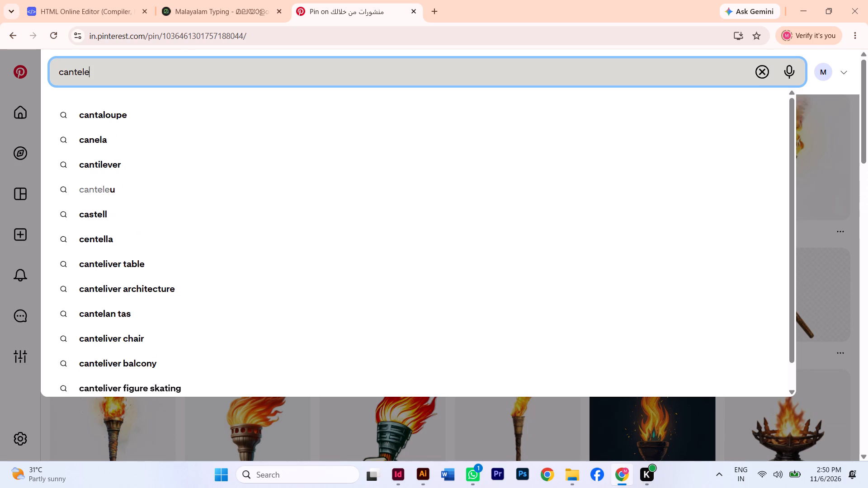
key(Return)
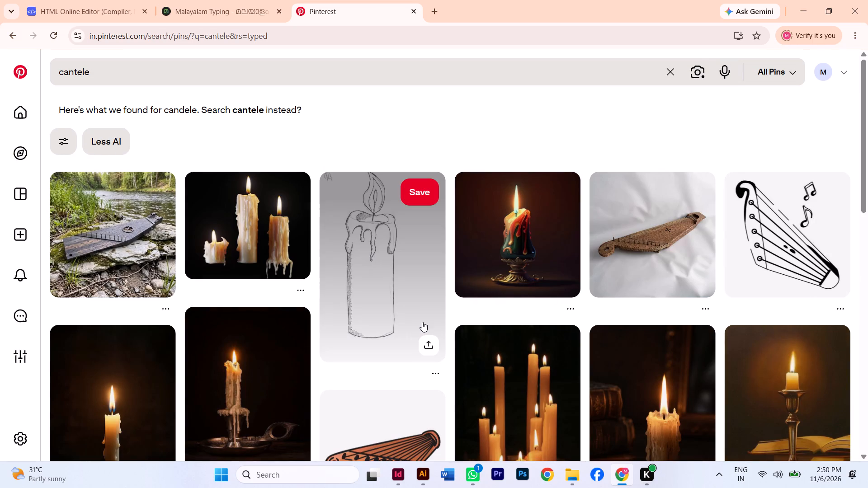
scroll(418, 323, down, 3)
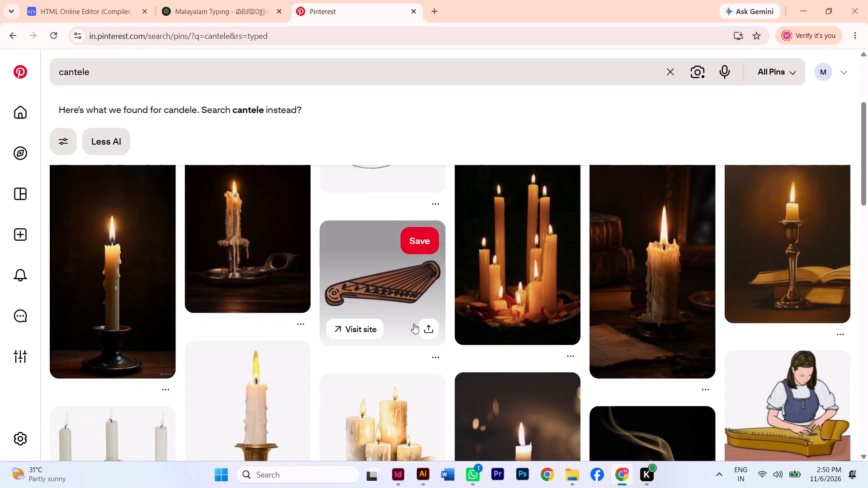
scroll(414, 324, down, 5)
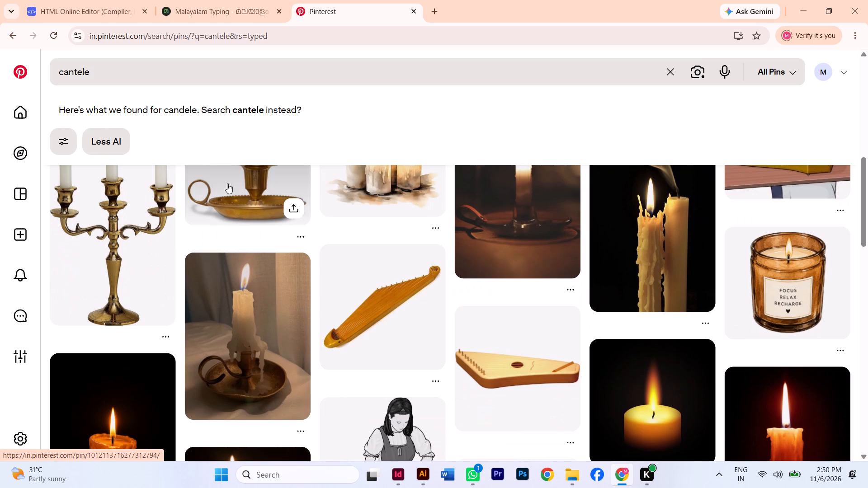
Extend the Pinterest search to cantele victor image, run it and skim the results.
click(120, 70)
key(space)
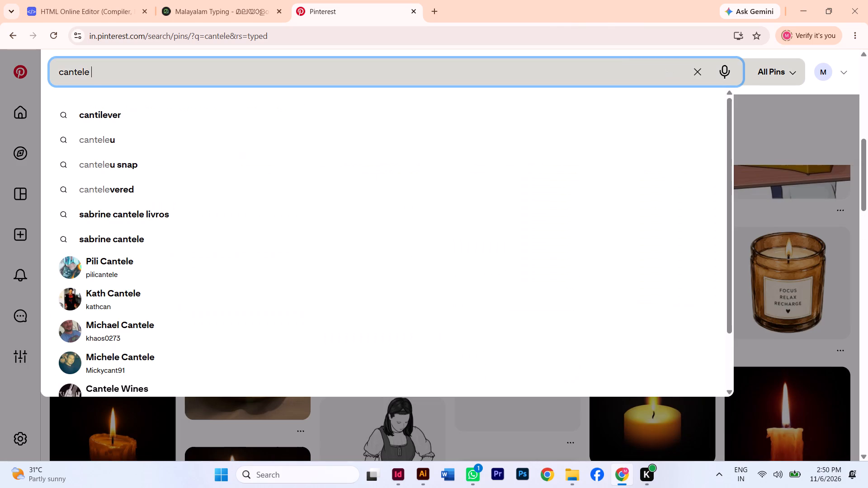
text(victo)
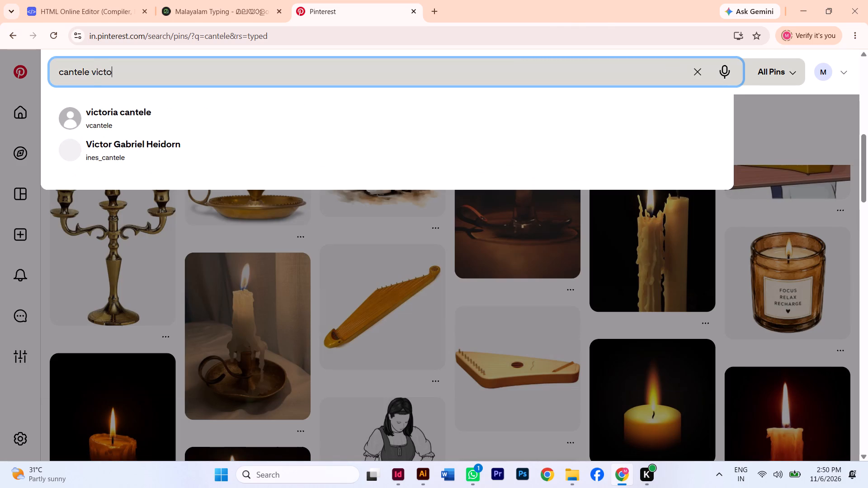
text(r ima)
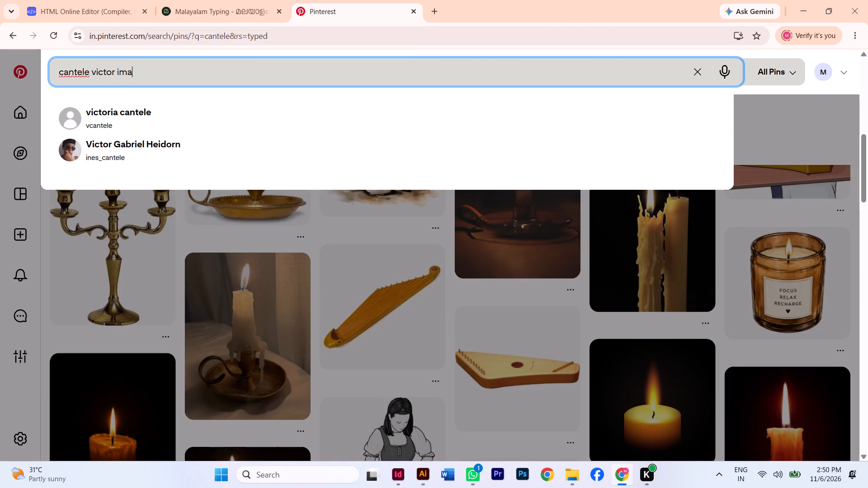
text(gr)
key(BackSpace)
text(e)
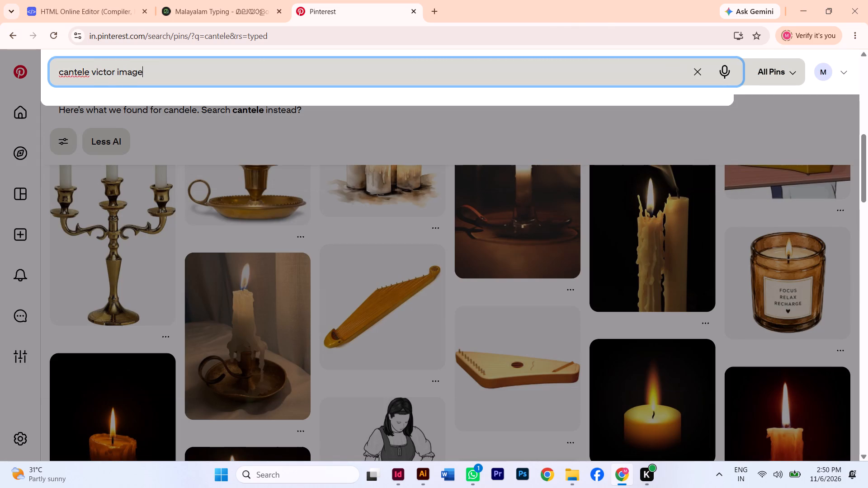
key(space)
key(Return)
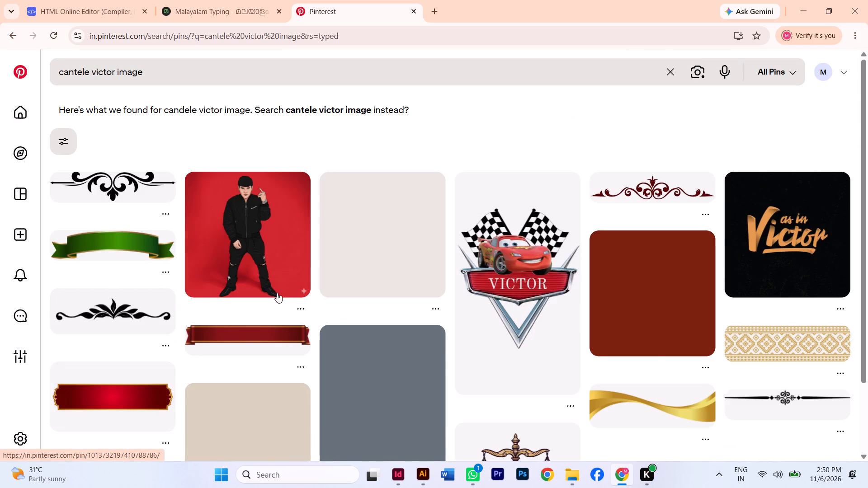
scroll(512, 340, down, 3)
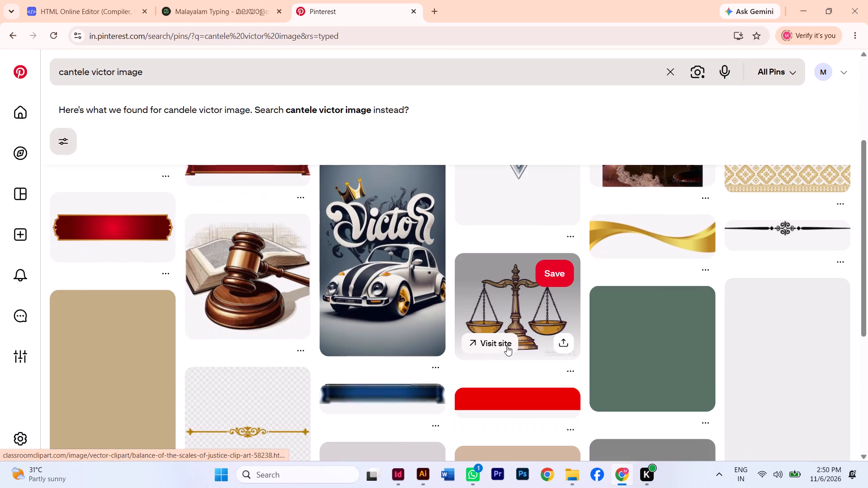
scroll(507, 346, down, 2)
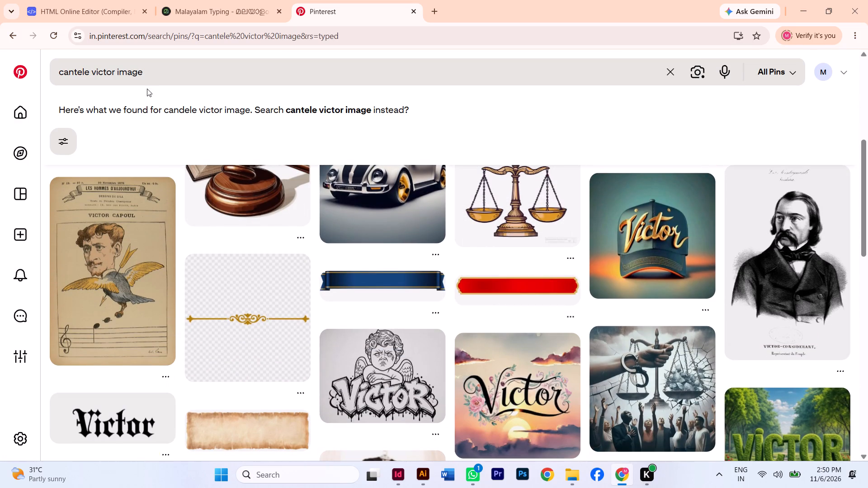
Shorten the Pinterest search to cantele image, run it and open the watercolour candle-on-a-stand pin with the checkered background.
click(114, 73)
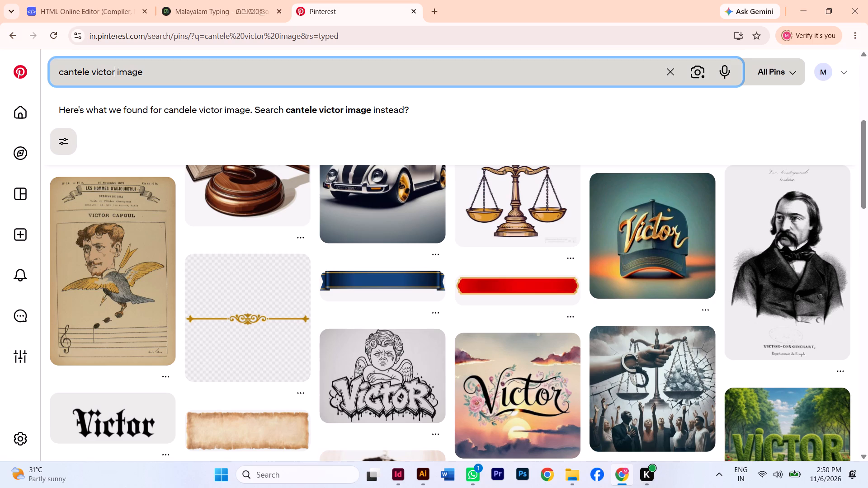
key(BackSpace)
key(BackSpace)
key(BackSpace)
key(BackSpace)
key(BackSpace)
key(BackSpace)
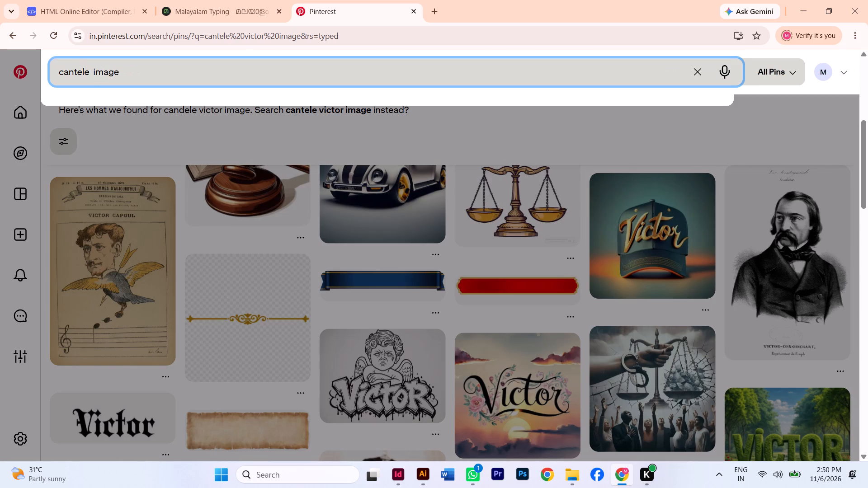
key(Return)
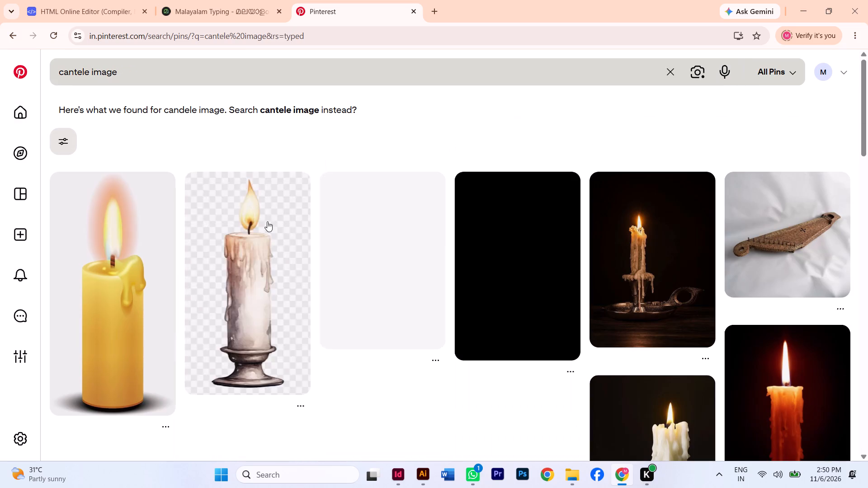
scroll(370, 364, down, 1)
scroll(369, 364, up, 1)
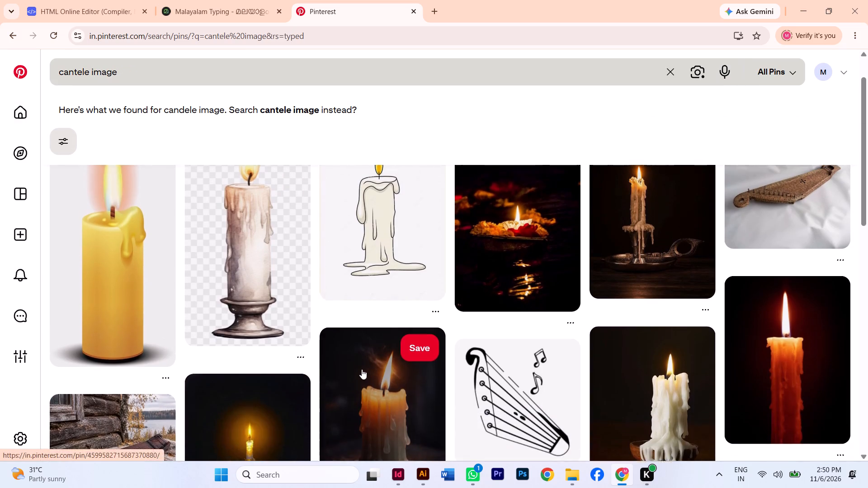
scroll(362, 369, up, 1)
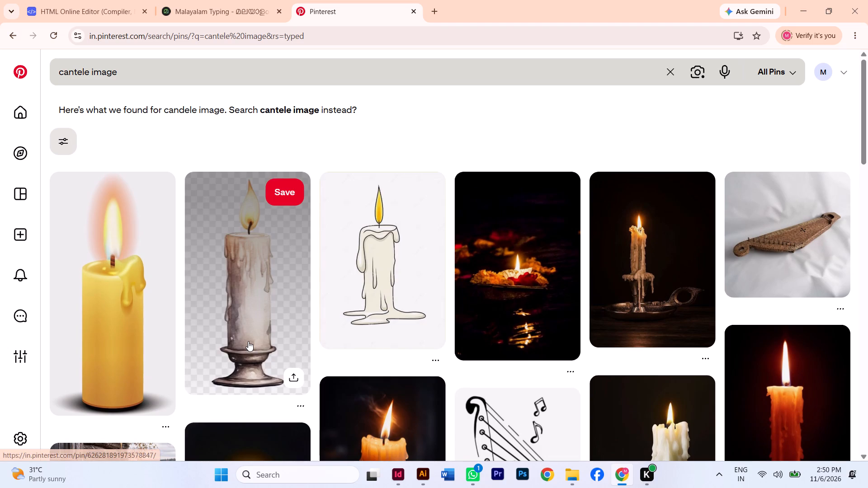
click(248, 341)
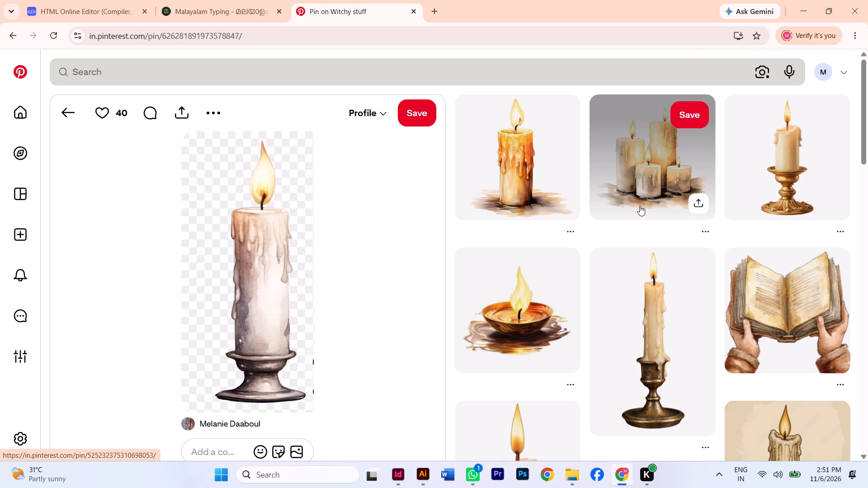
Open the related pin with four grouped watercolour candles and look through its related pins for alternatives.
click(658, 190)
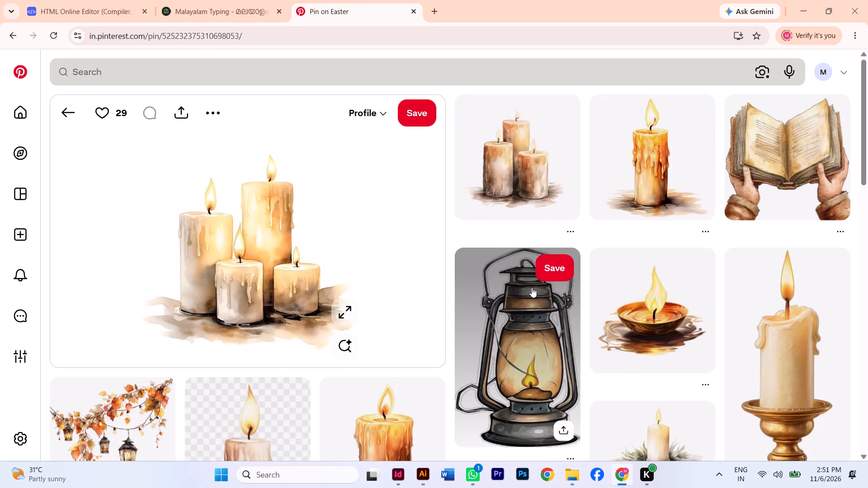
scroll(493, 292, down, 3)
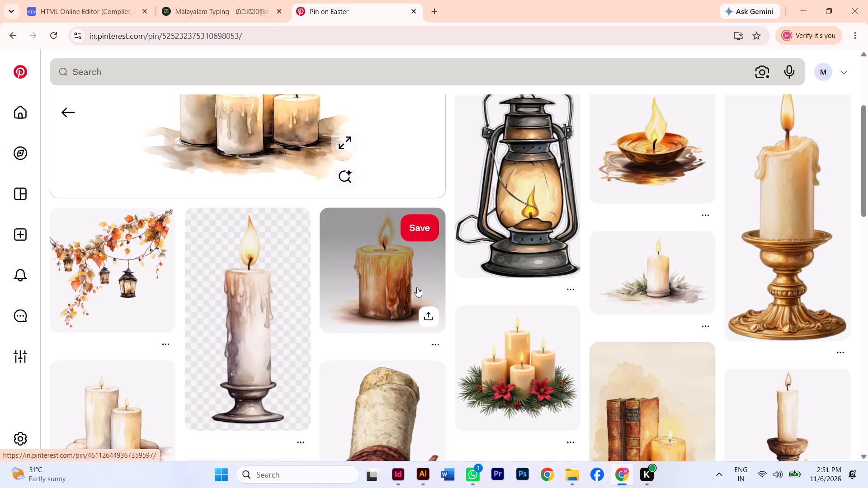
scroll(284, 286, up, 3)
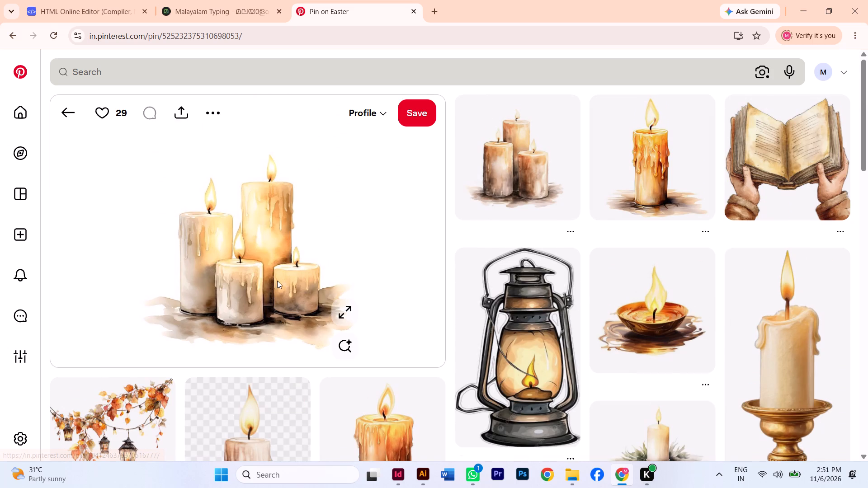
right_drag(254, 270, 250, 277)
click(333, 228)
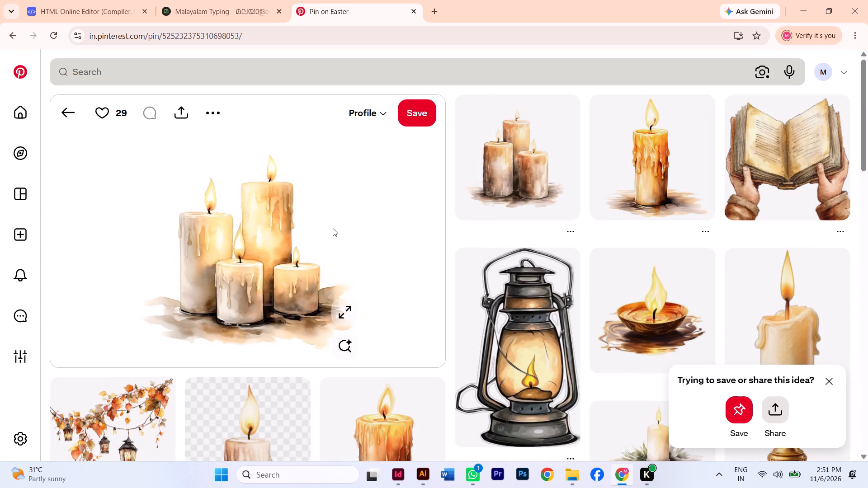
scroll(350, 268, down, 9)
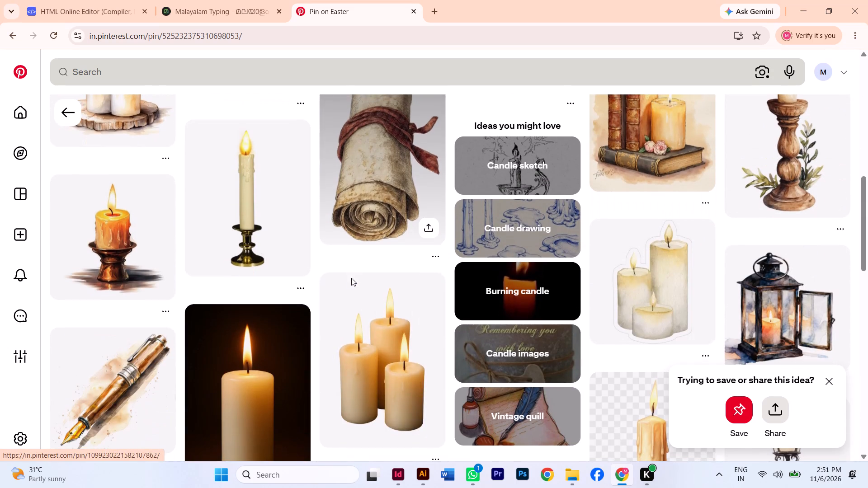
scroll(351, 278, up, 5)
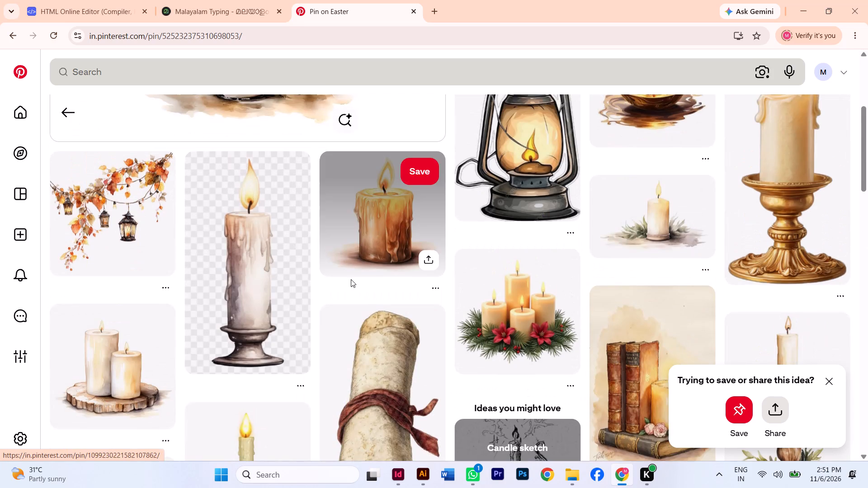
scroll(346, 282, down, 5)
scroll(340, 285, up, 6)
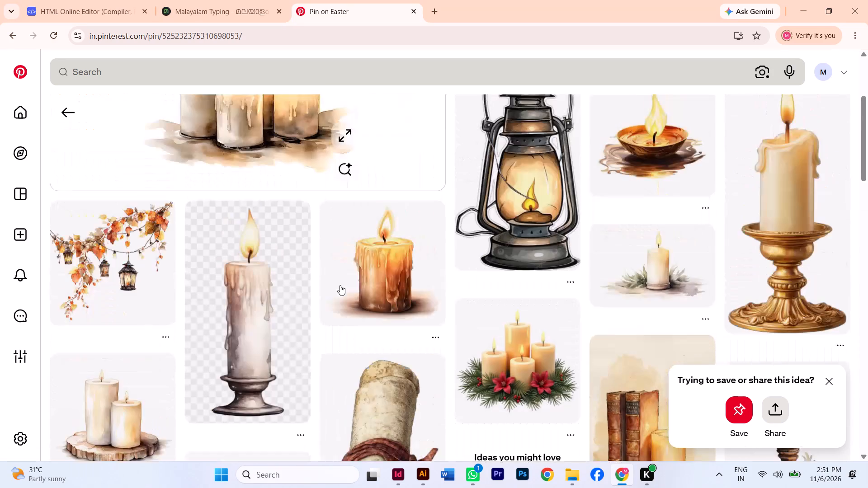
Copy the image of the four grouped watercolour candles from its pin.
scroll(336, 290, up, 5)
right_click(248, 263)
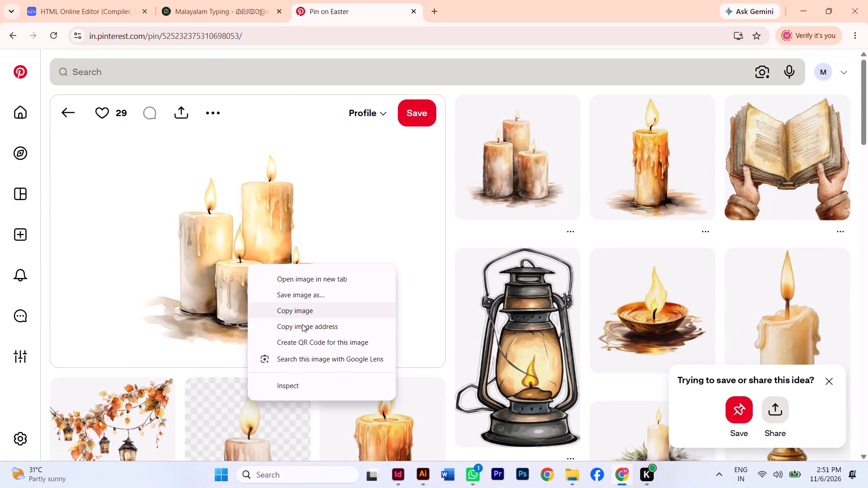
click(310, 312)
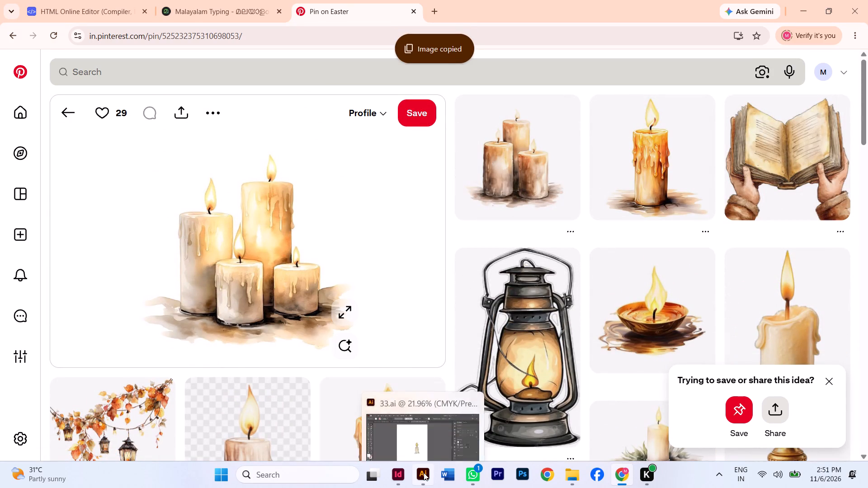
Switch to Illustrator and delete the existing artwork from the artboard of 33.ai.
click(424, 473)
drag(346, 213, 492, 343)
key(F12)
key(BackSpace)
key(Return)
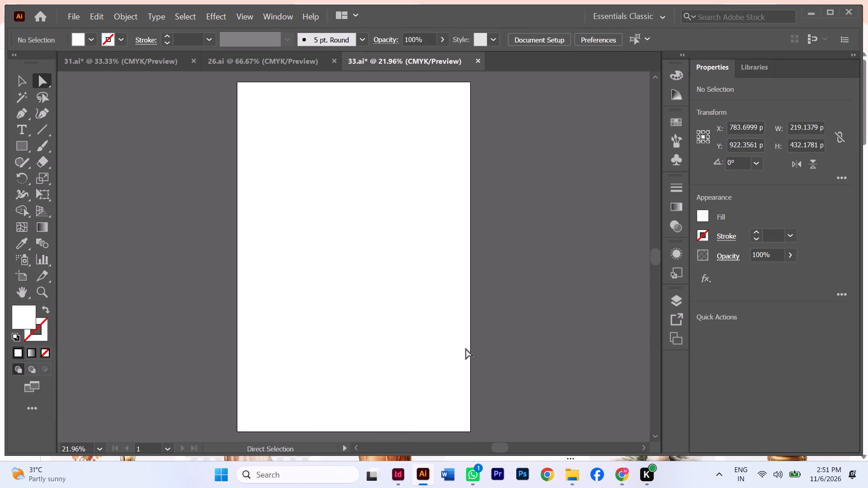
Paste the four-candle image into 33.ai, trace it with Image Trace and expand the result into vector paths.
key(ctrl+v)
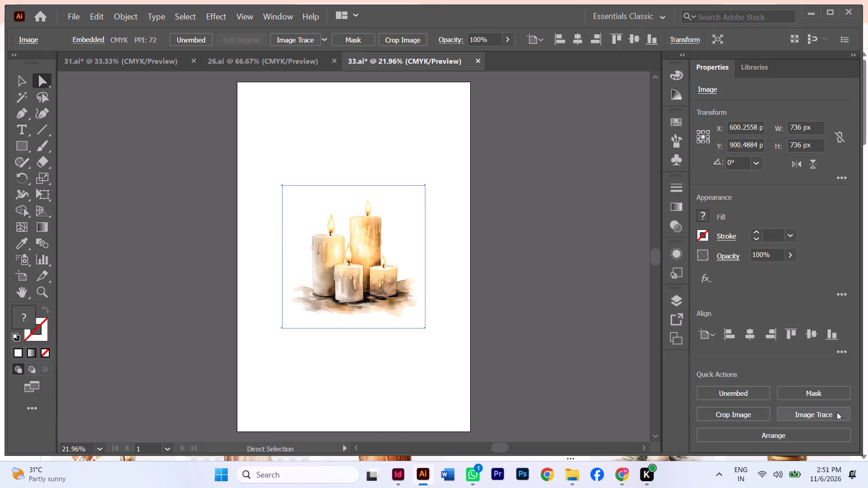
click(836, 413)
click(746, 293)
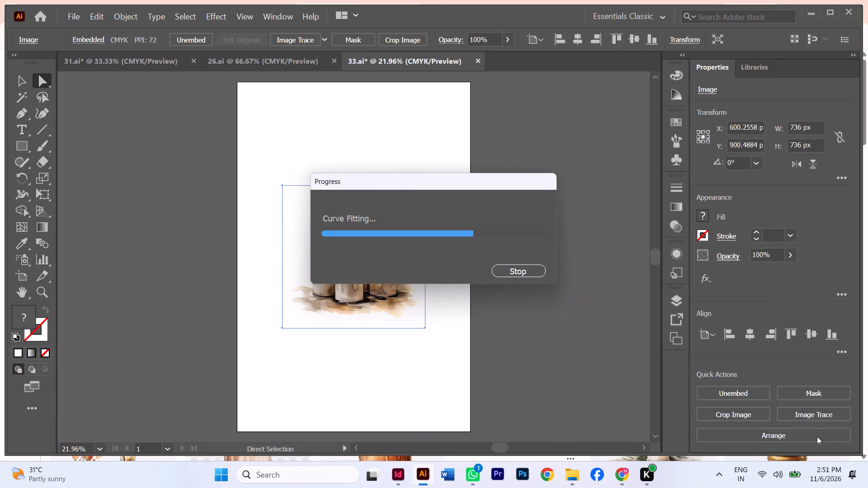
click(806, 444)
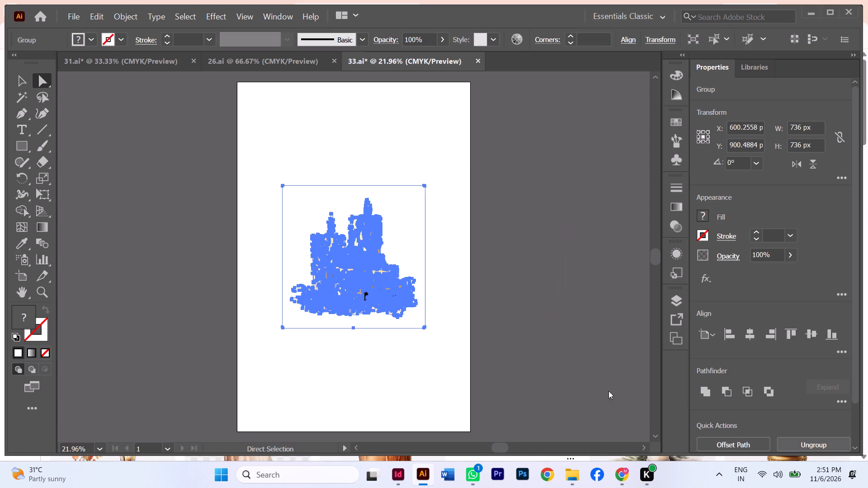
Delete the white background around the traced candles and save 33.ai.
drag(281, 199, 283, 192)
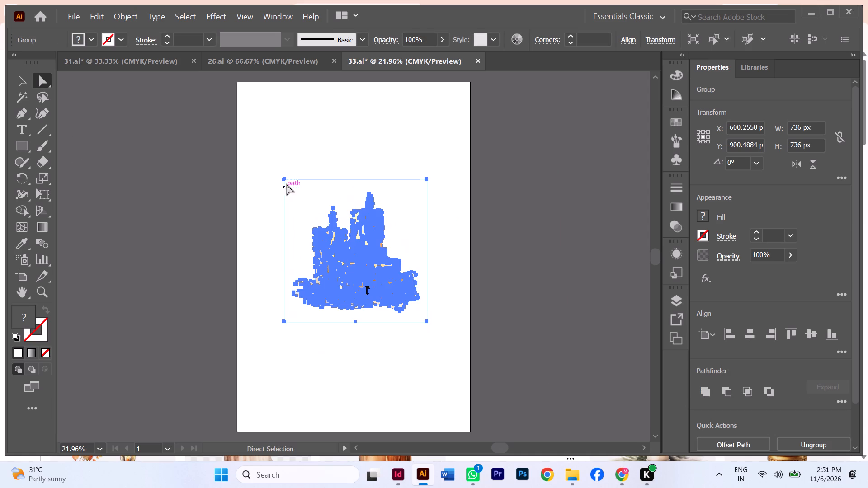
drag(333, 161, 323, 183)
key(BackSpace)
key(BackSpace)
key(BackSpace)
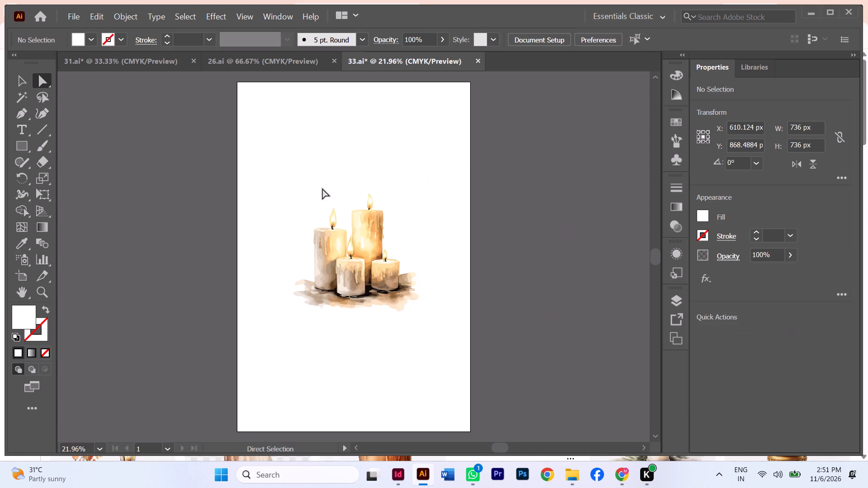
key(BackSpace)
key(ctrl+s)
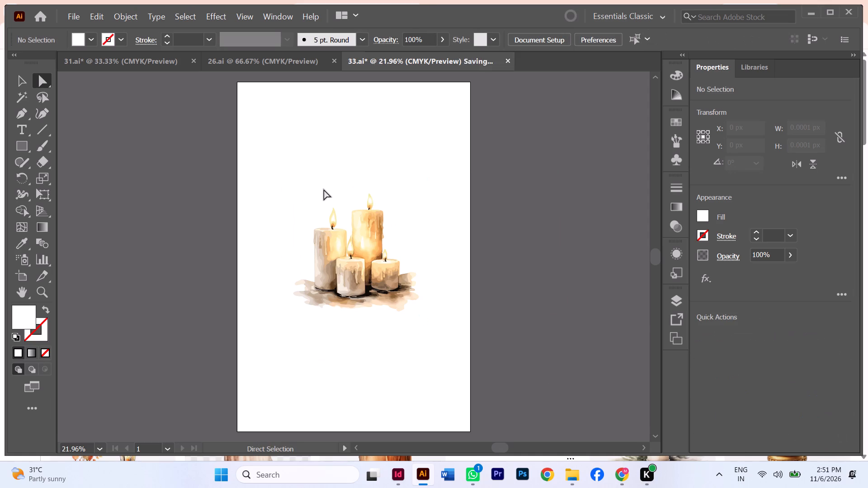
Switch to InDesign and replace the single-candle illustration on page 42 with the traced four-candle artwork from 33.ai.
click(402, 476)
scroll(272, 368, down, 3)
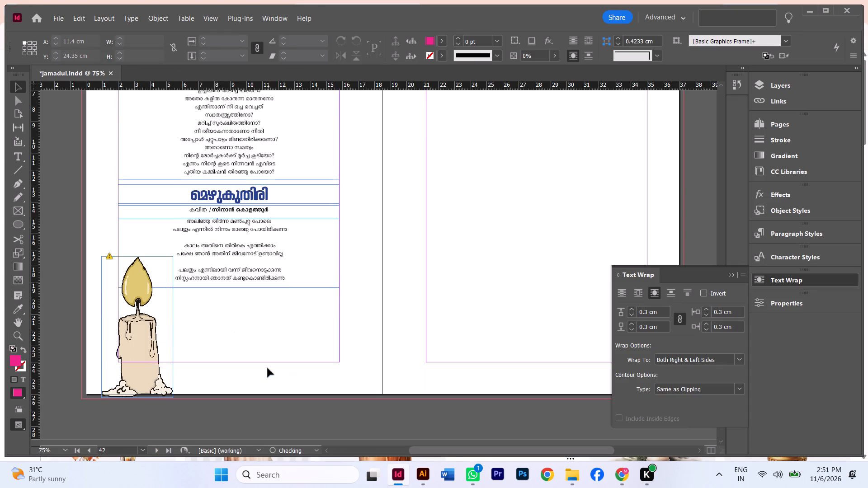
click(138, 355)
key(BackSpace)
key(ctrl+d)
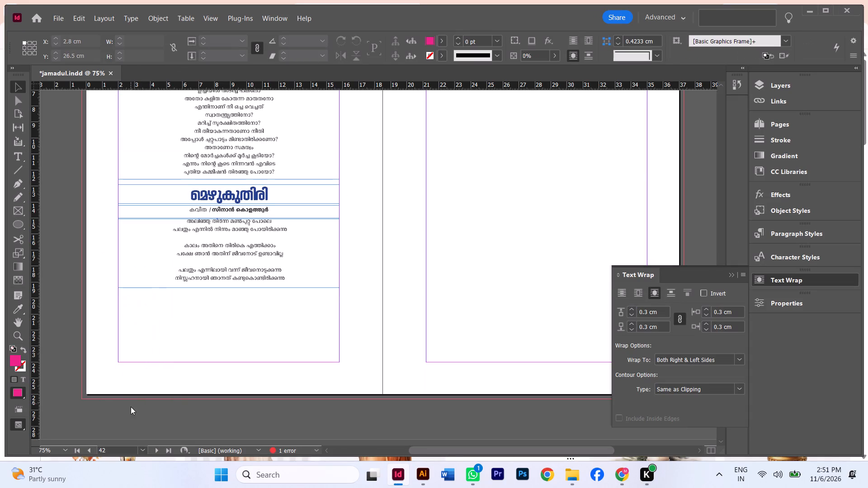
double_click(442, 180)
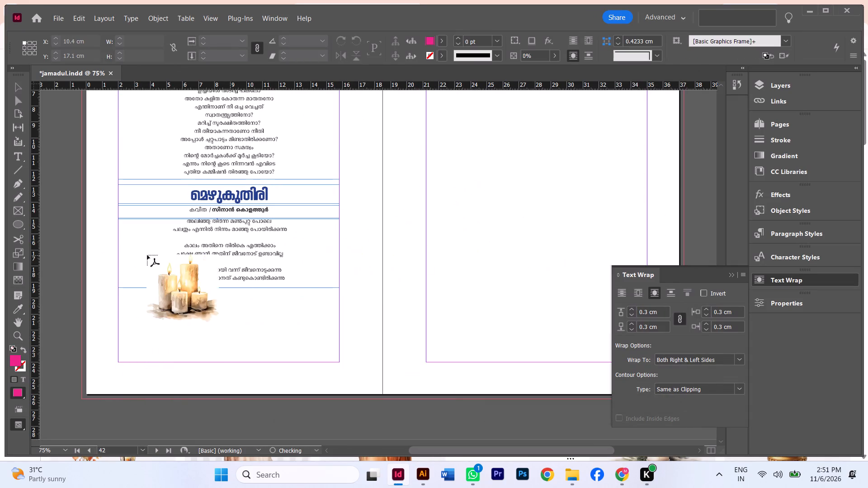
click(114, 238)
Scale the placed candle artwork down to about 7.95 × 7.5 cm and move it below the മെഴുകുതിരി poem.
drag(213, 323, 211, 231)
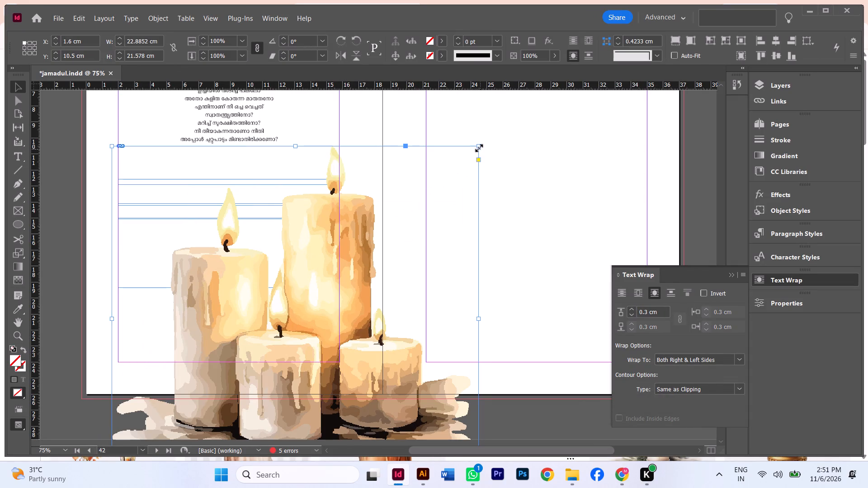
ctrl+shift+drag(479, 147, 361, 310)
drag(324, 323, 396, 225)
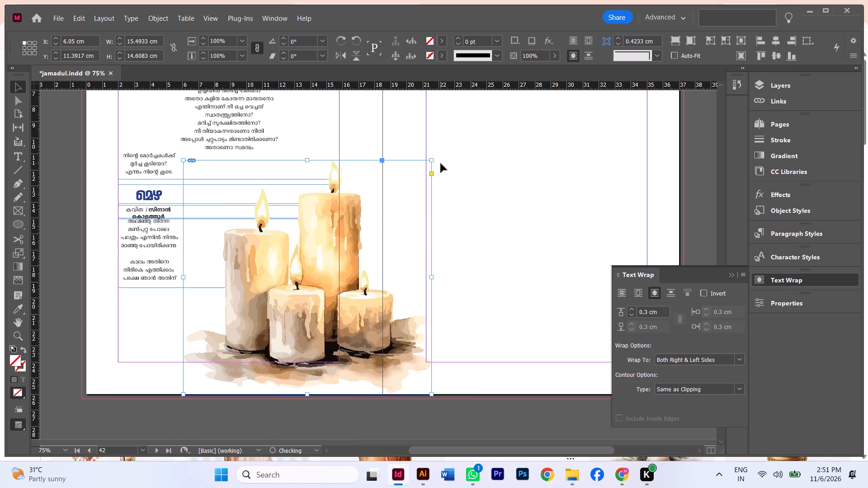
ctrl+shift+drag(432, 161, 311, 275)
drag(263, 312, 258, 308)
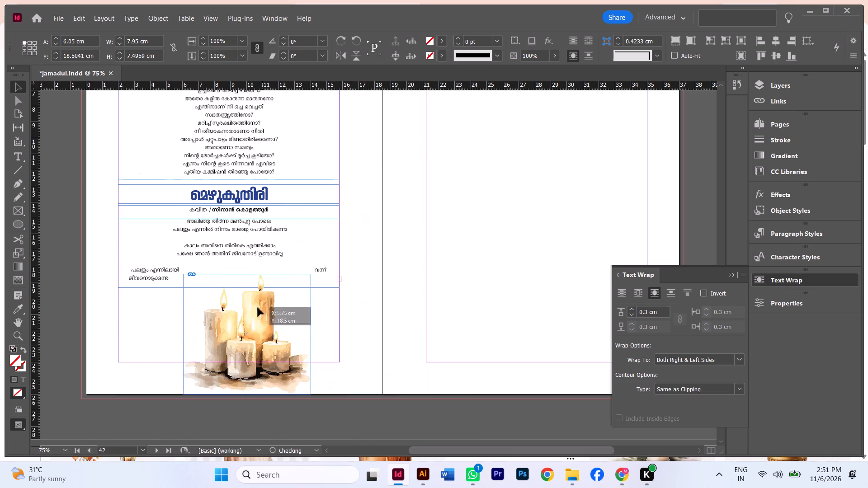
drag(258, 308, 251, 294)
Turn off text wrap on the four-candle artwork.
click(615, 290)
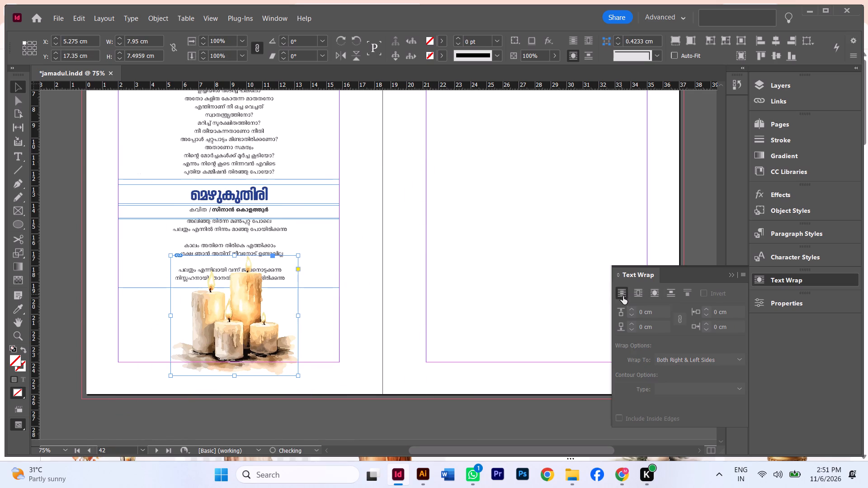
click(731, 272)
click(518, 256)
Fit the candles into page 42's lower outer corner at the bleed, scaled to about 8.24 × 7.77 cm, and preview the spread.
drag(224, 328, 206, 324)
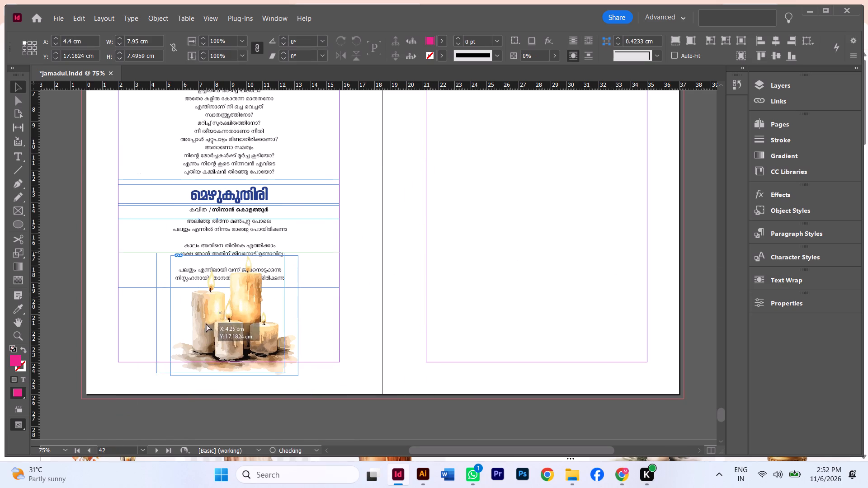
drag(206, 324, 132, 352)
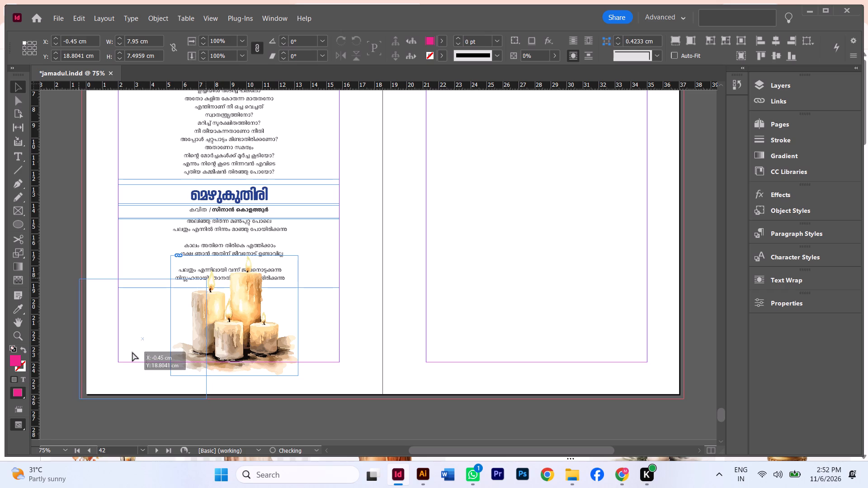
drag(132, 352, 134, 352)
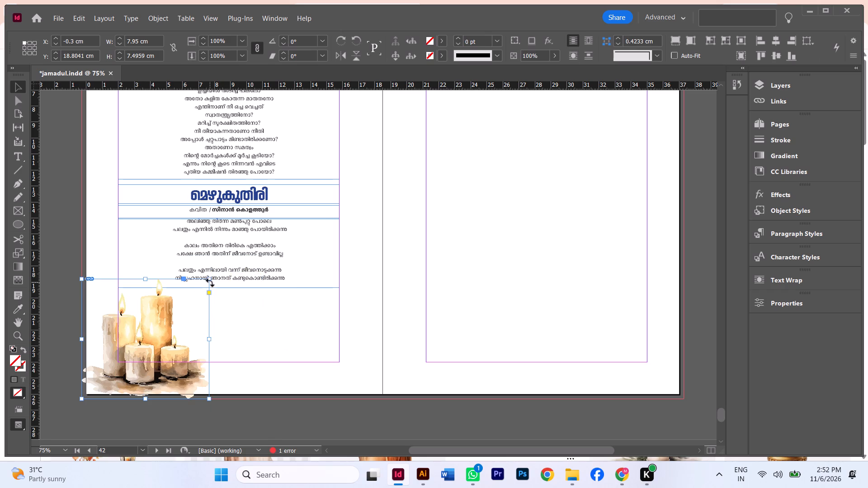
ctrl+shift+drag(211, 281, 222, 266)
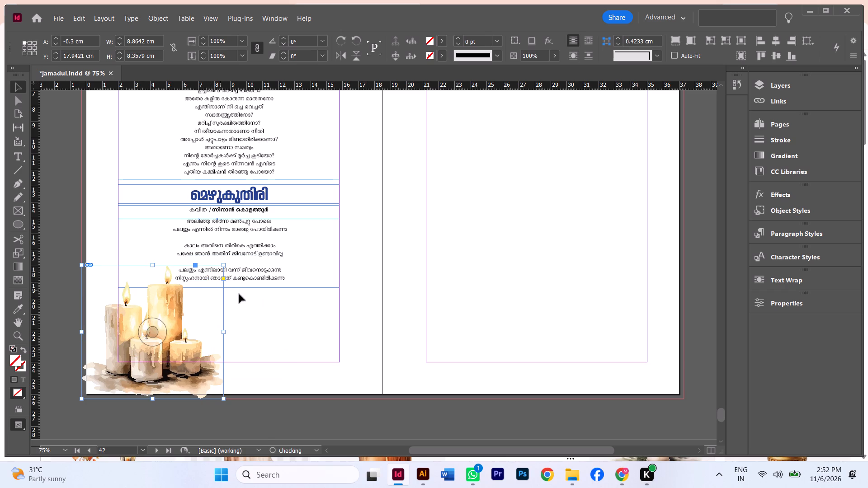
click(282, 319)
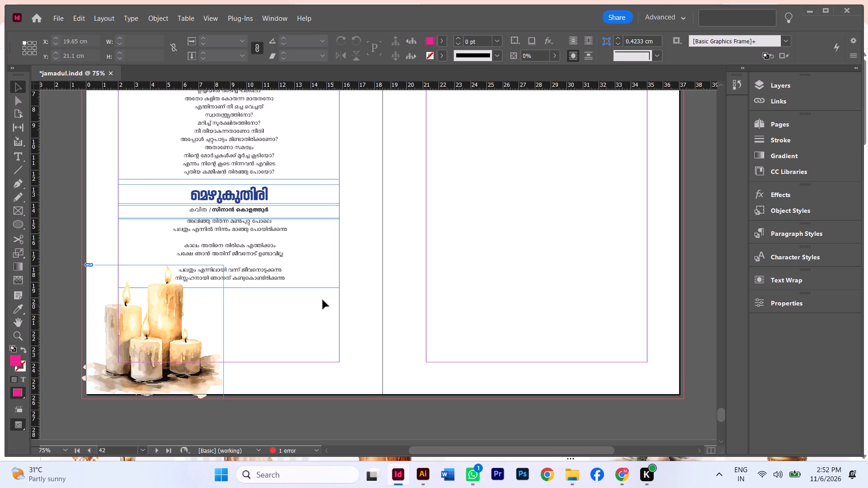
click(187, 297)
ctrl+shift+drag(223, 264, 214, 276)
click(274, 305)
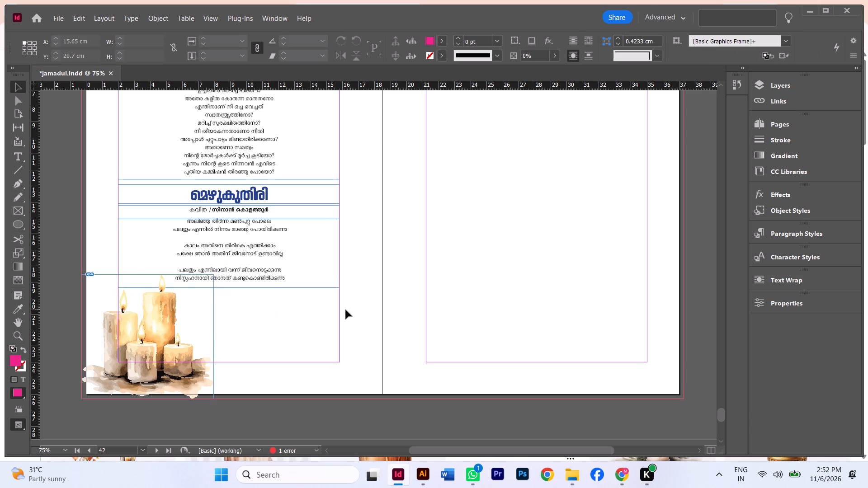
key(shift+w)
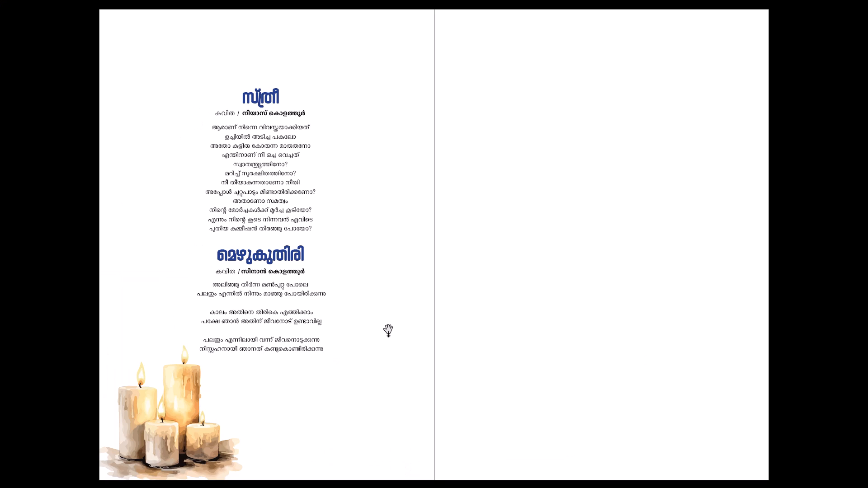
key(Escape)
Nudge the candle artwork down and outward to about X -0.44 cm, Y 18.84 cm, and preview the spread full screen.
scroll(296, 361, down, 6)
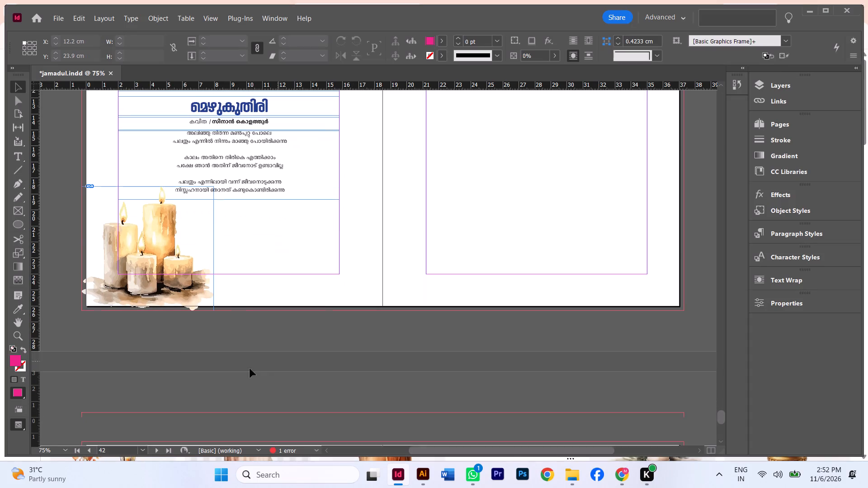
click(118, 299)
key(Down)
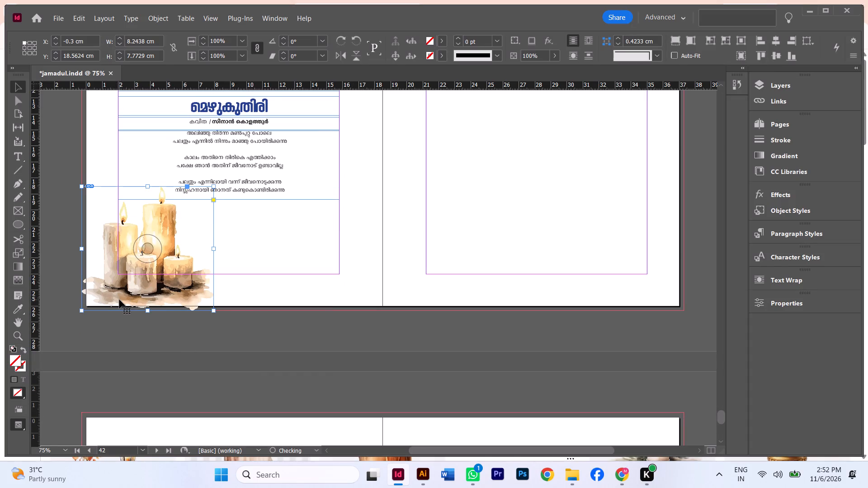
key(Down)
key(Down)
key(Down)
key(Down)
key(Down)
key(Down)
key(Down)
key(Down)
key(Left)
key(Left)
key(Left)
key(Left)
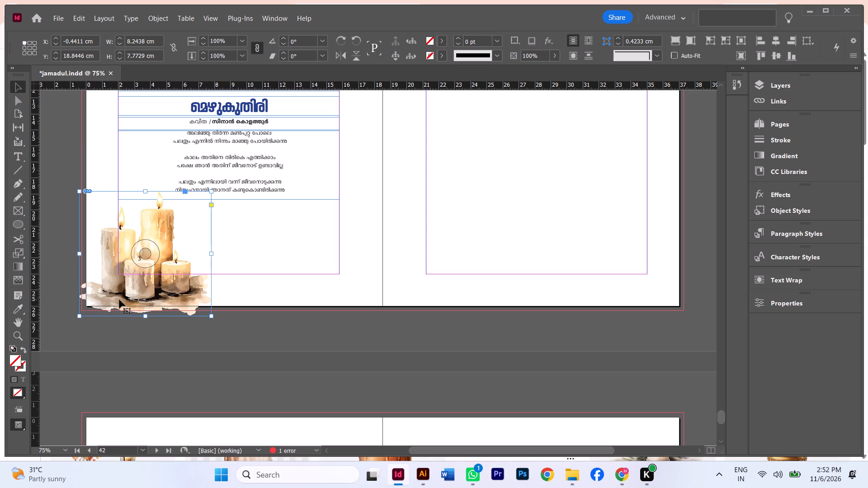
key(shift+w)
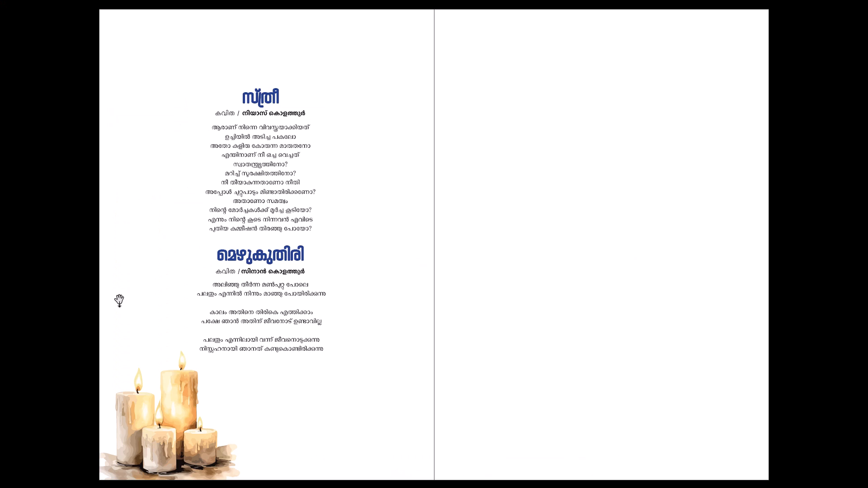
key(Escape)
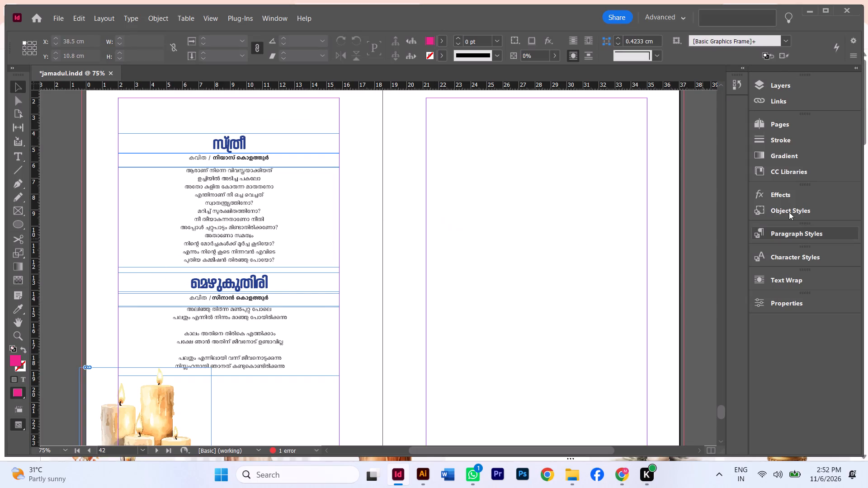
Review the page thumbnails of the whole document from the last spreads to page 1 and back.
click(808, 122)
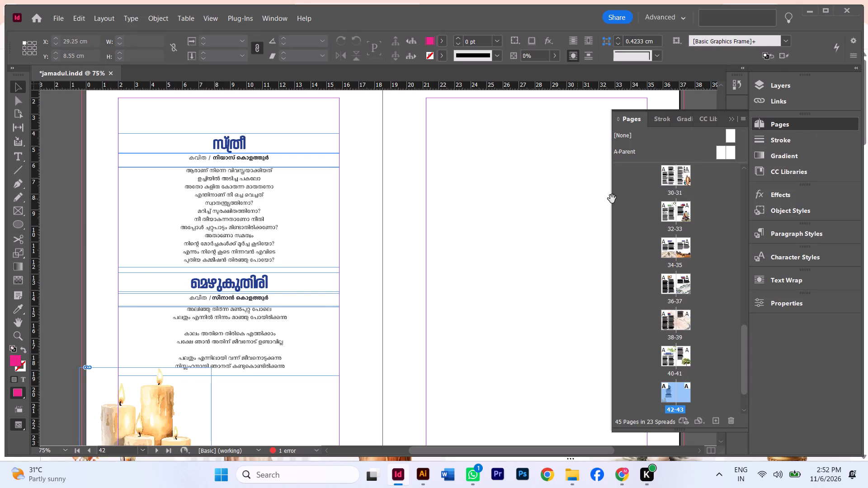
scroll(682, 222, up, 17)
scroll(683, 227, up, 12)
scroll(671, 209, up, 13)
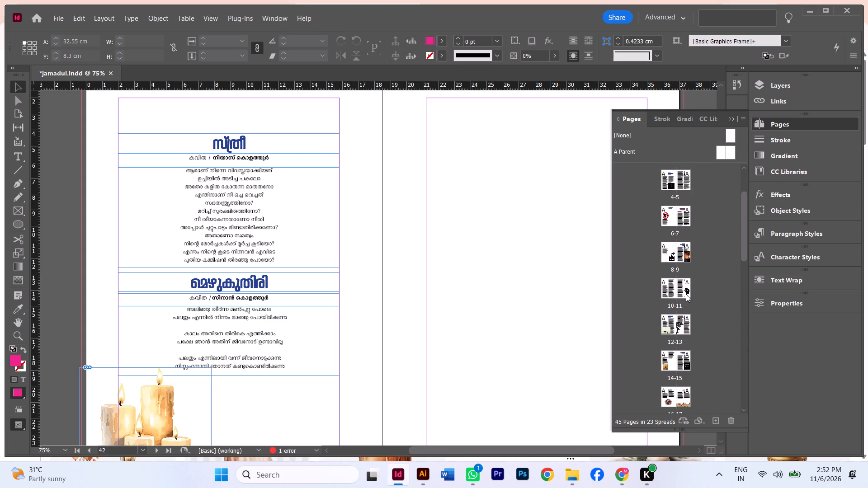
scroll(684, 233, up, 12)
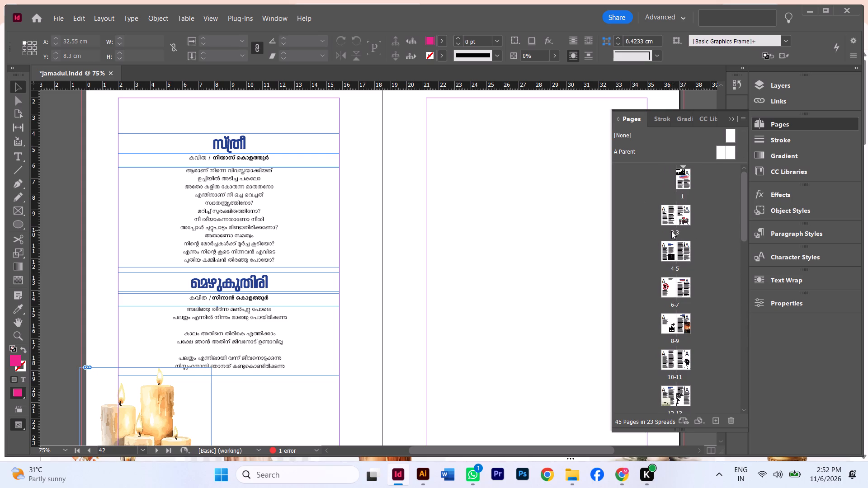
scroll(671, 231, up, 2)
scroll(671, 231, down, 20)
scroll(671, 231, down, 12)
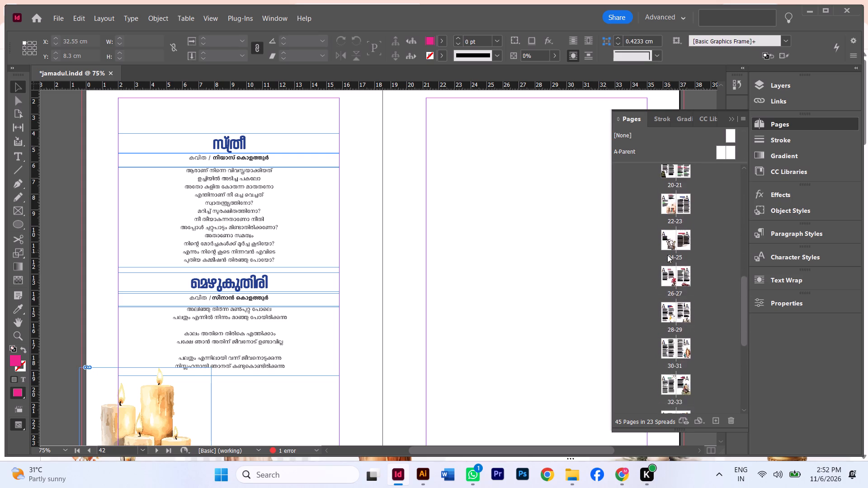
scroll(667, 255, down, 20)
scroll(667, 255, down, 7)
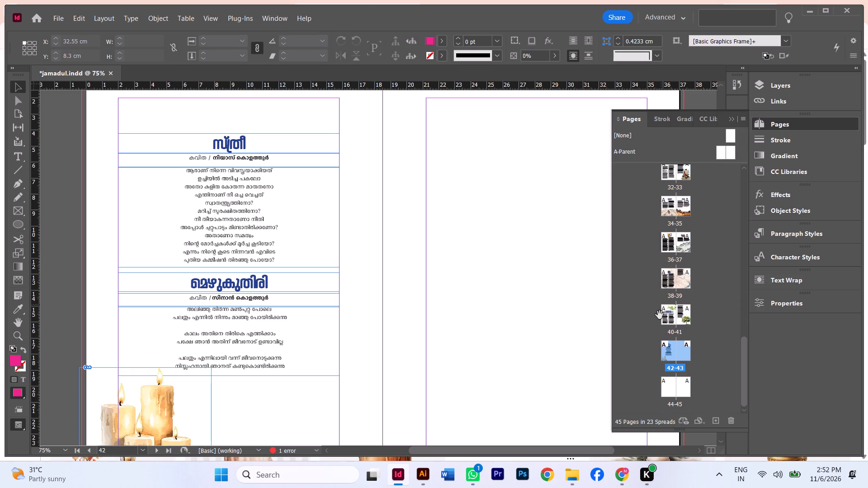
Insert three new blank pages after page 44.
click(590, 334)
click(596, 339)
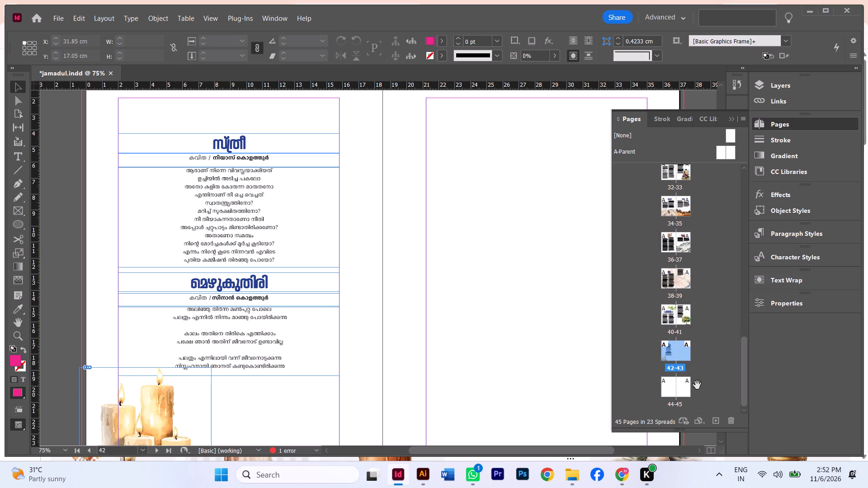
click(693, 383)
click(665, 397)
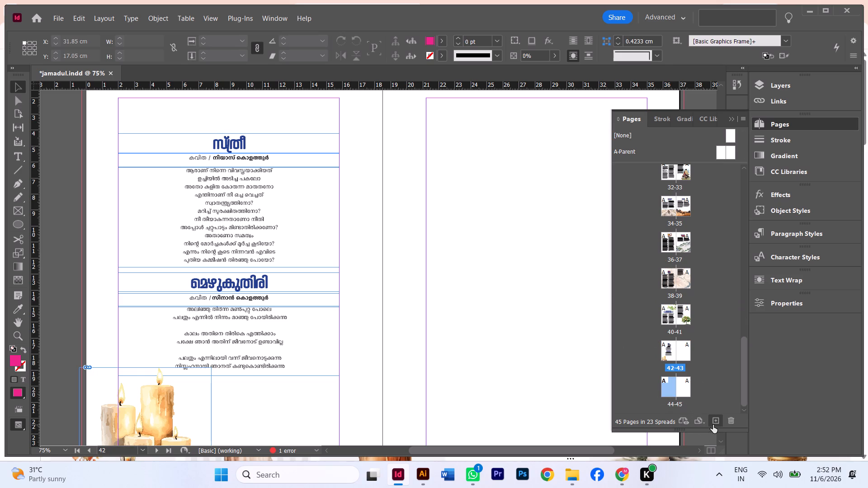
click(713, 425)
click(713, 423)
click(713, 421)
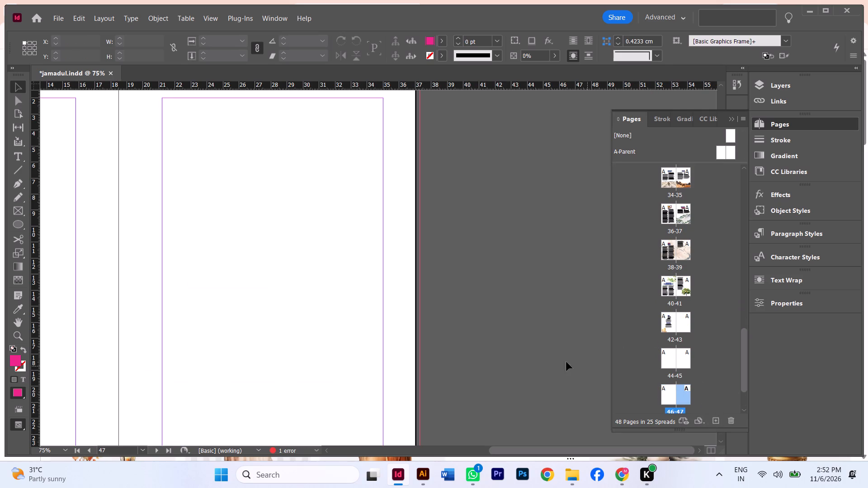
scroll(532, 350, down, 7)
scroll(528, 349, up, 14)
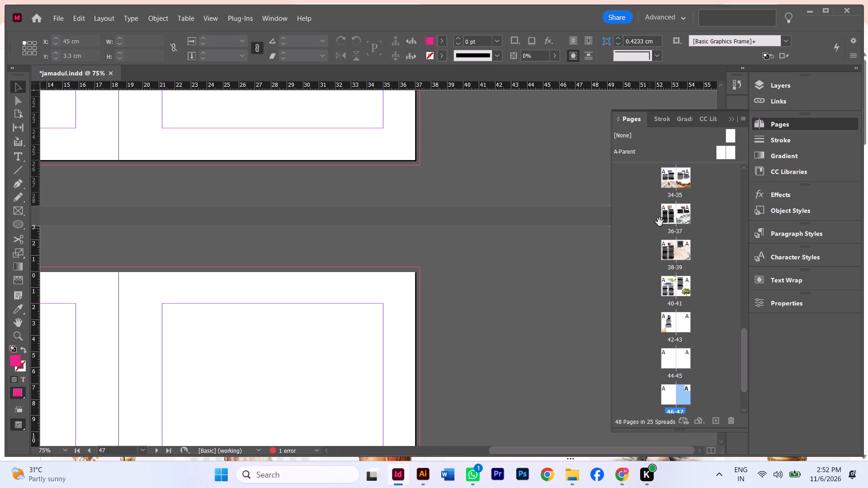
click(732, 117)
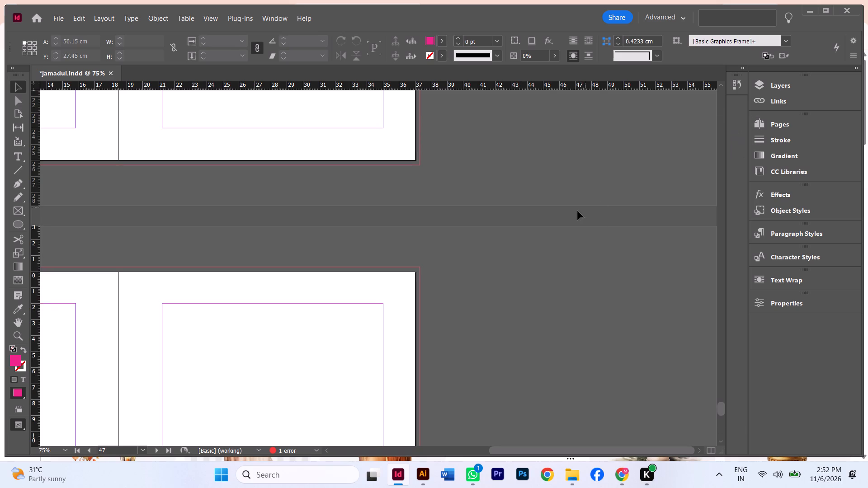
Save jamadul.indd and close InDesign.
key(ctrl+s)
click(848, 11)
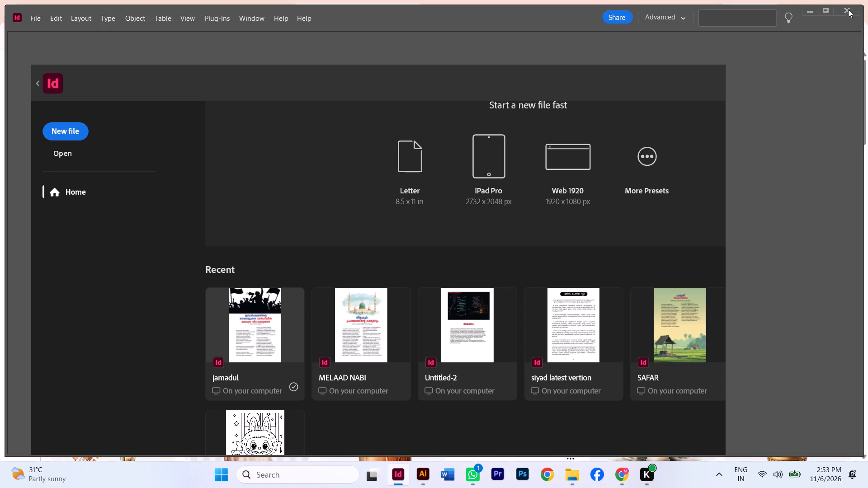
scroll(543, 252, down, 6)
click(851, 6)
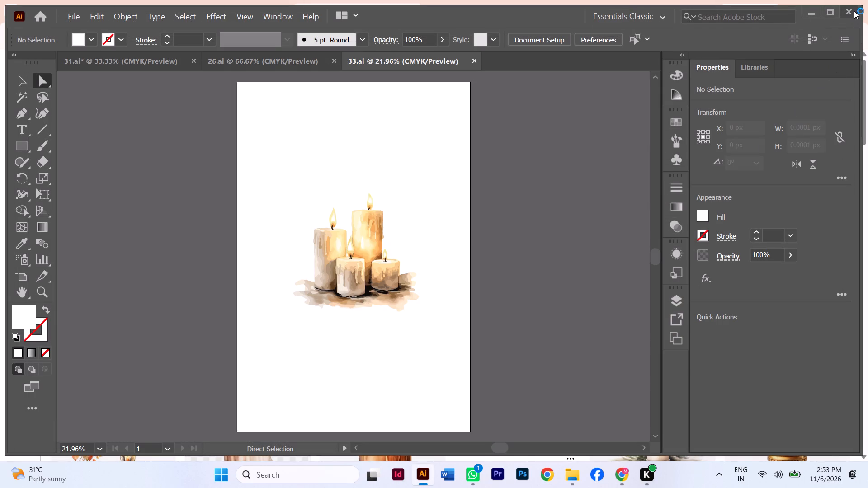
Close Illustrator, saving the changes to 31.ai.
click(851, 7)
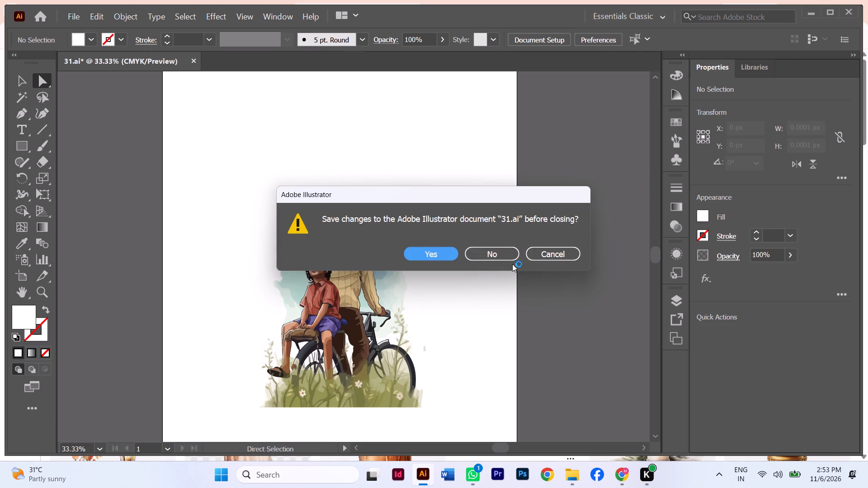
click(441, 249)
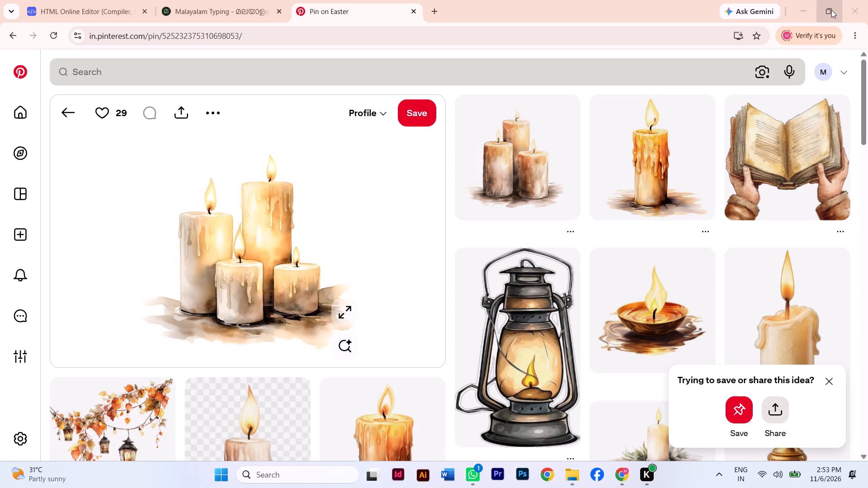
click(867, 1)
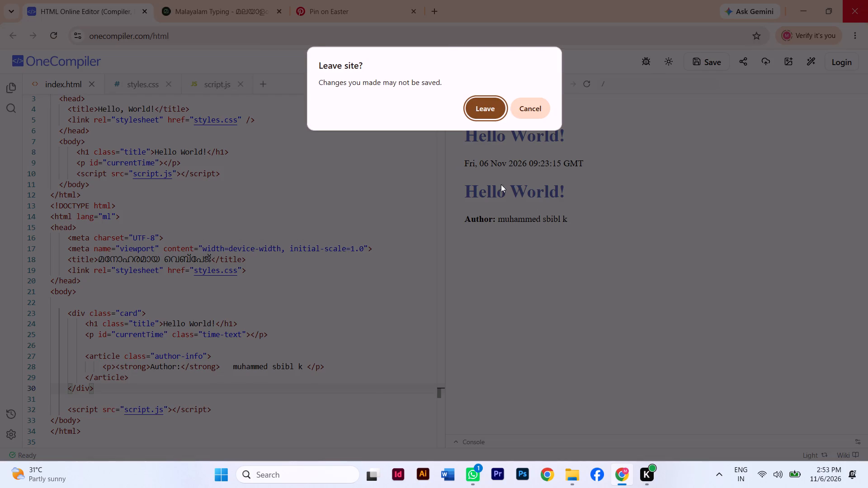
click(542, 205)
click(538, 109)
Close the Malayalam Typing and Pinterest browser tabs, leaving the OneCompiler HTML editor tab open.
click(241, 7)
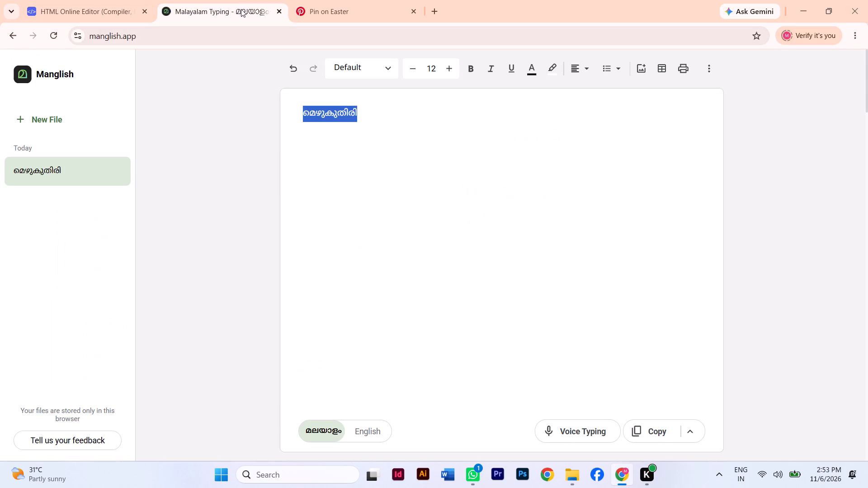
click(277, 11)
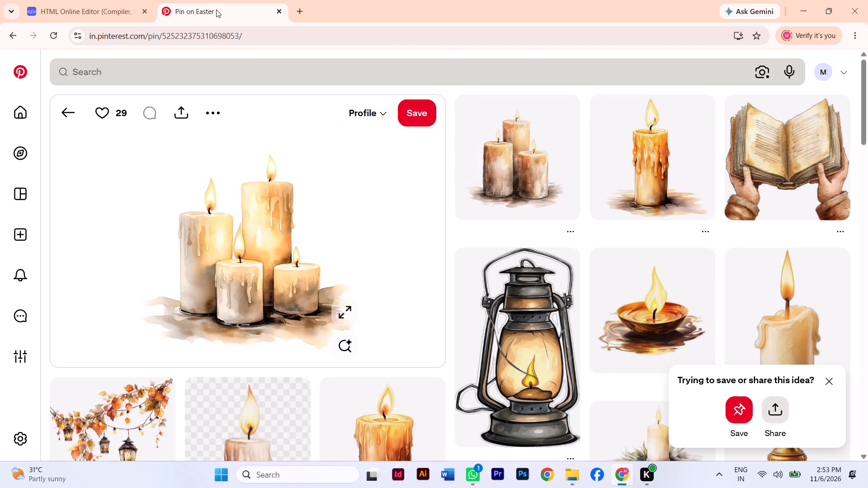
click(216, 9)
click(274, 12)
click(283, 9)
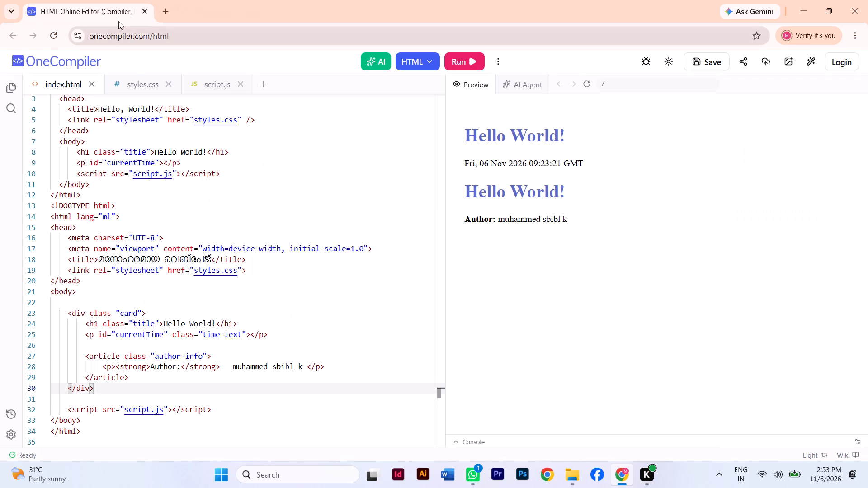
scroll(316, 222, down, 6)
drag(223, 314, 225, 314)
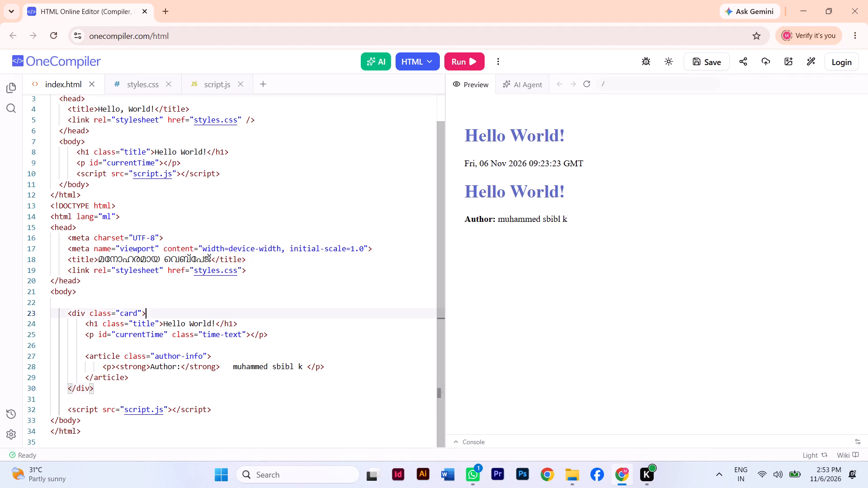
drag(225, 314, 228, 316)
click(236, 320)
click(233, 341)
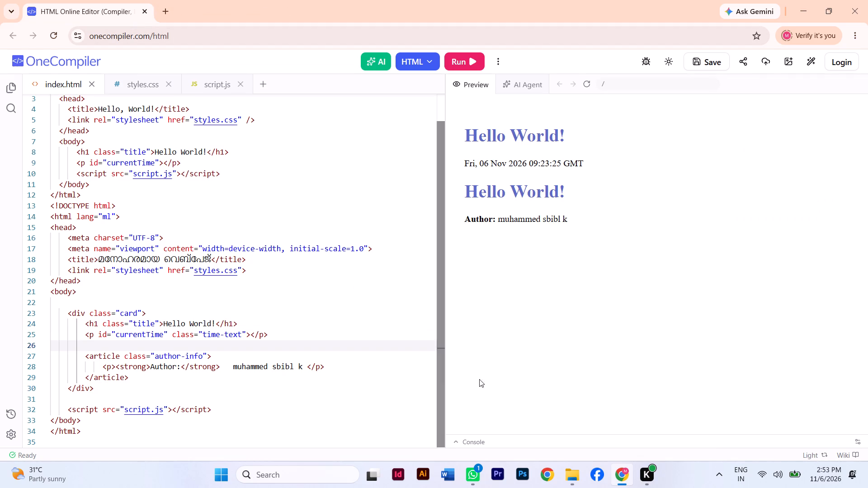